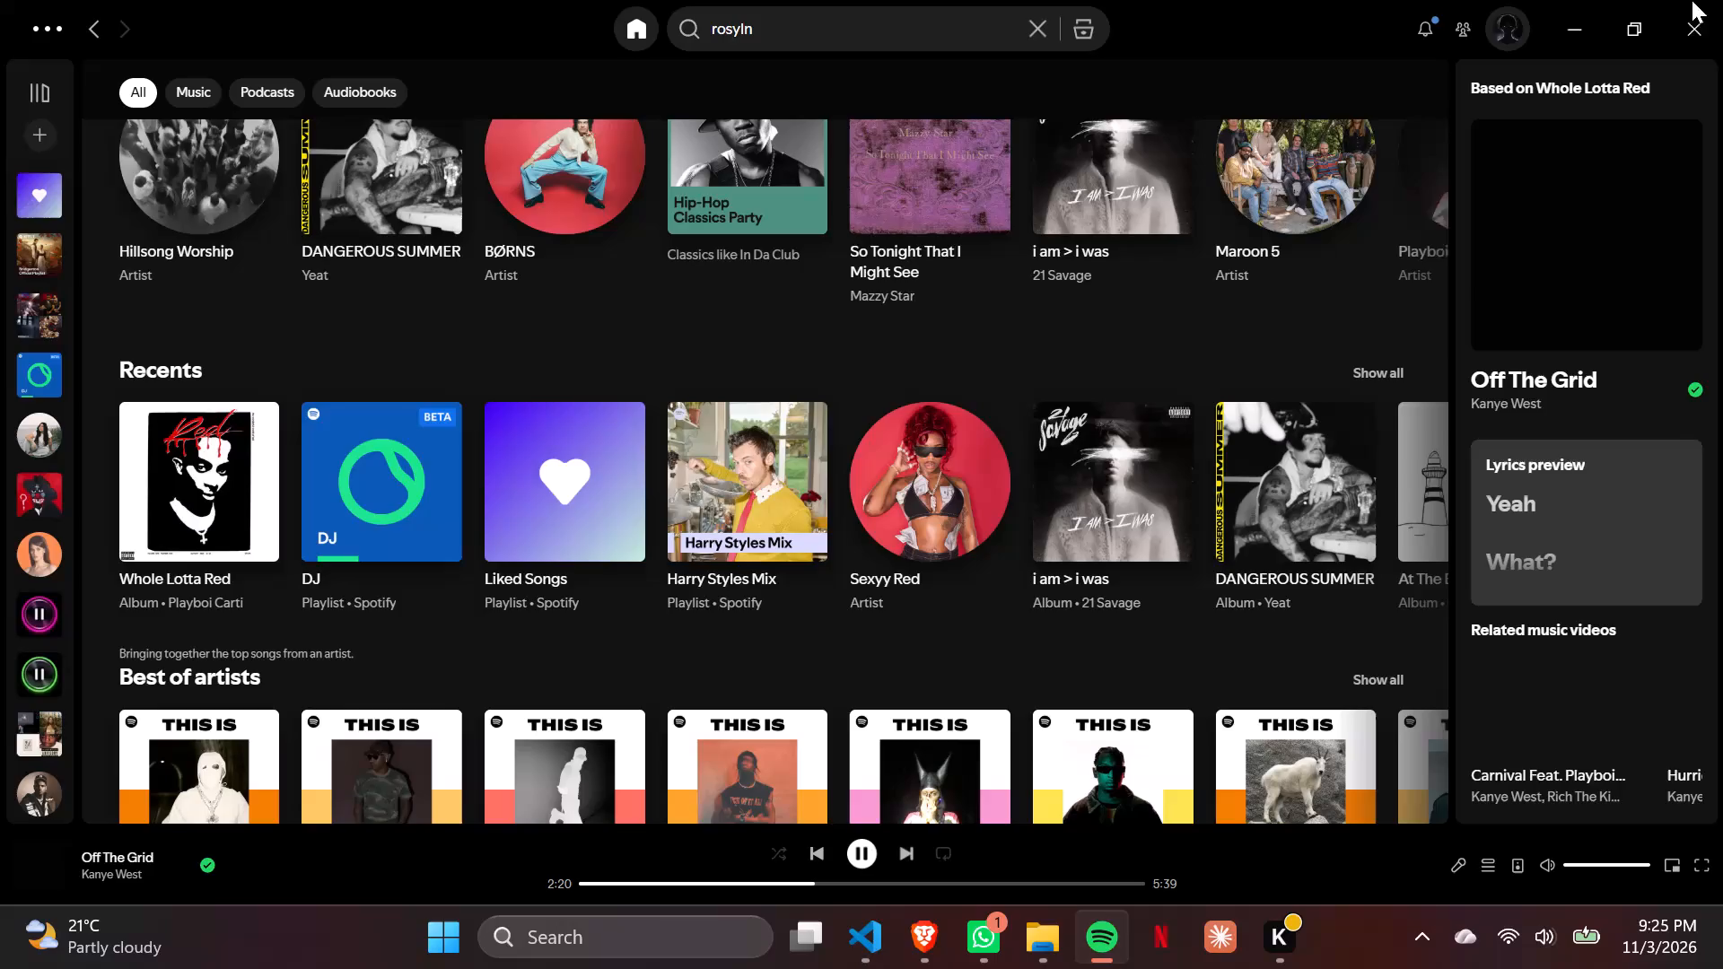
# Close the Spotify window.
pyautogui.click(1692, 10)
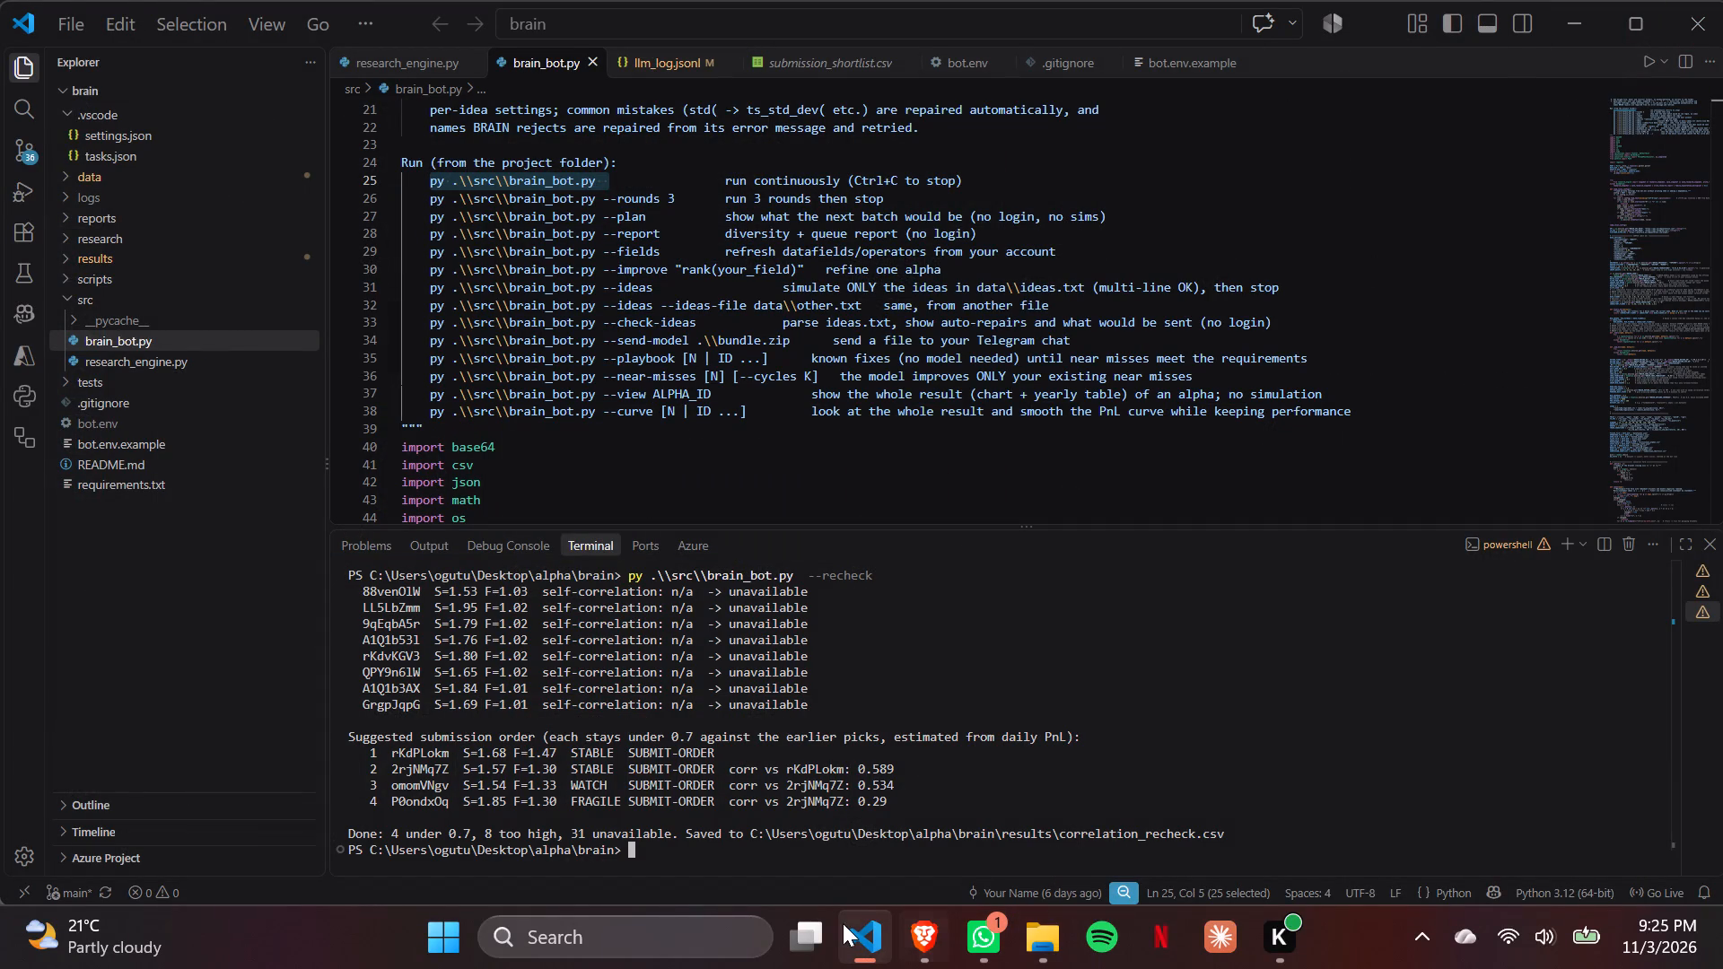
# Switch to WorldQuant BRAIN in the Brave browser and run the alpha simulation in Simulation 8.
pyautogui.click(932, 939)
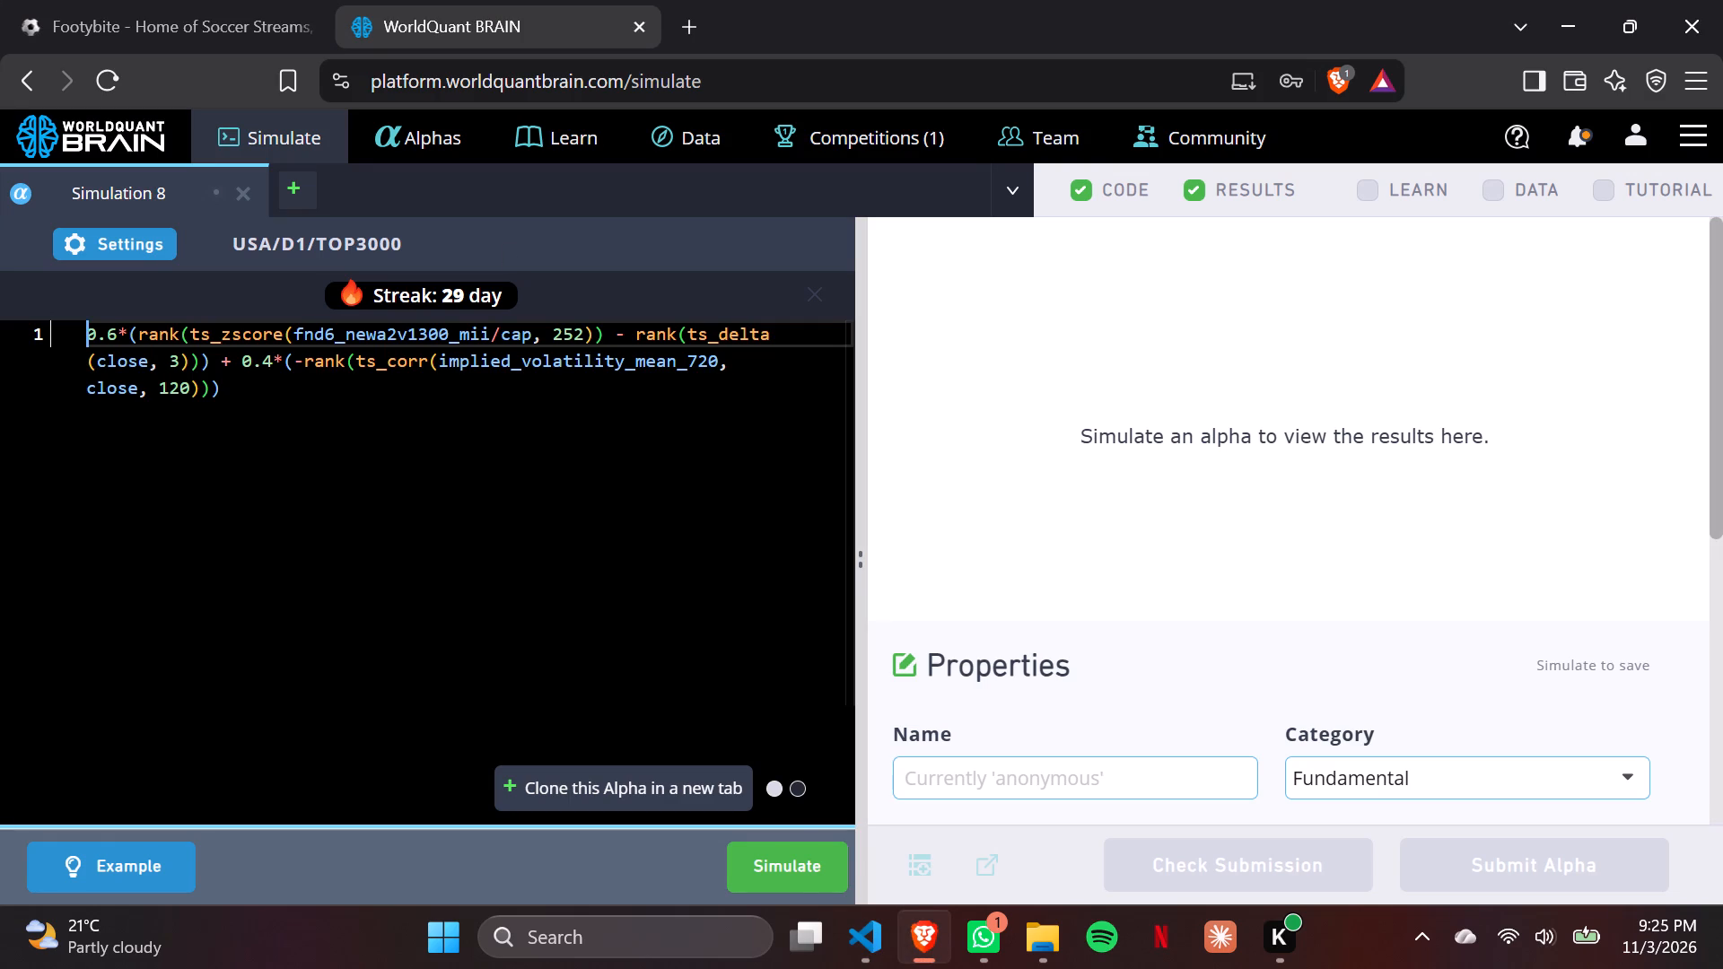
pyautogui.click(792, 862)
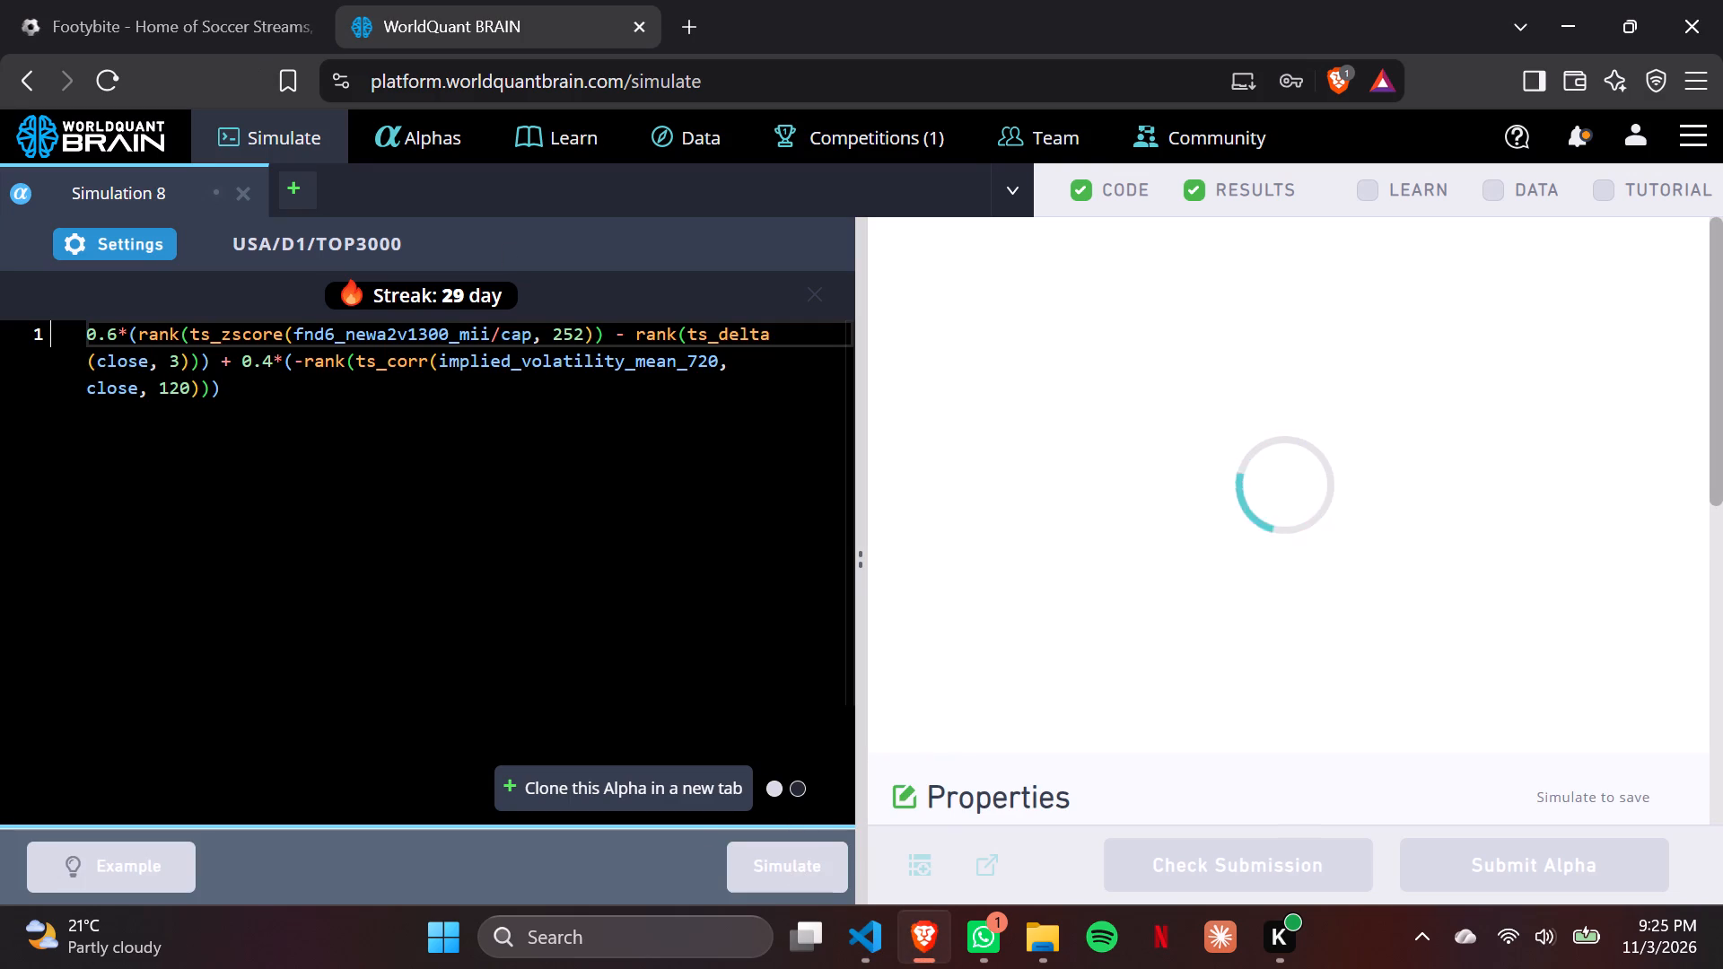
# Clone the Simulation 8 alpha into a new simulation tab.
pyautogui.click(695, 788)
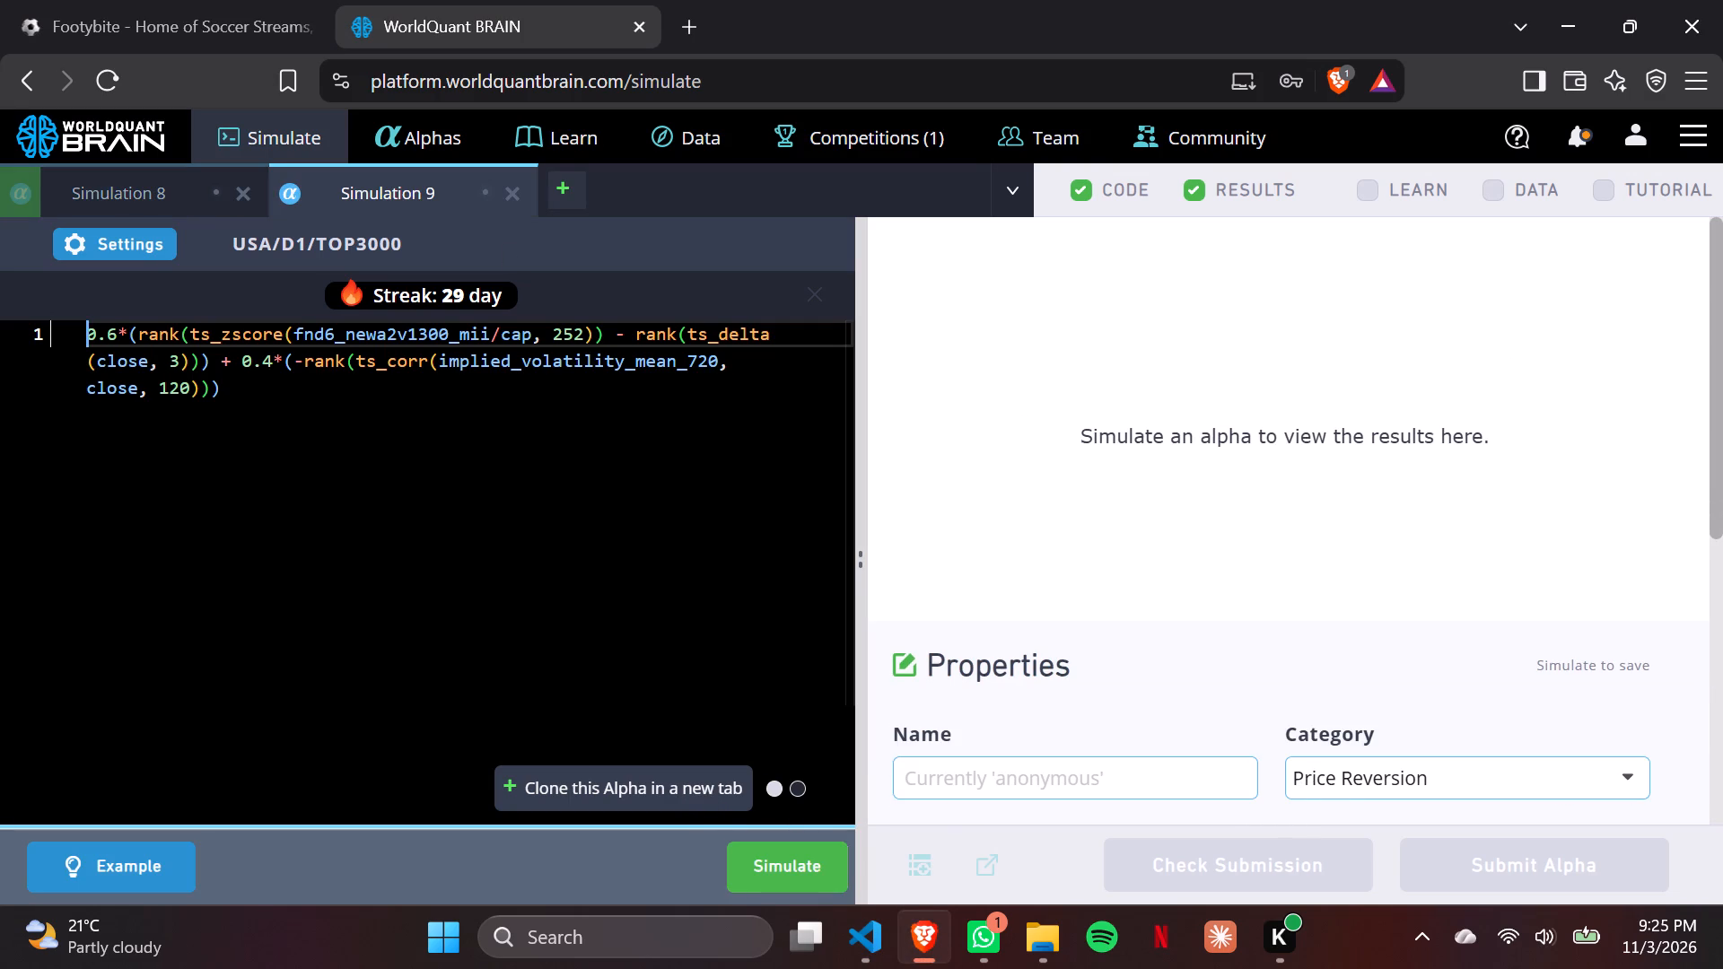
# Set the cloned simulation's decay to 8 and truncation to 0.04, and apply the settings.
pyautogui.click(118, 258)
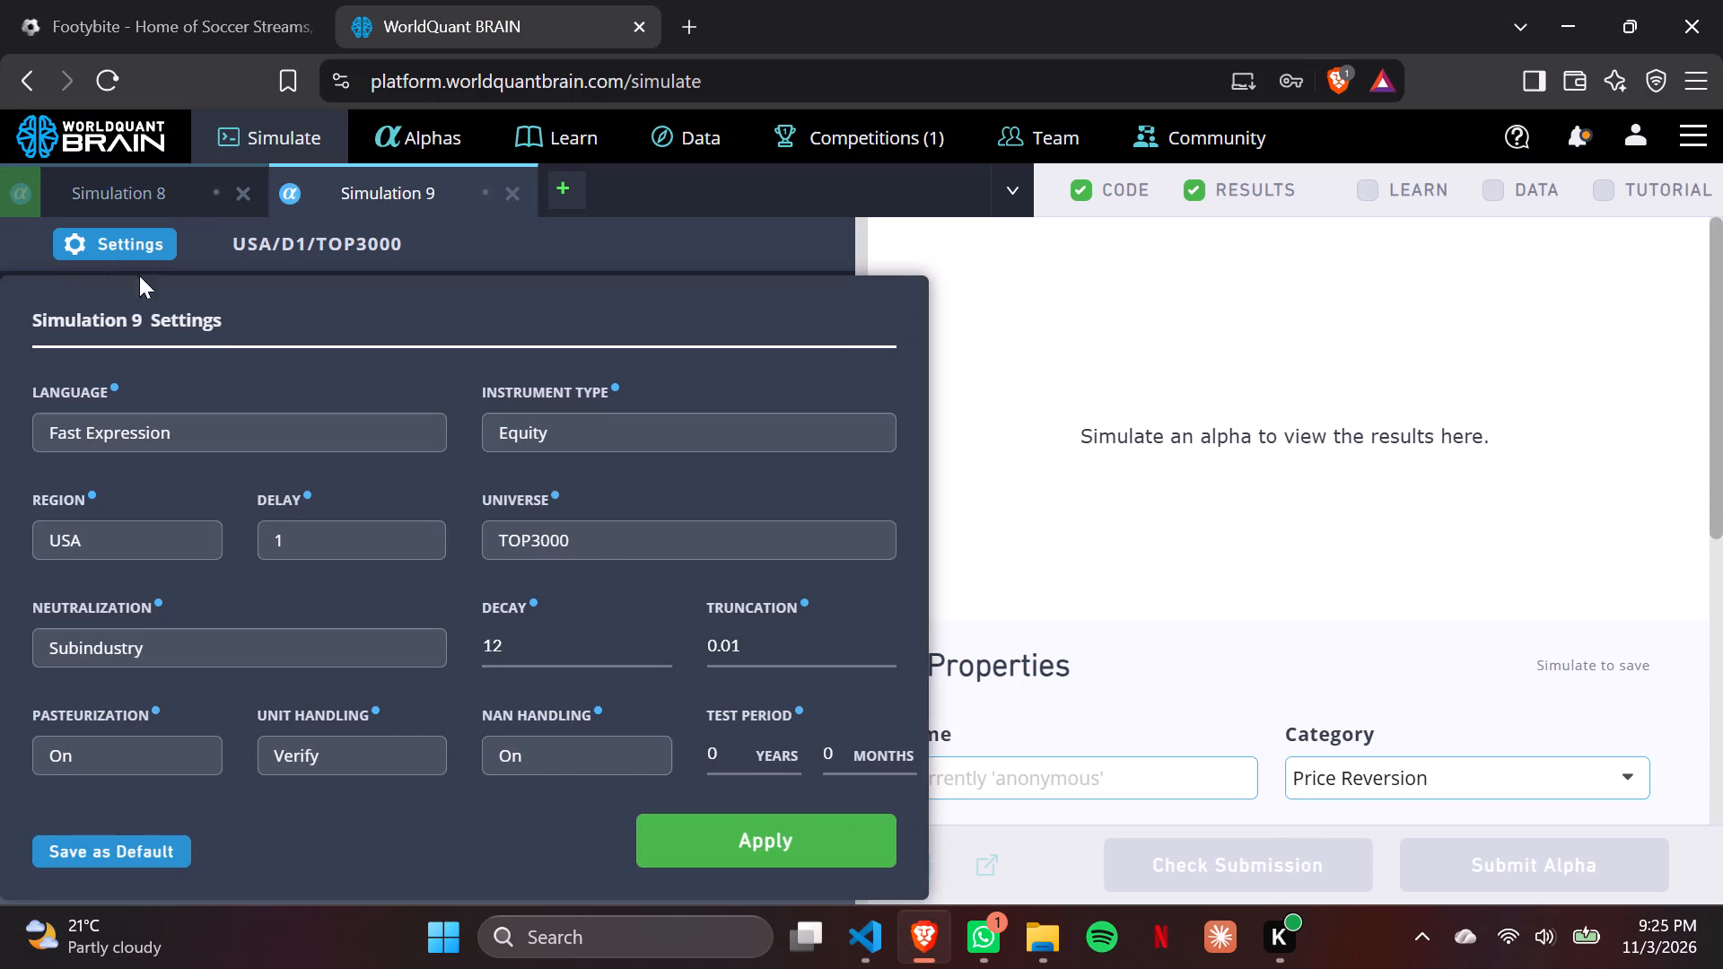
pyautogui.tripleClick(660, 650)
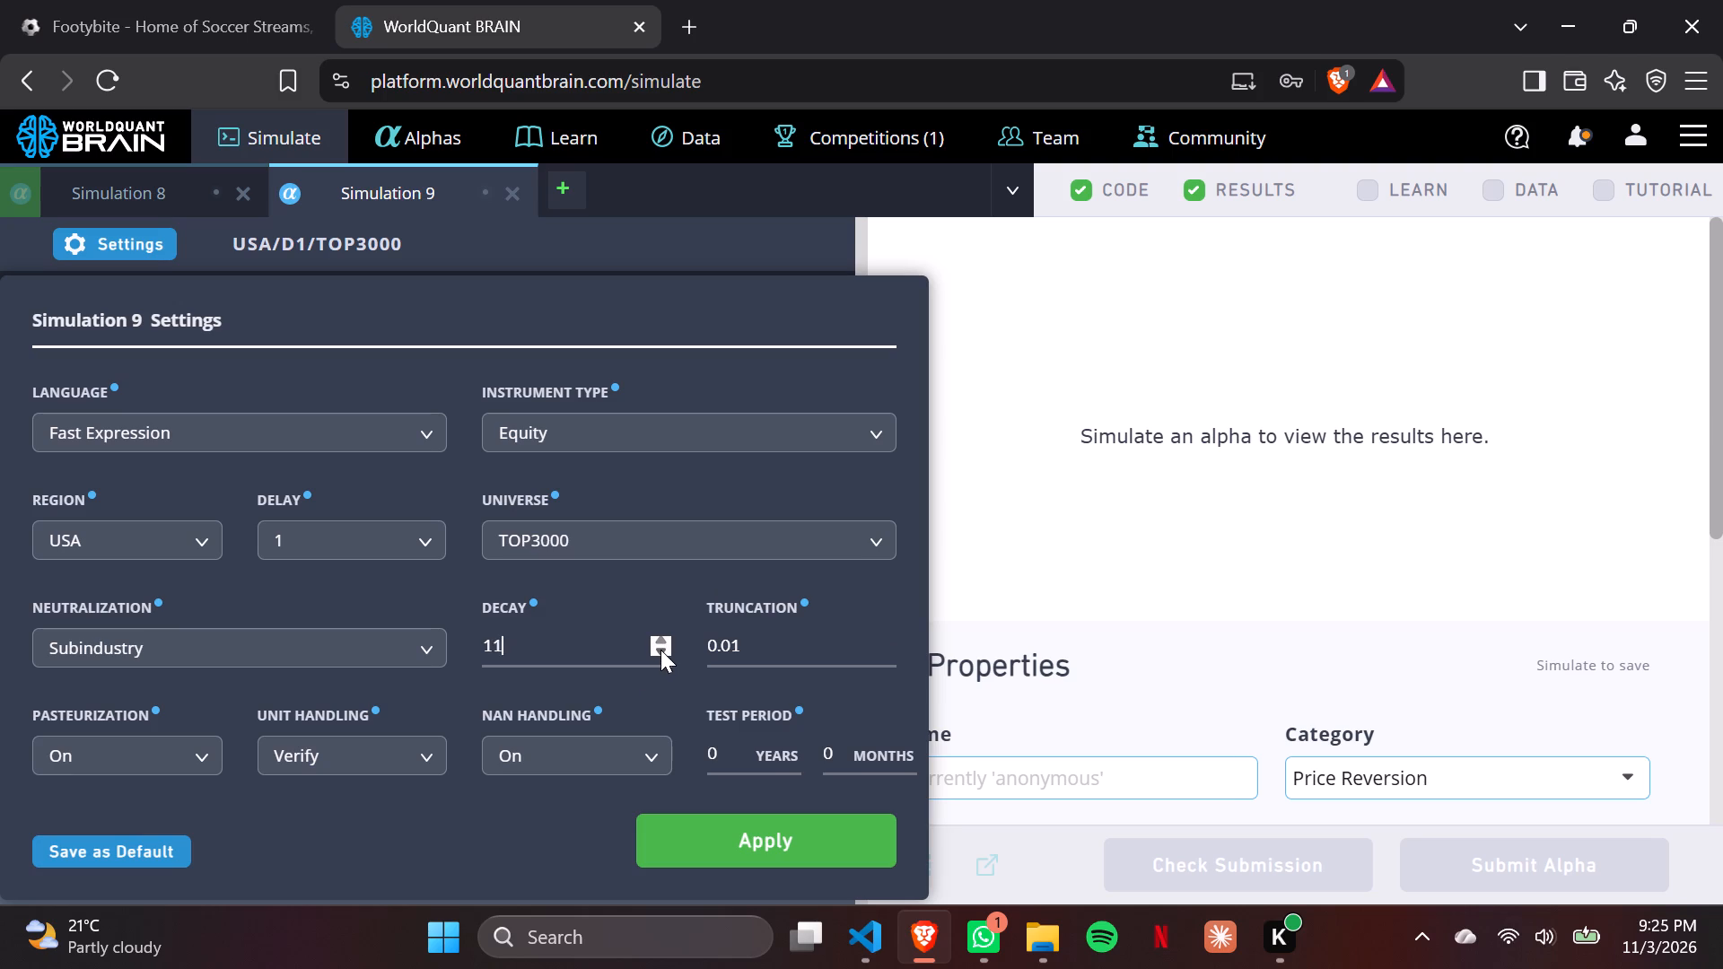
pyautogui.click(660, 650)
pyautogui.click(660, 650)
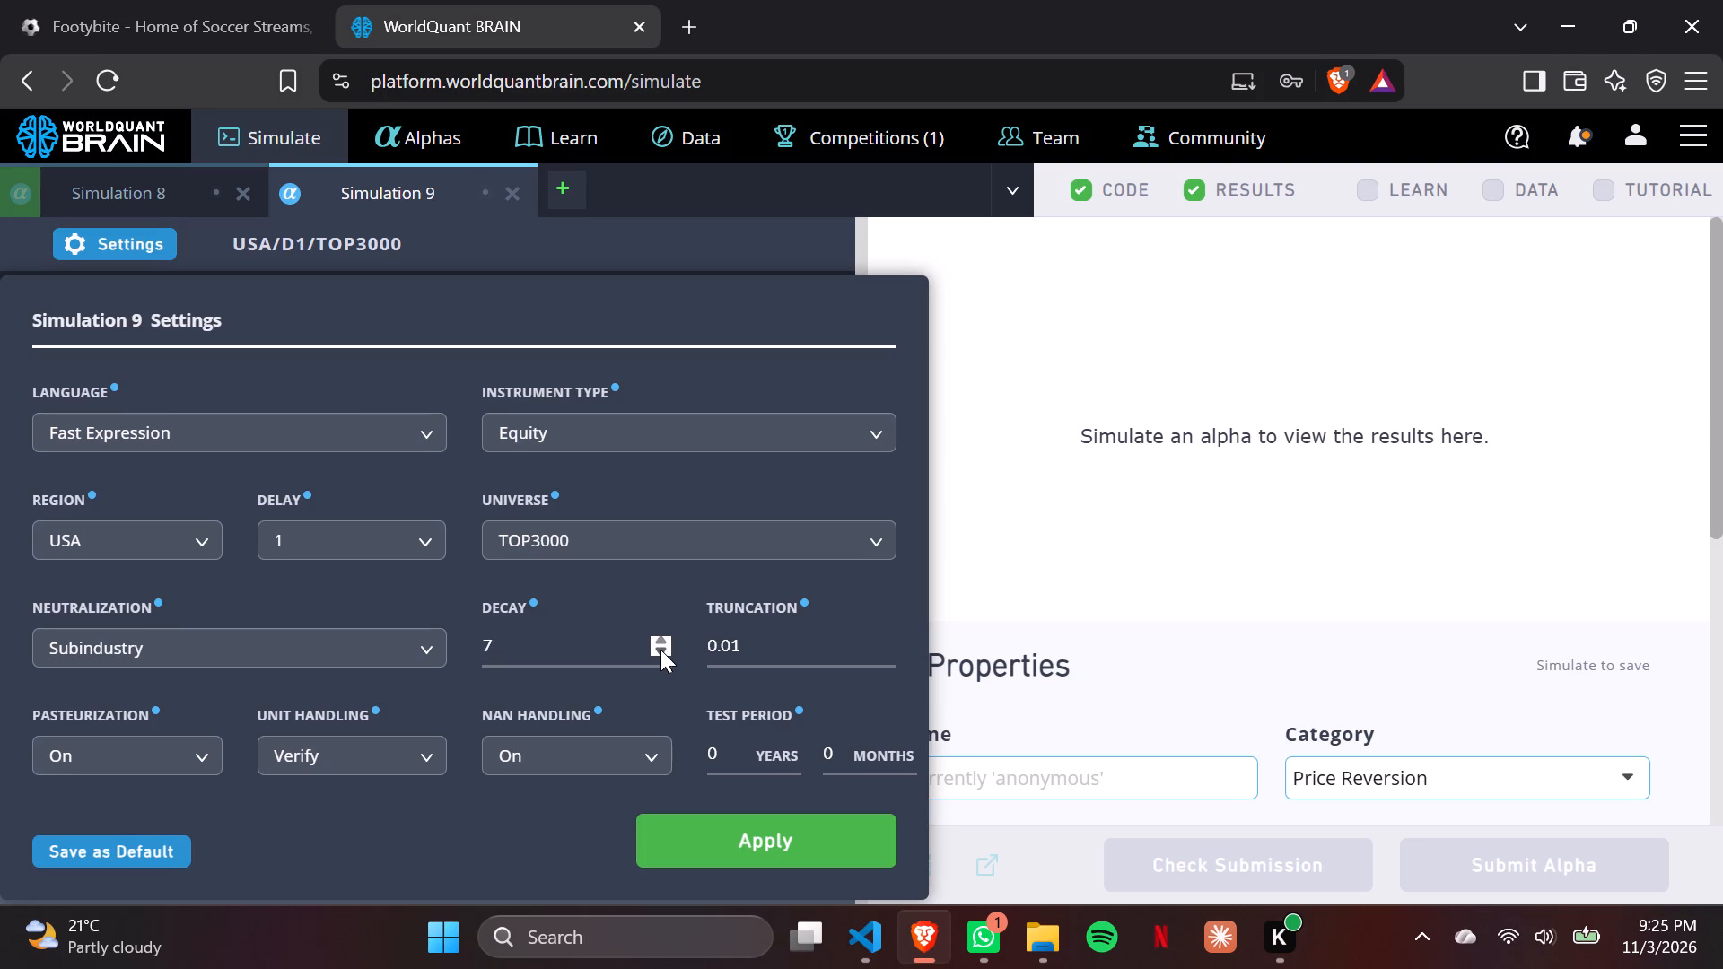
pyautogui.click(668, 634)
pyautogui.click(661, 640)
pyautogui.doubleClick(886, 643)
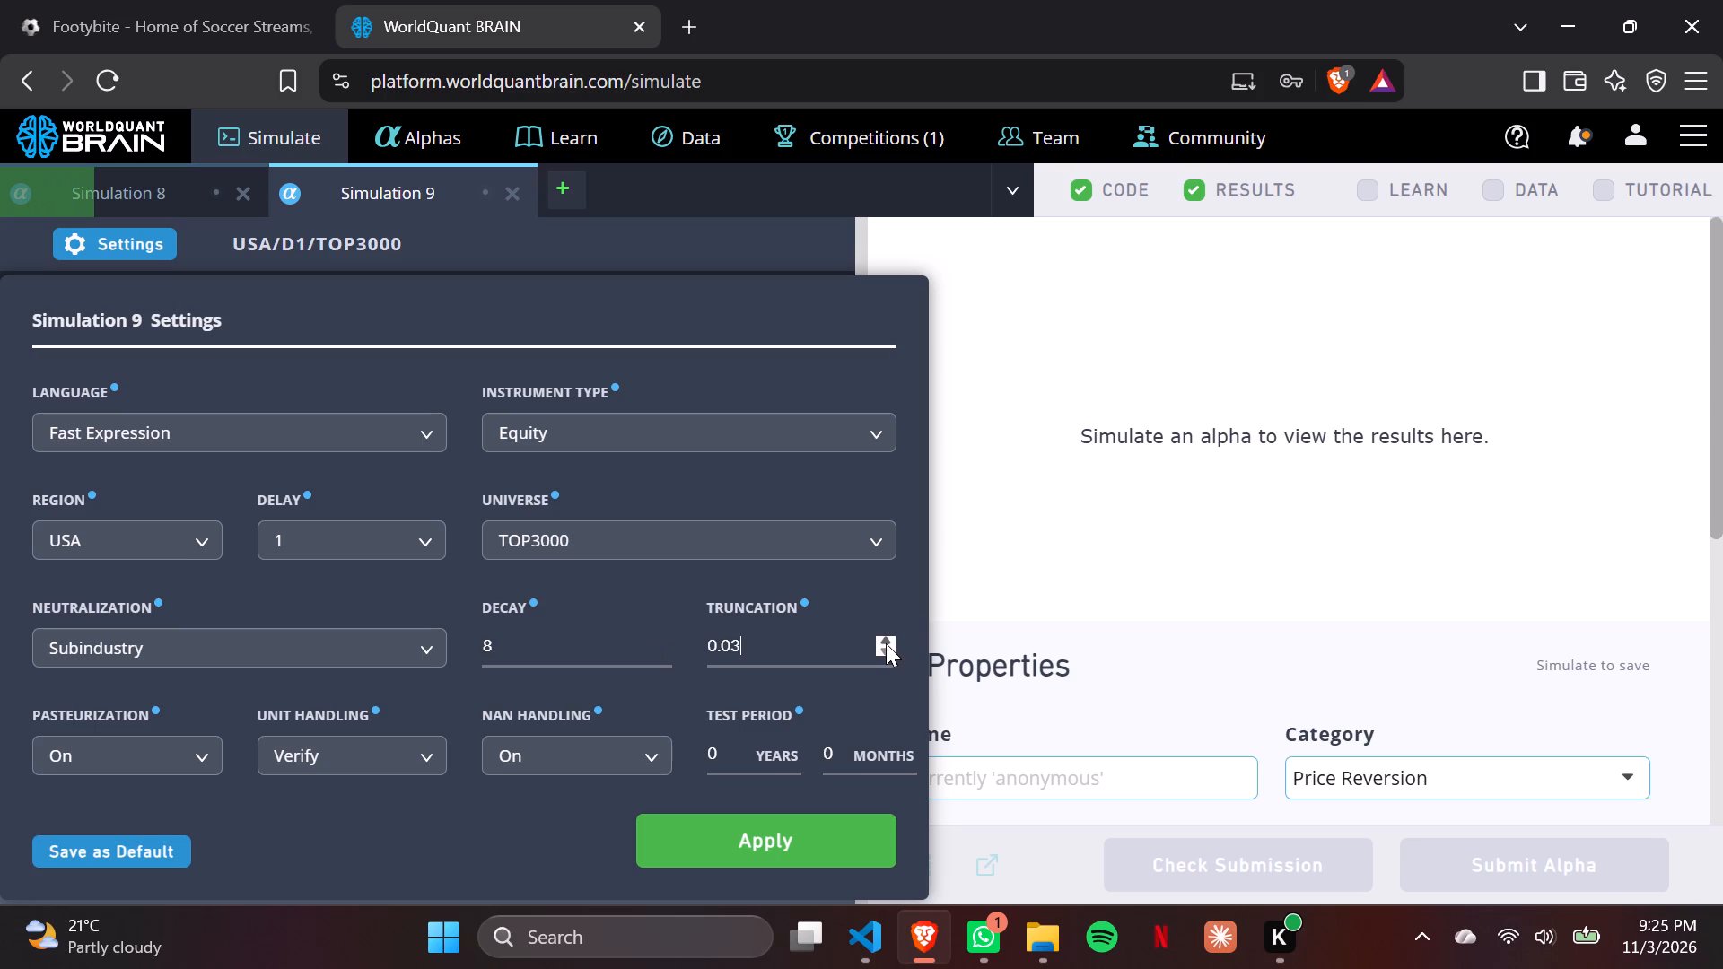
pyautogui.click(886, 643)
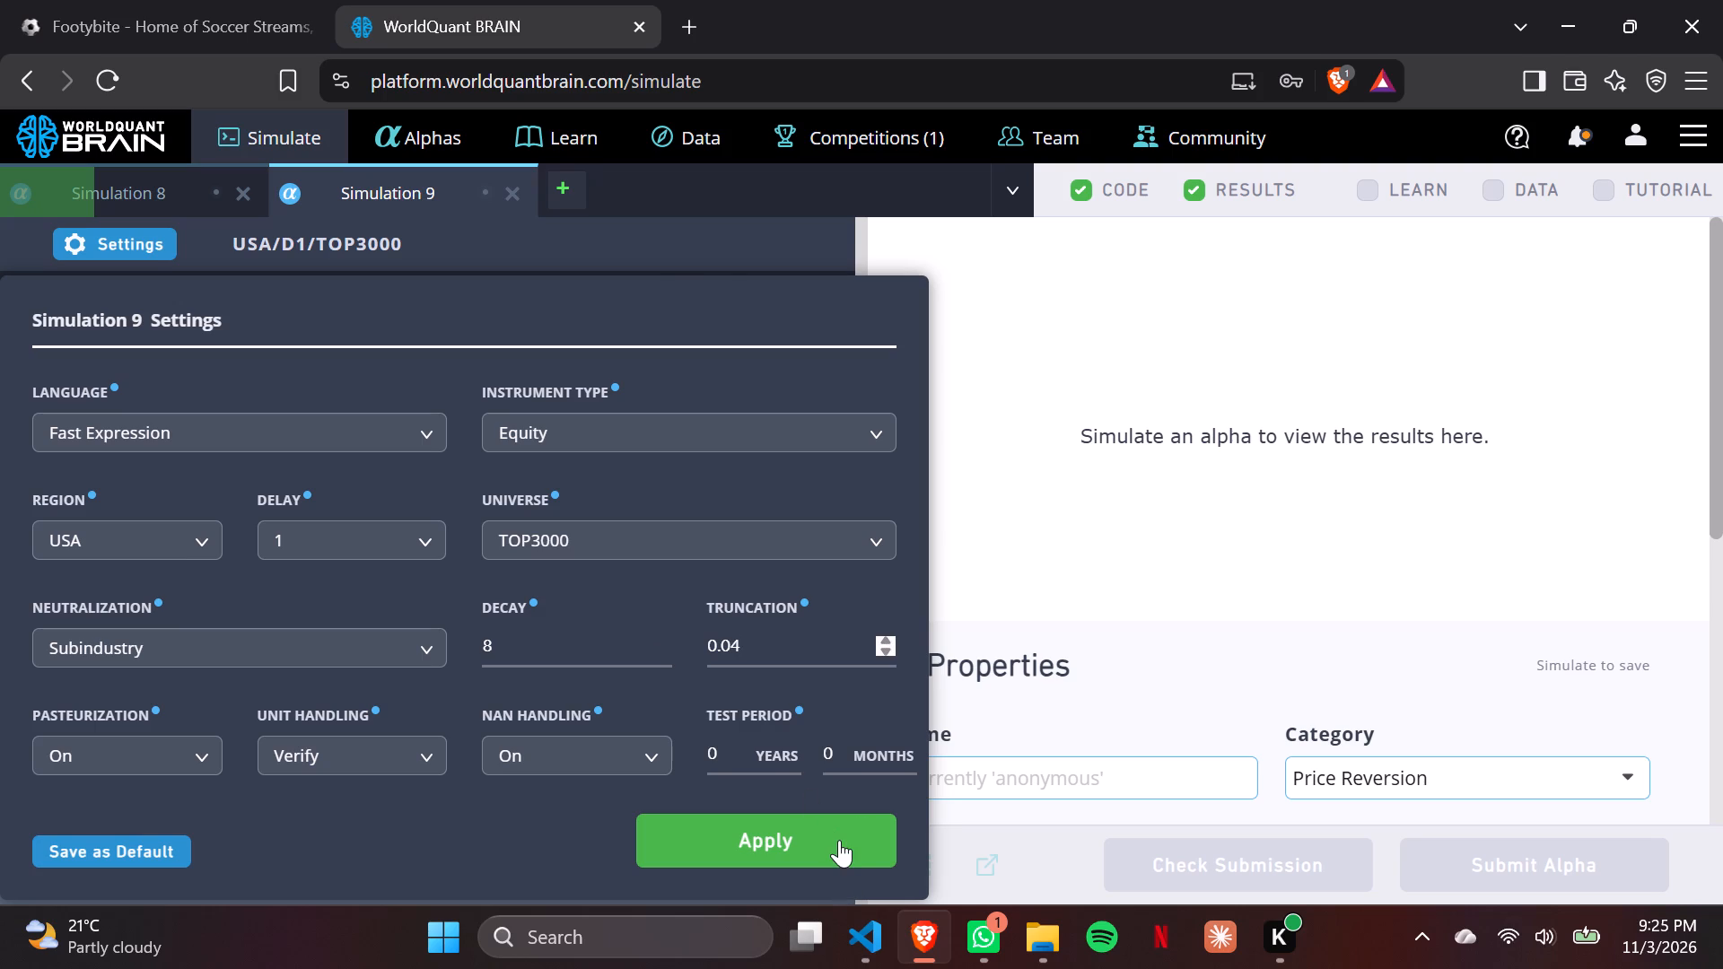
pyautogui.click(839, 840)
# Run the cloned alpha's simulation with the adjusted settings.
pyautogui.click(760, 860)
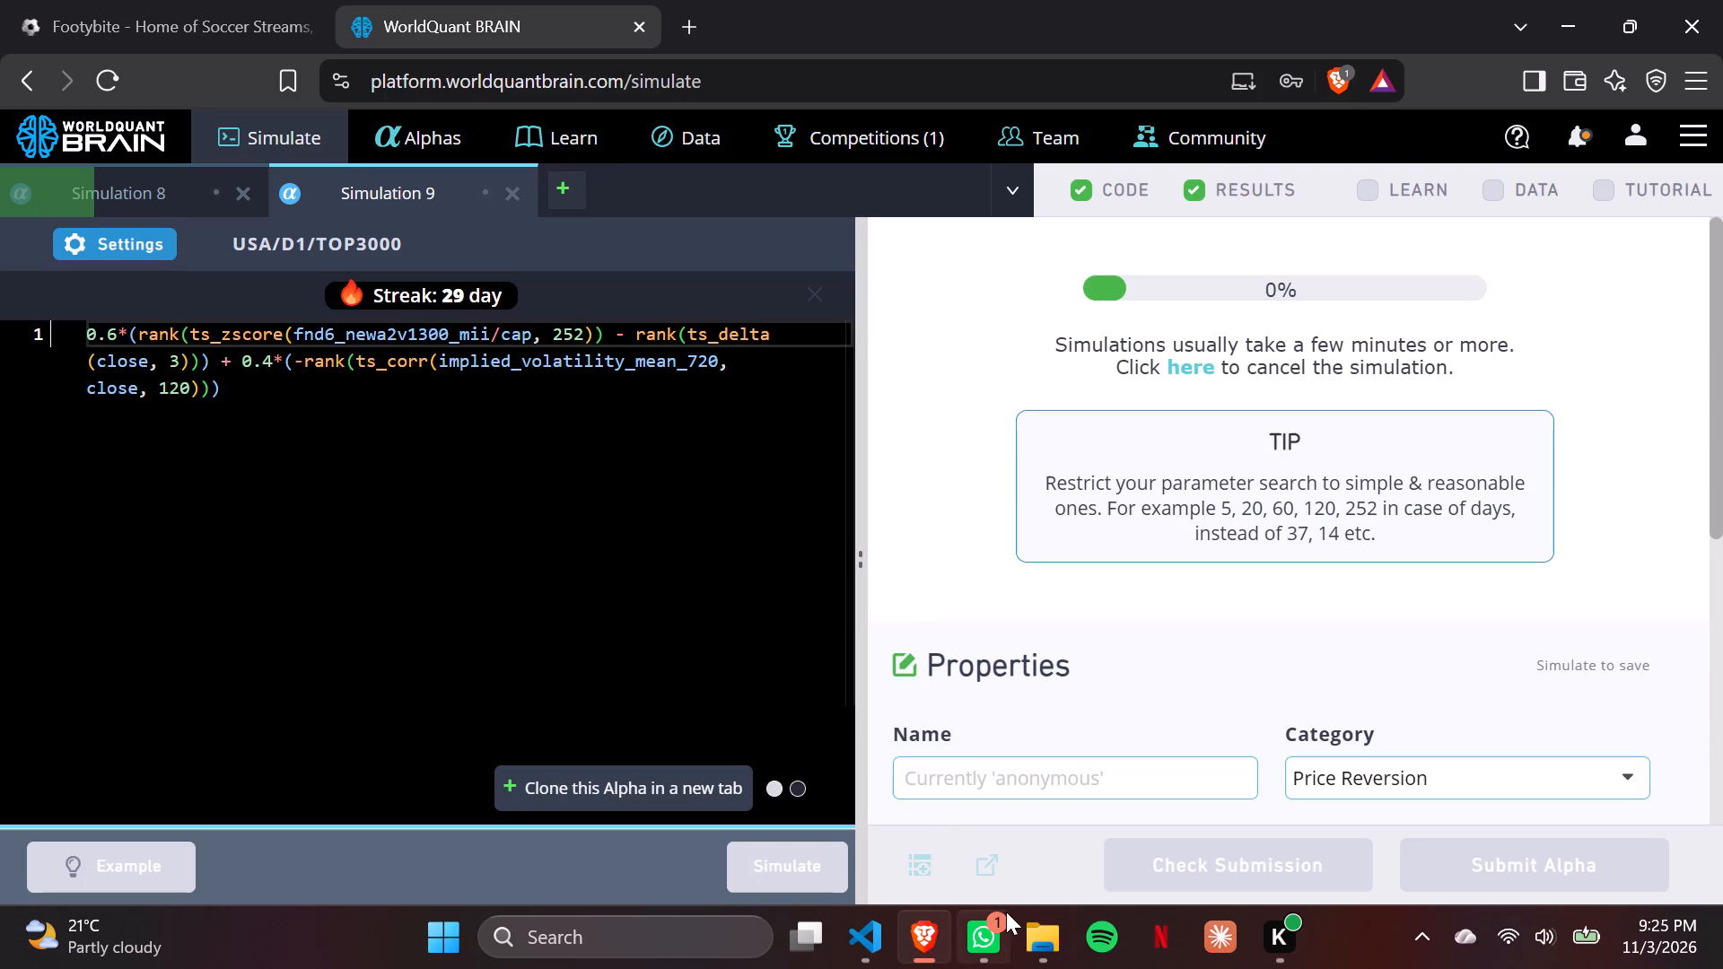
# Open Spotify, start music playback, and minimize its window while the simulation runs.
pyautogui.click(1095, 936)
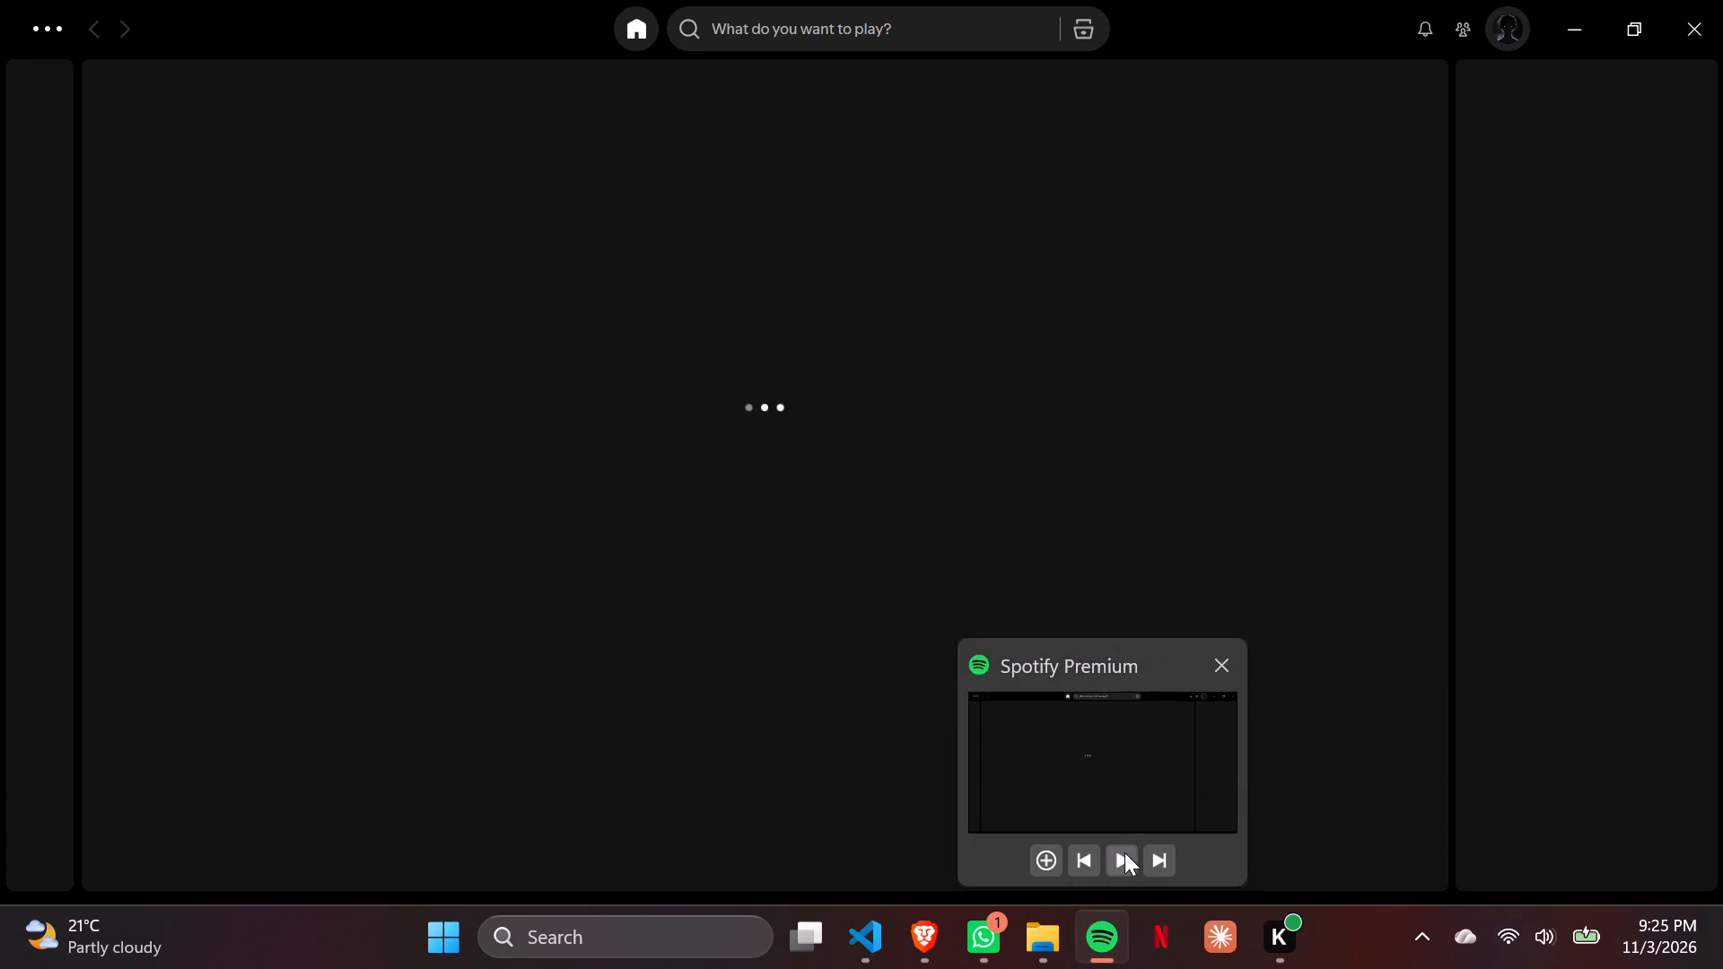
pyautogui.click(1124, 852)
pyautogui.click(1583, 28)
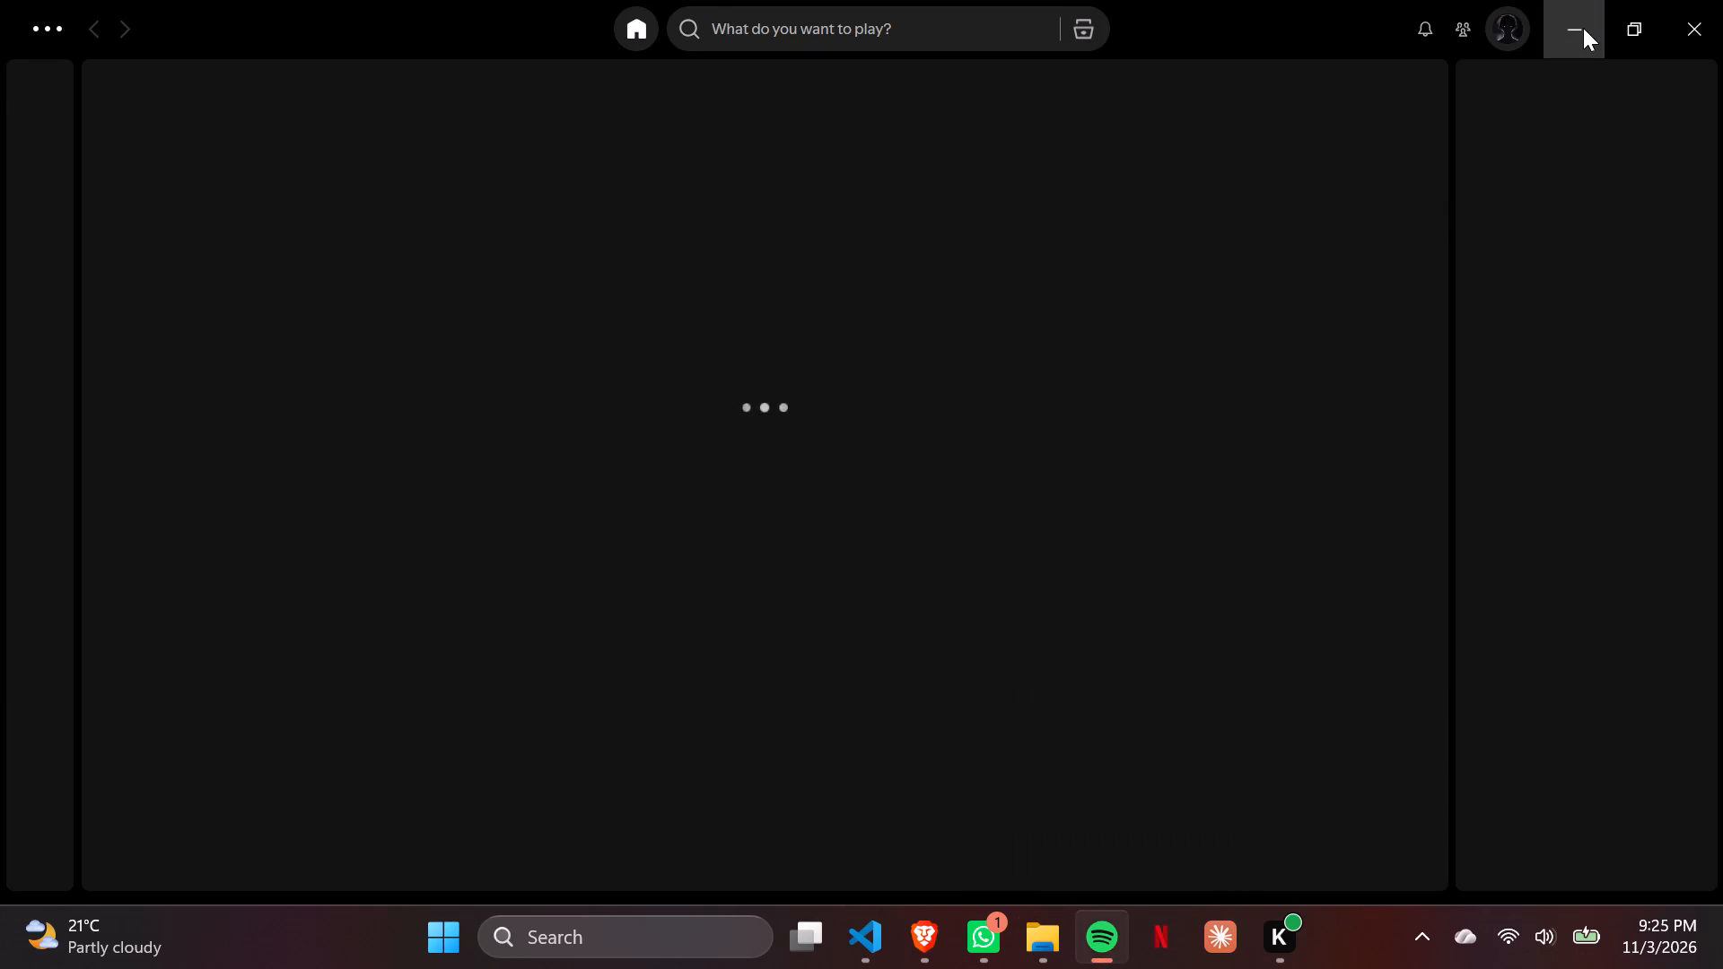
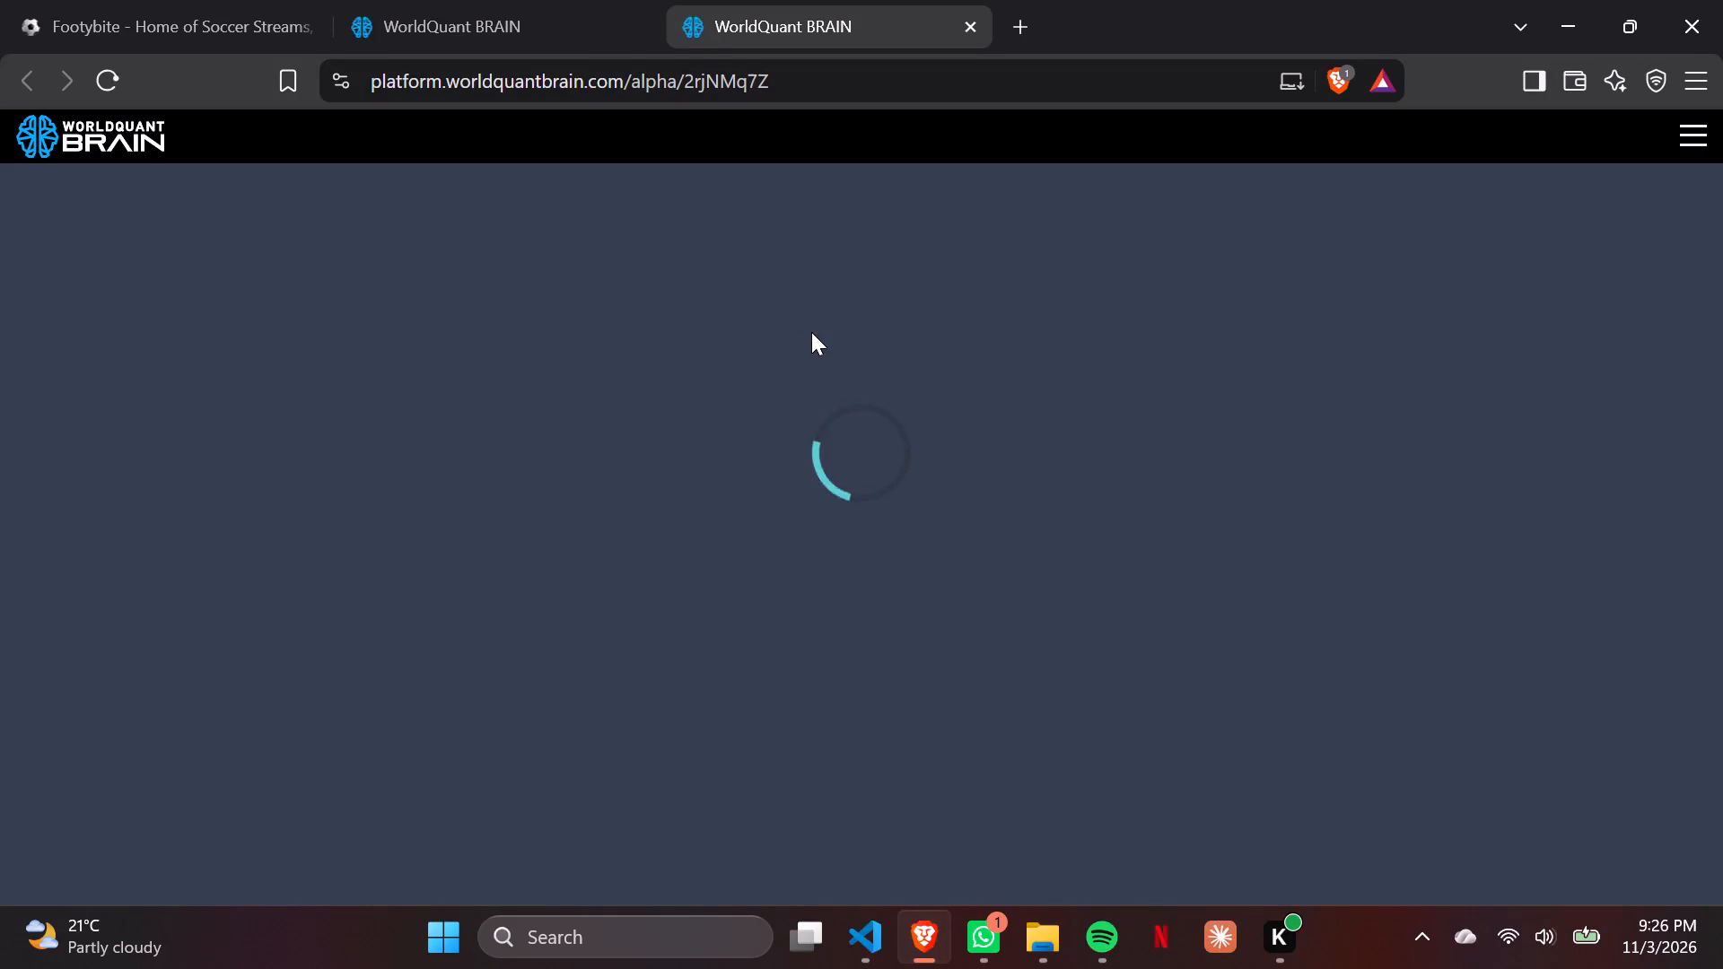
# Return to the WorldQuant BRAIN simulation page to check the progress of the cloned alpha's run in Simulation 9.
pyautogui.click(539, 17)
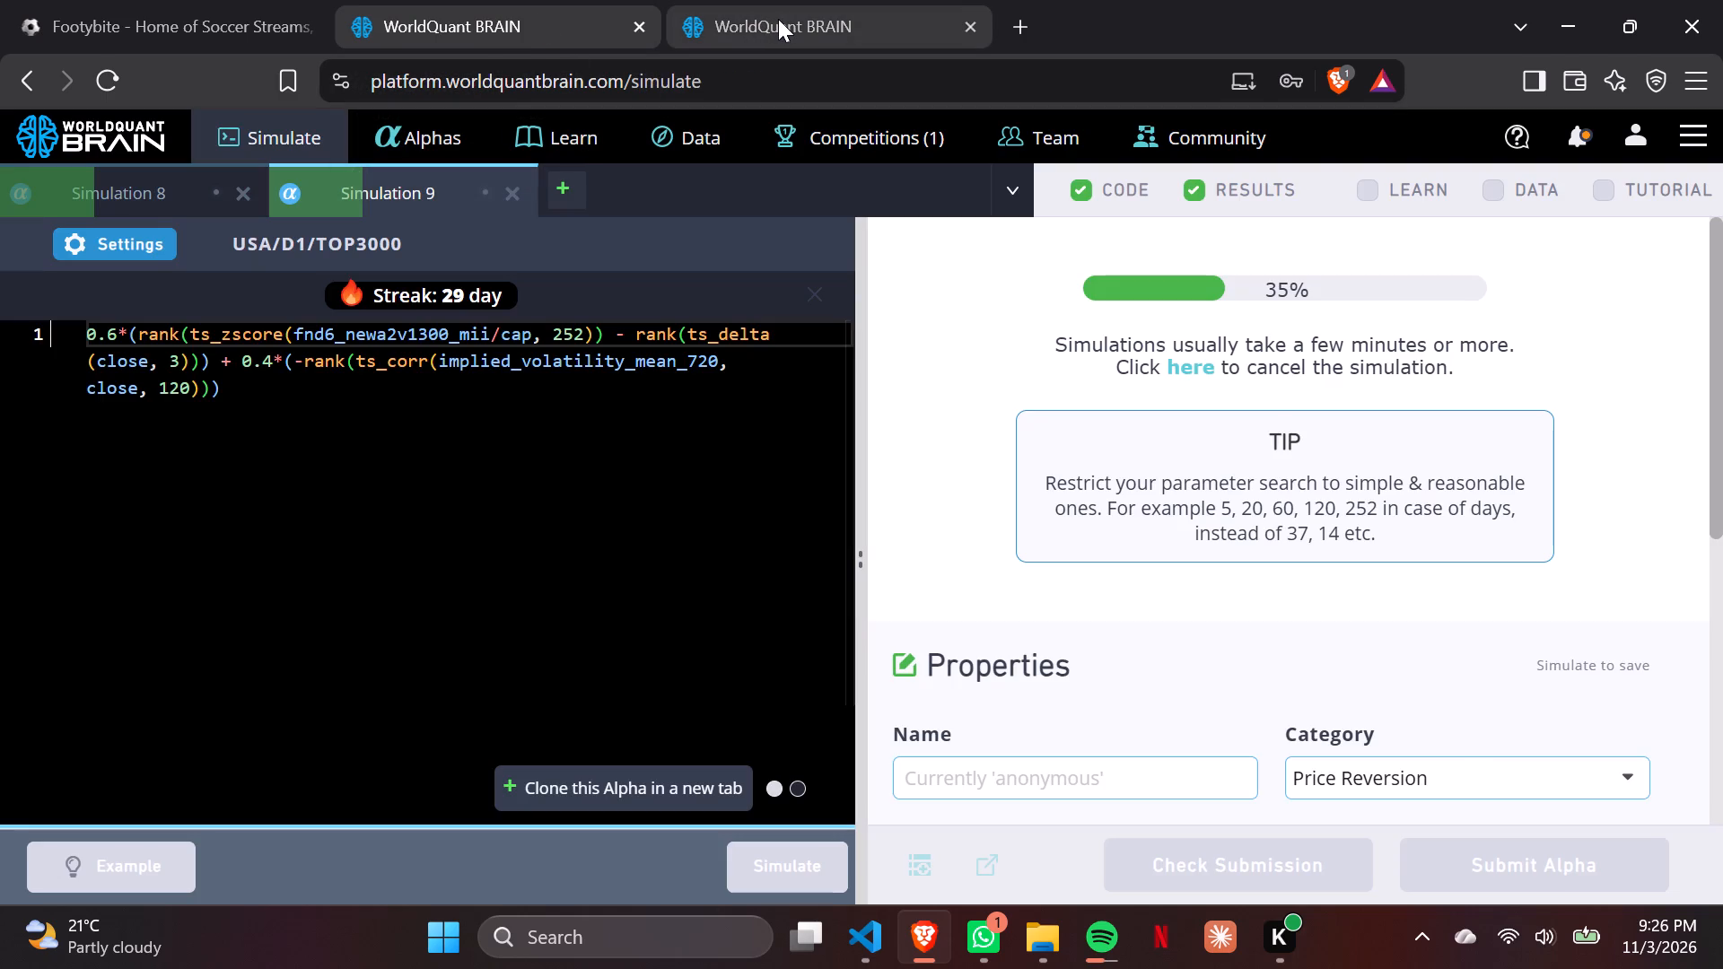
# Examine Simulation 8's PnL chart, OS summary and yearly performance figures.
pyautogui.click(778, 19)
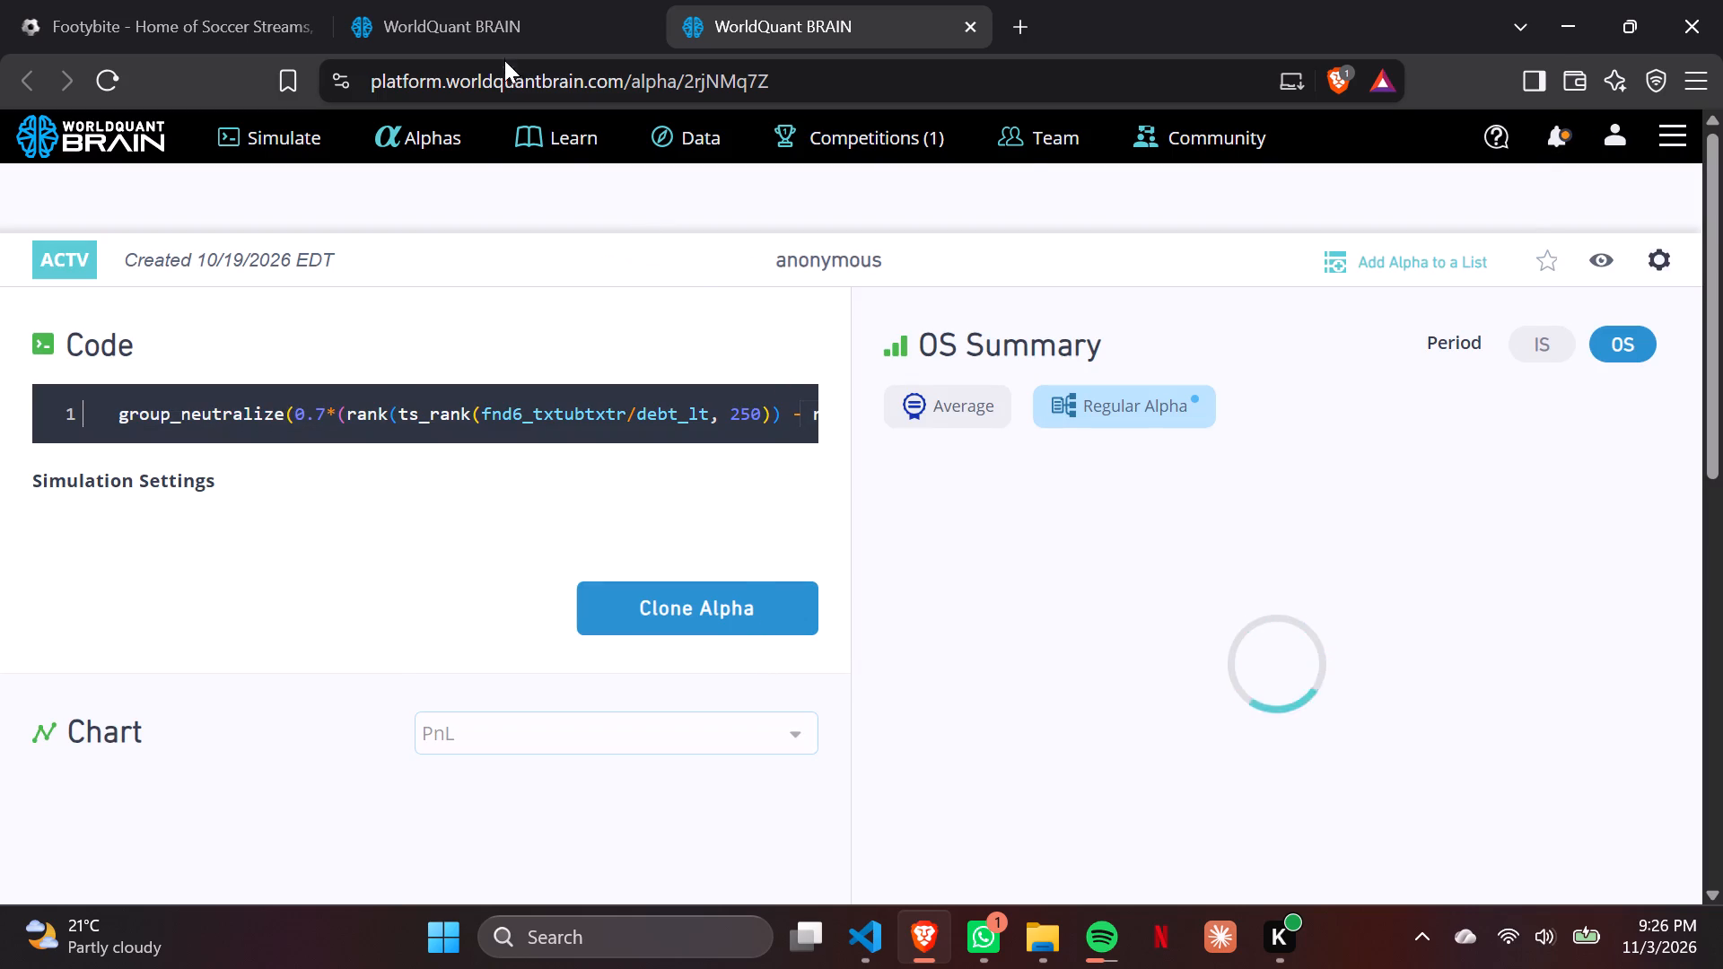
pyautogui.click(512, 38)
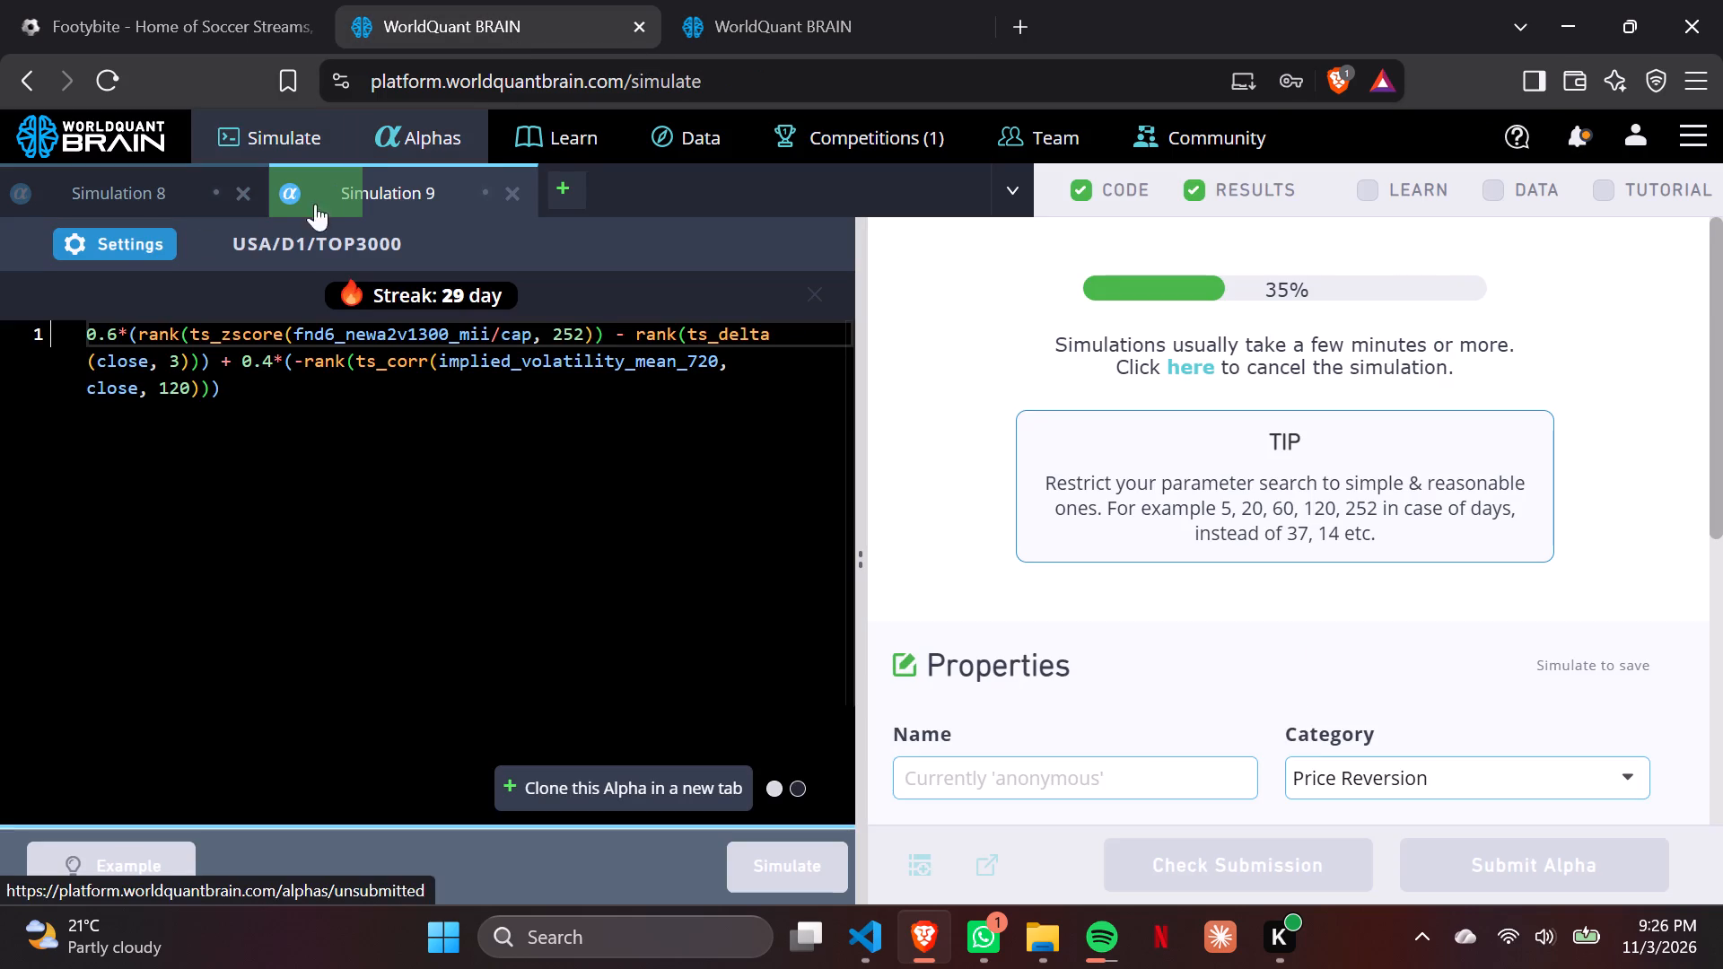
pyautogui.click(162, 201)
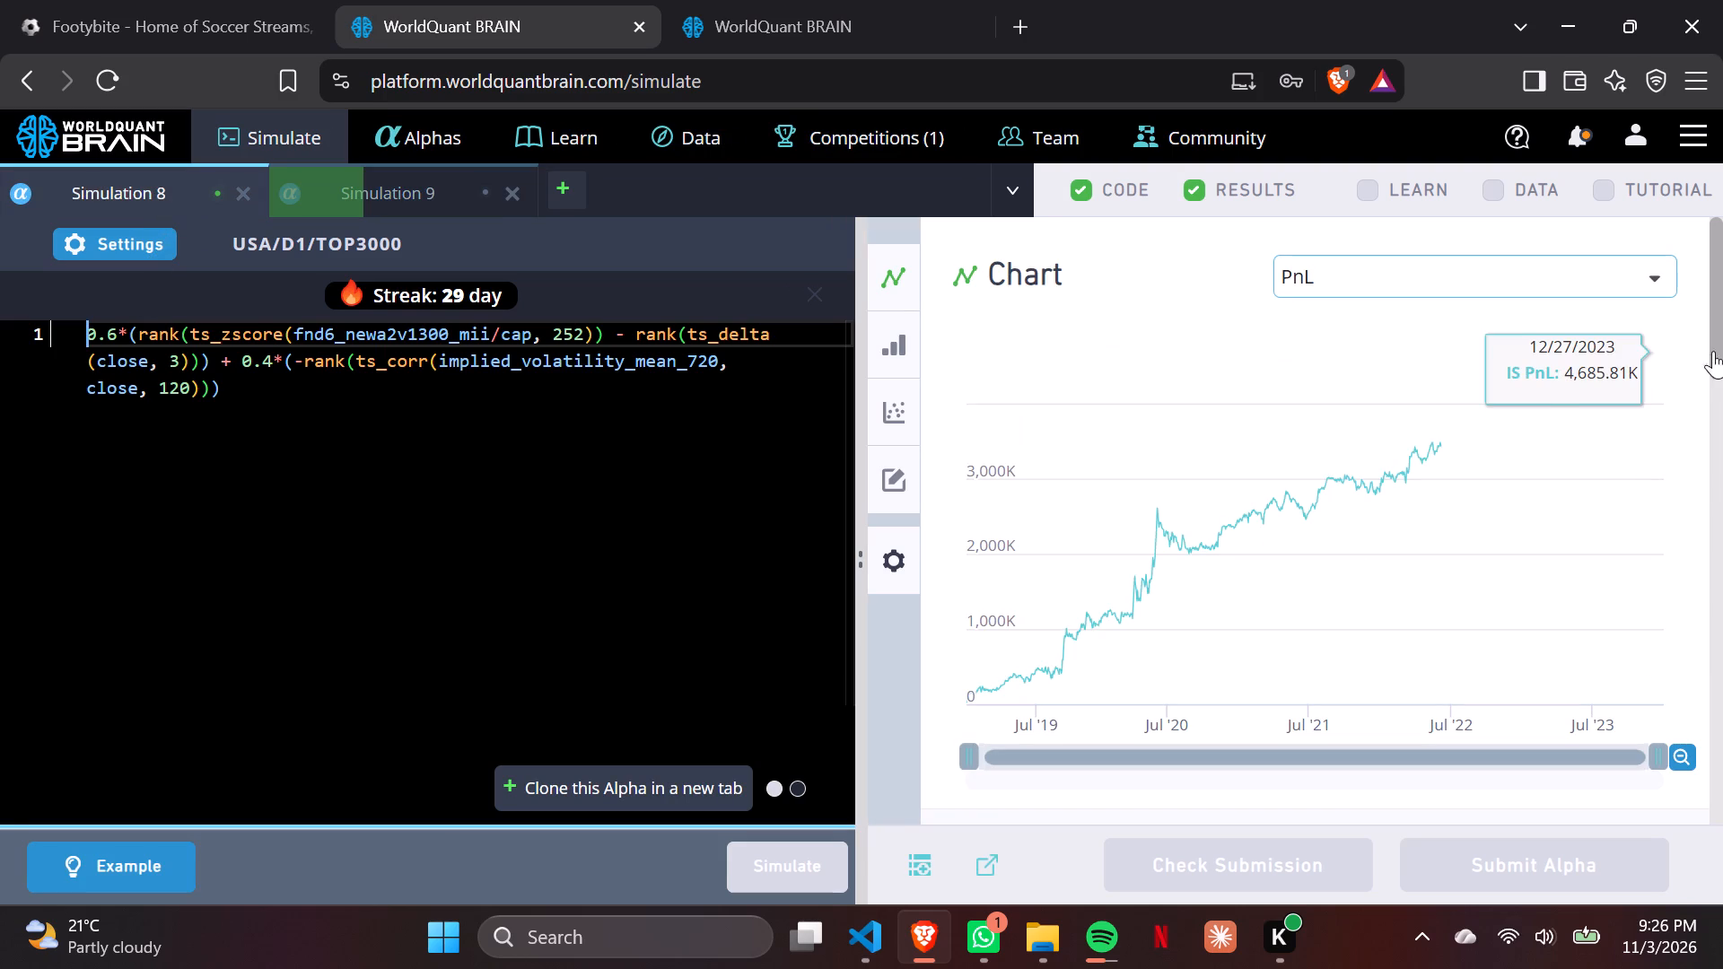
pyautogui.moveTo(1722, 320); pyautogui.dragTo(1722, 465)
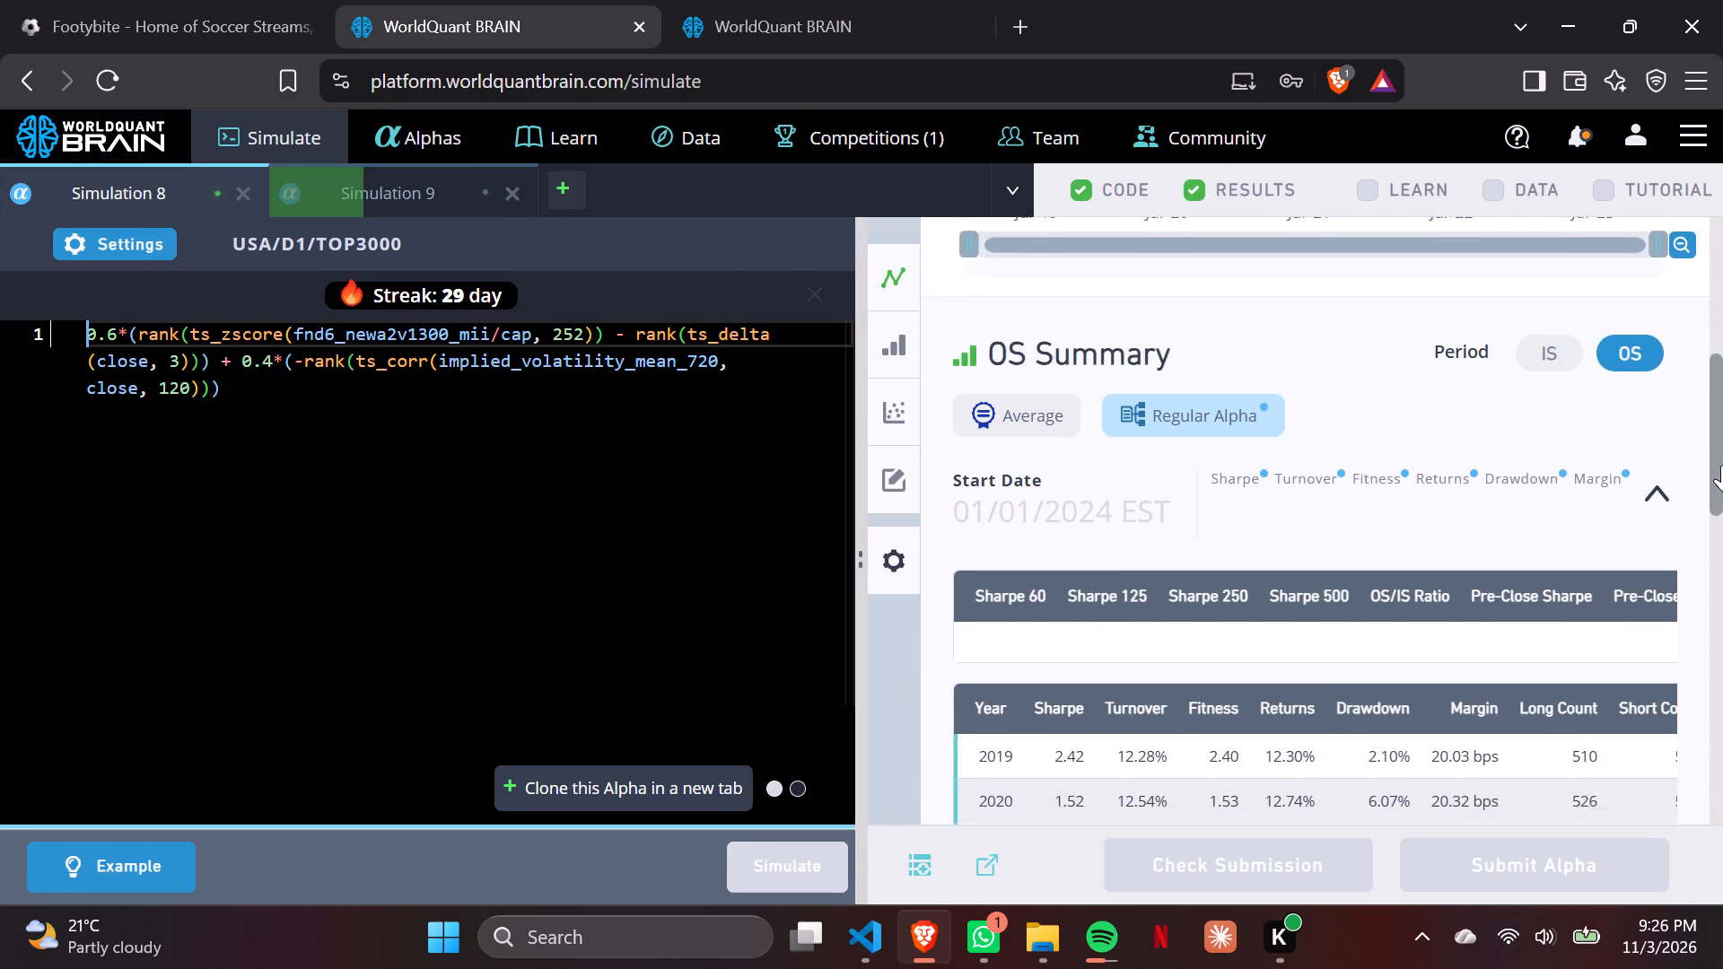
pyautogui.moveTo(1722, 465); pyautogui.dragTo(1682, 581)
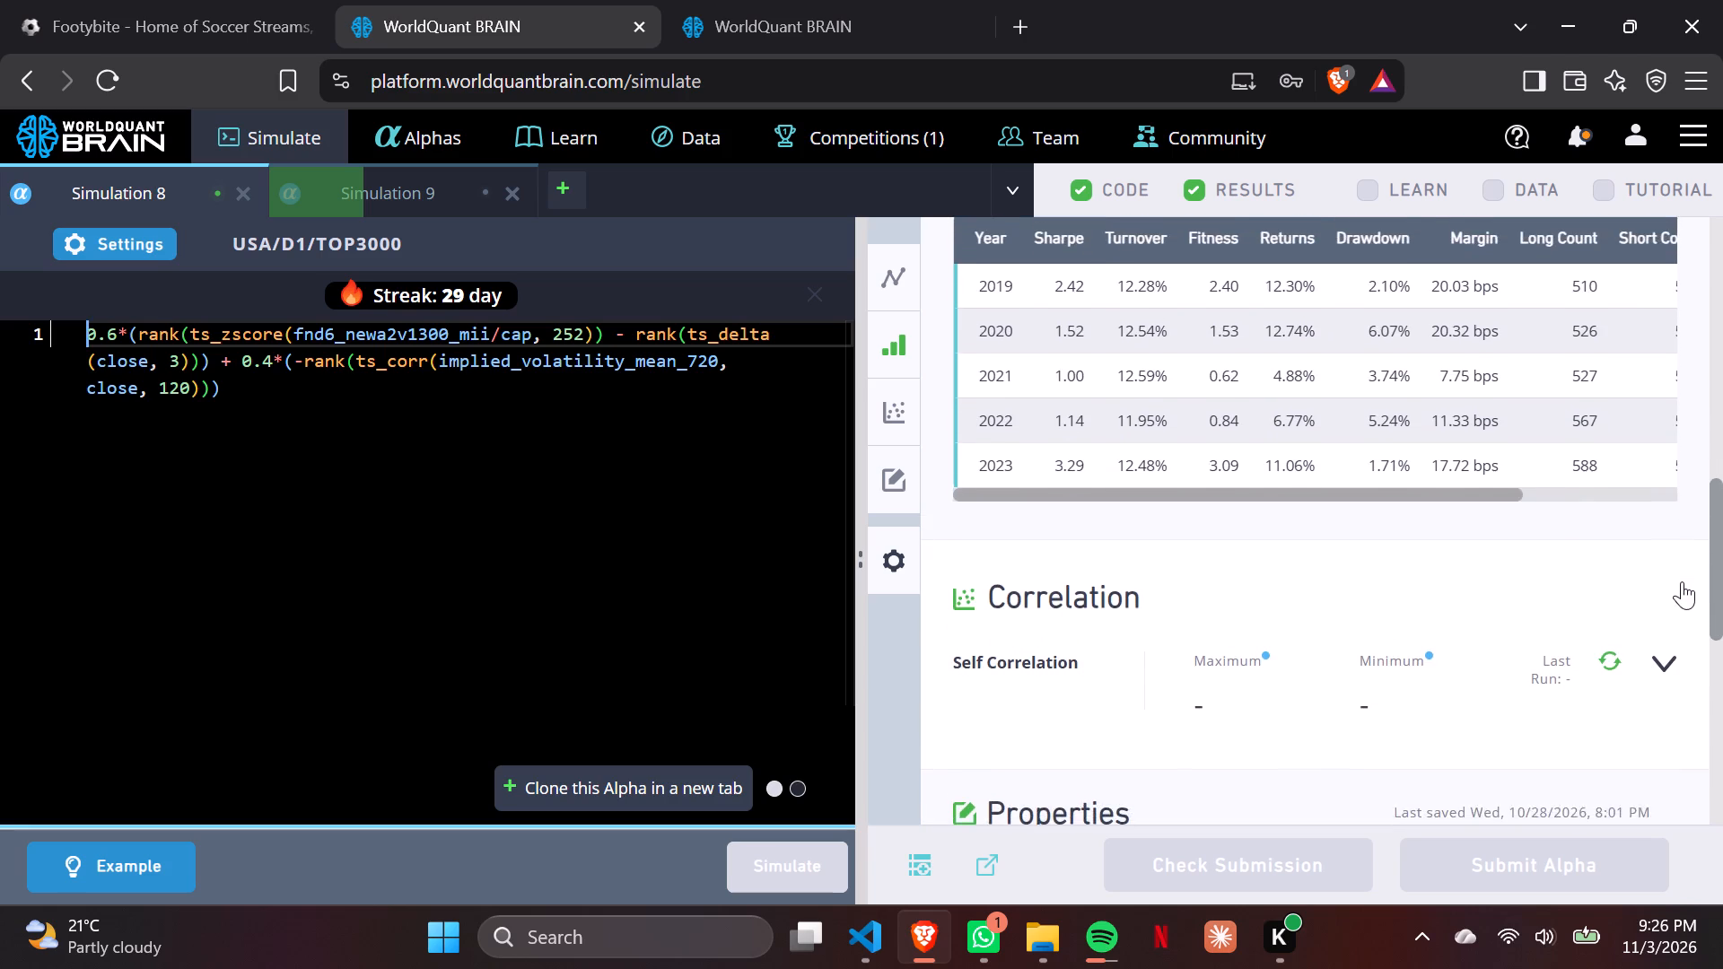
pyautogui.moveTo(1682, 581); pyautogui.dragTo(1716, 463)
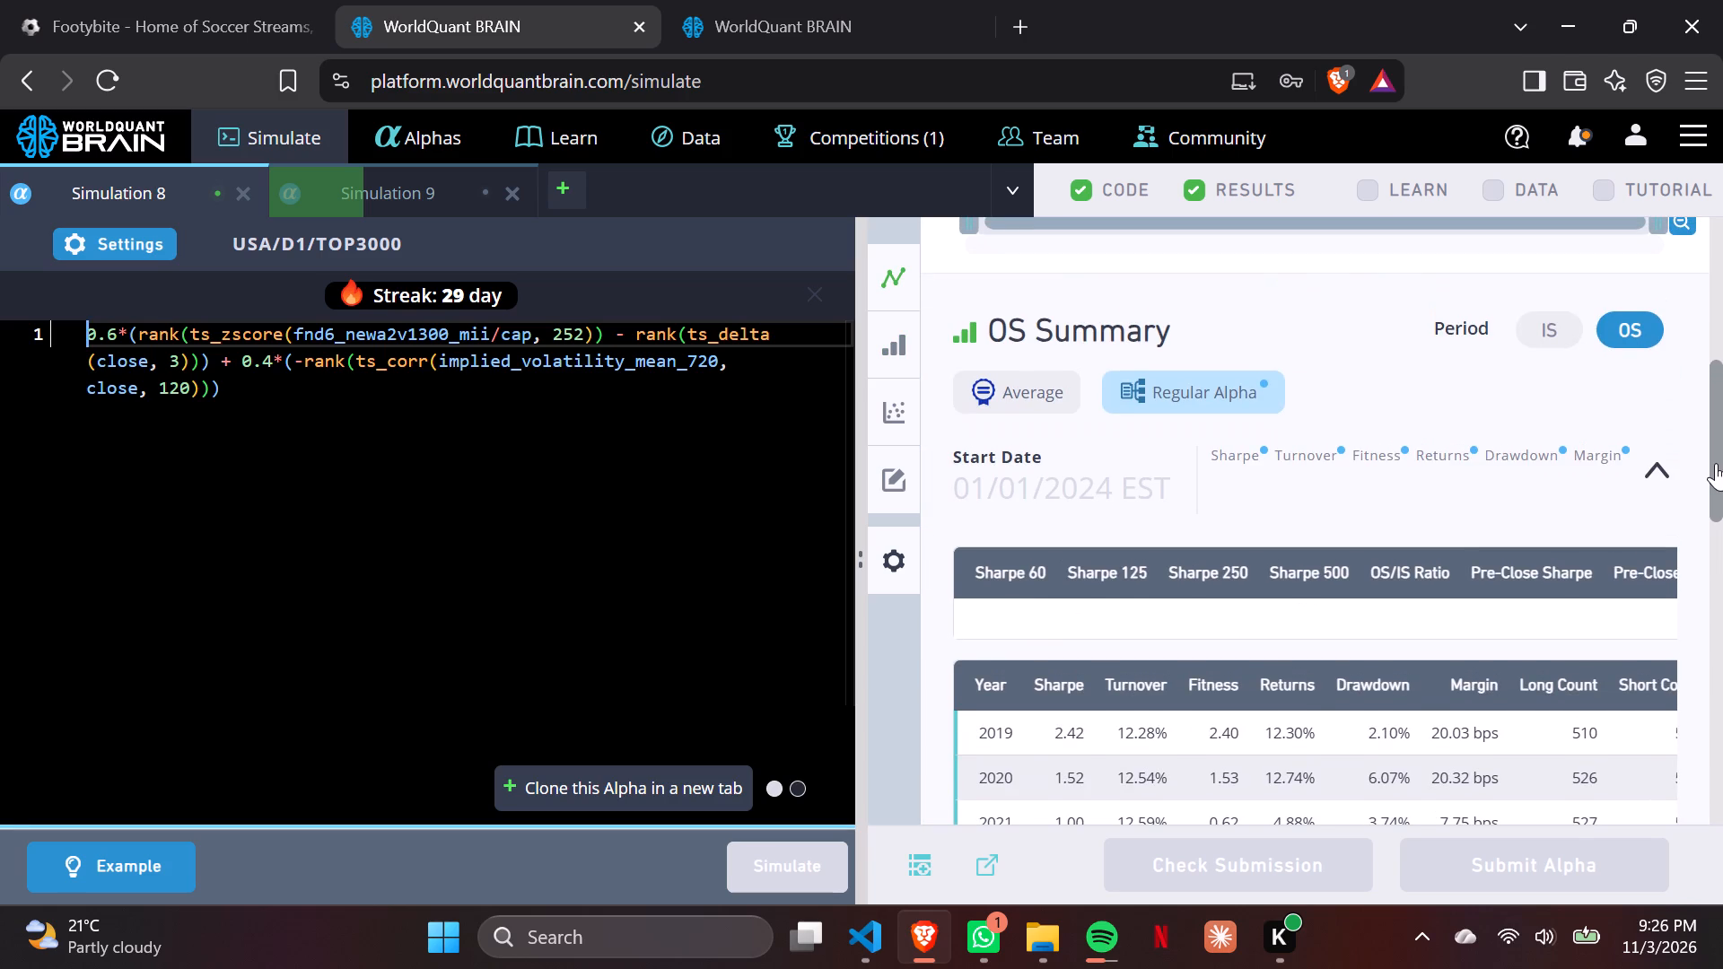
pyautogui.moveTo(1716, 463); pyautogui.dragTo(1714, 491)
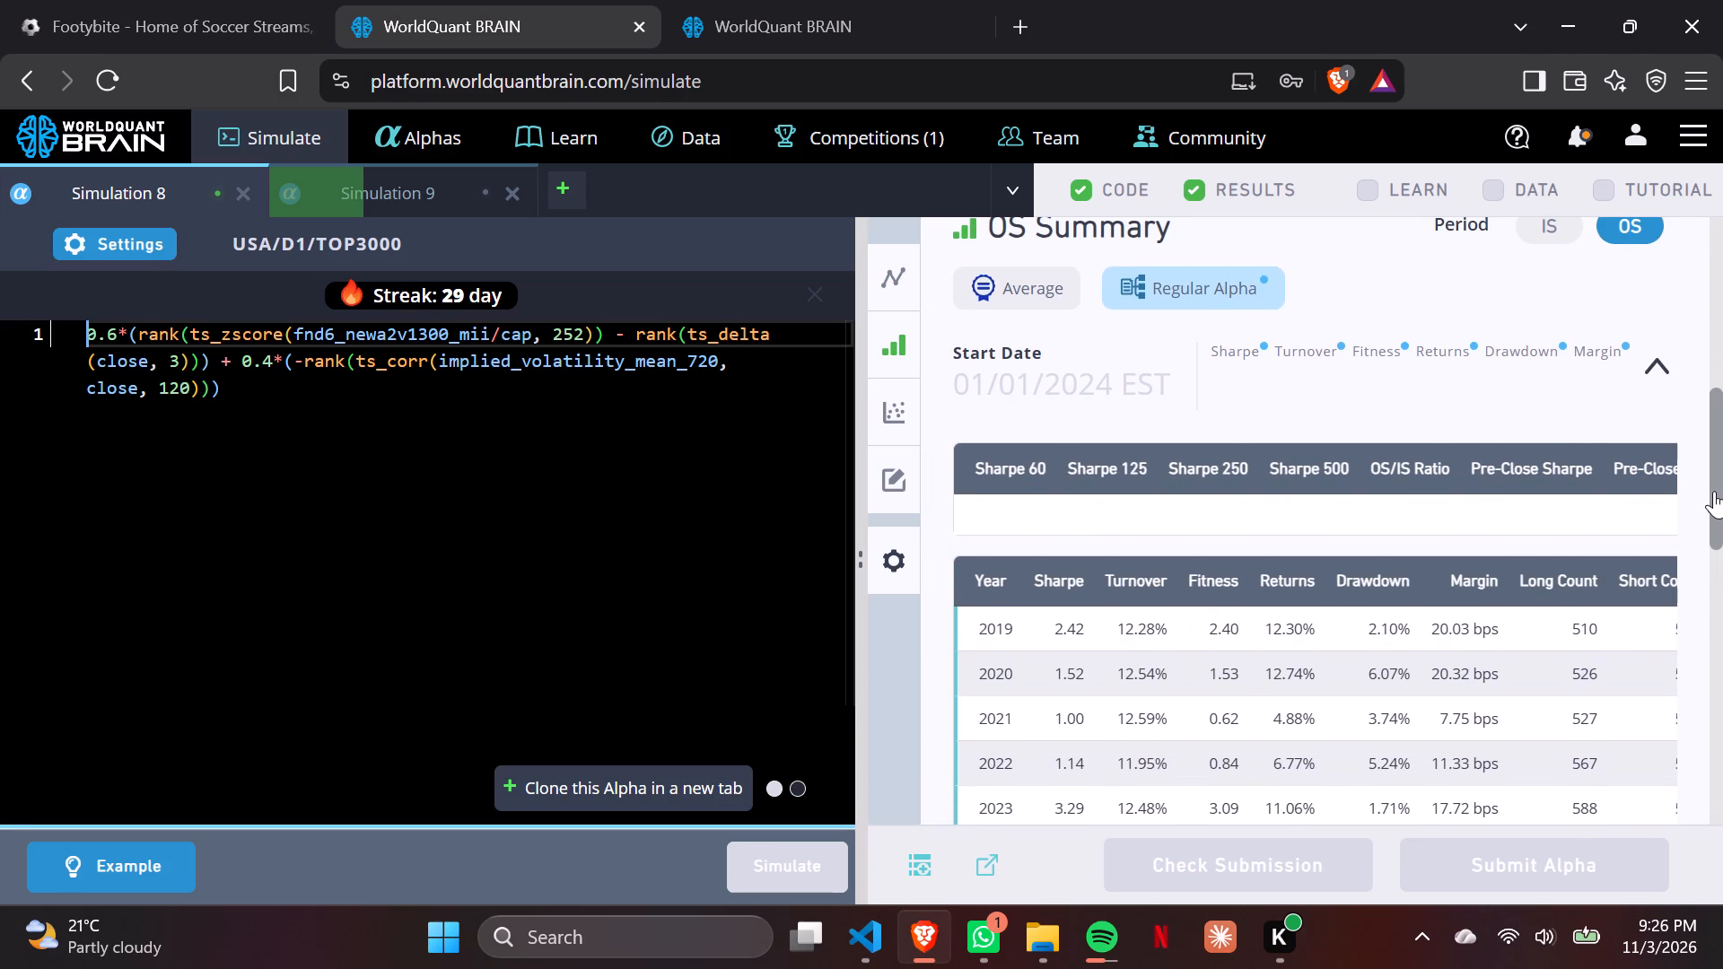
pyautogui.moveTo(1714, 491); pyautogui.dragTo(1722, 503)
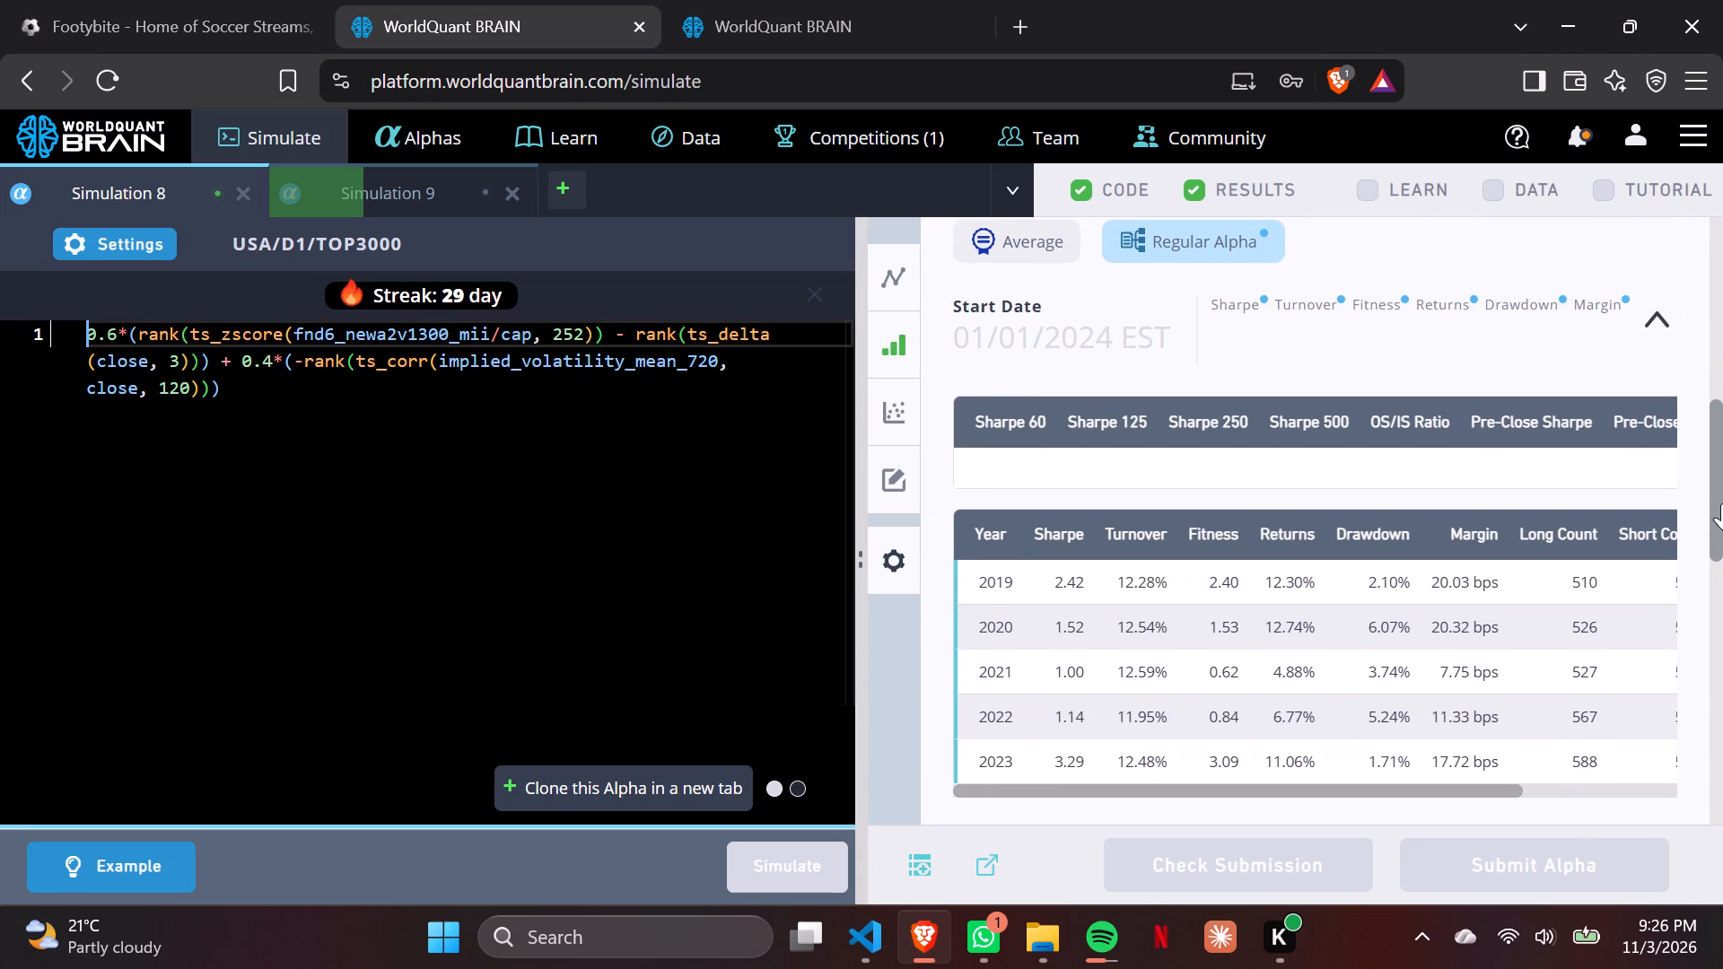
pyautogui.moveTo(1722, 503); pyautogui.dragTo(1709, 474)
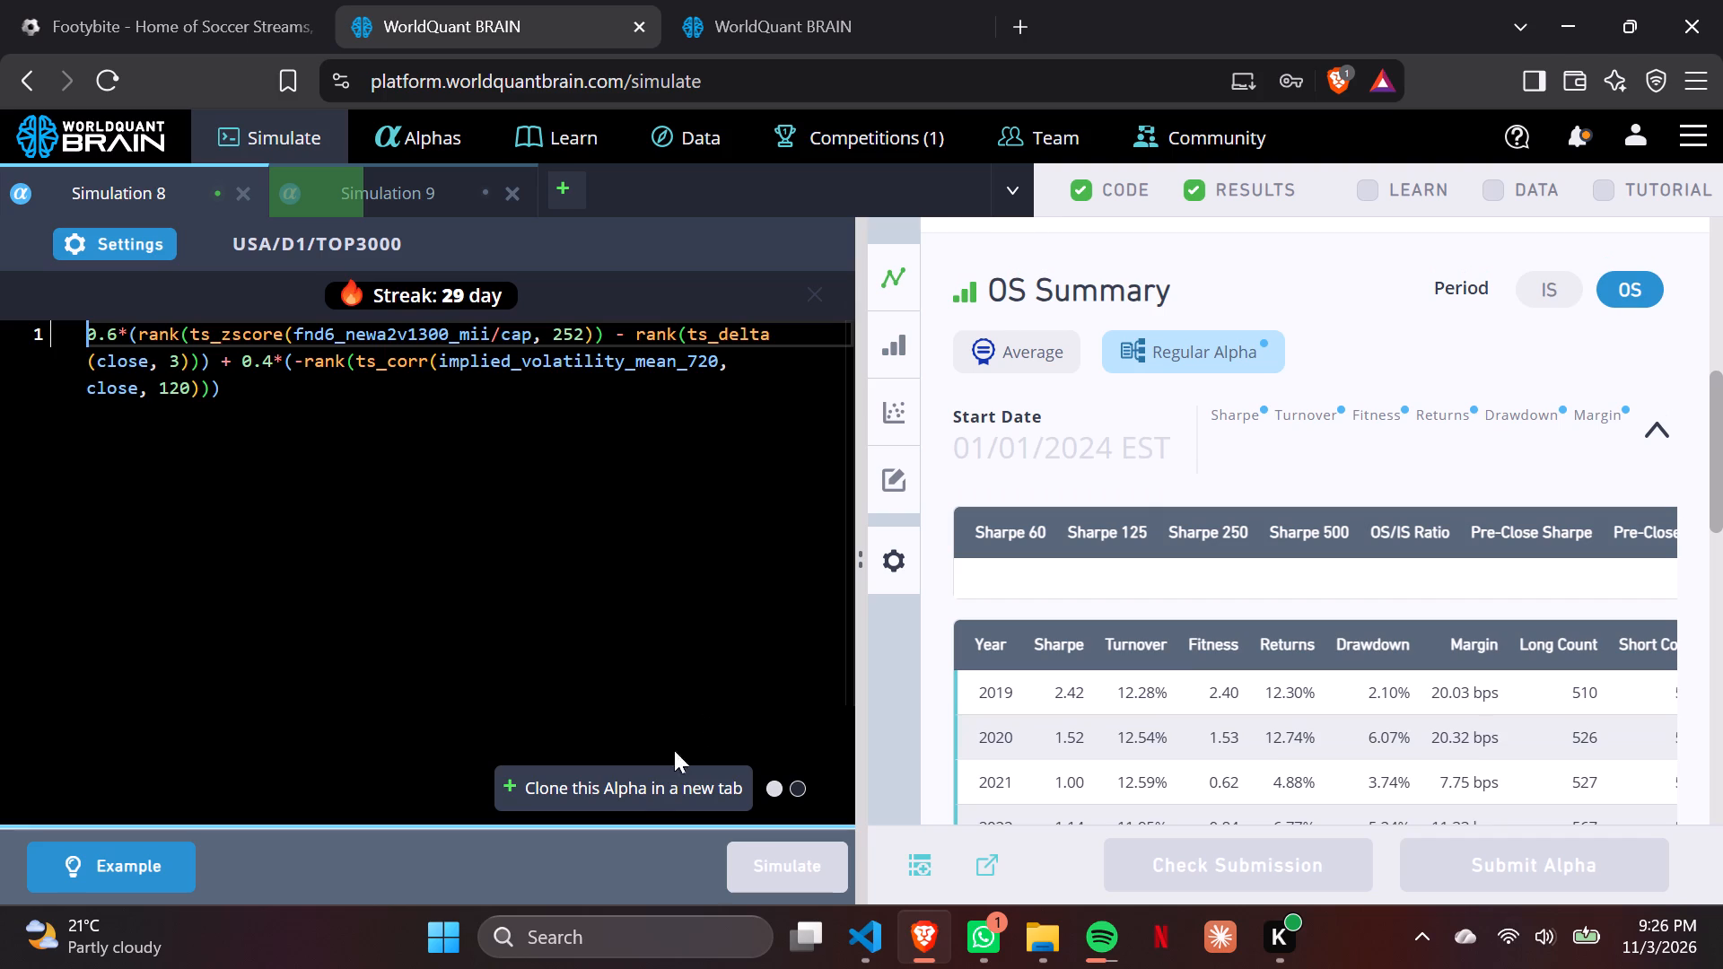
# Clone the Simulation 8 alpha into a new simulation tab.
pyautogui.click(641, 790)
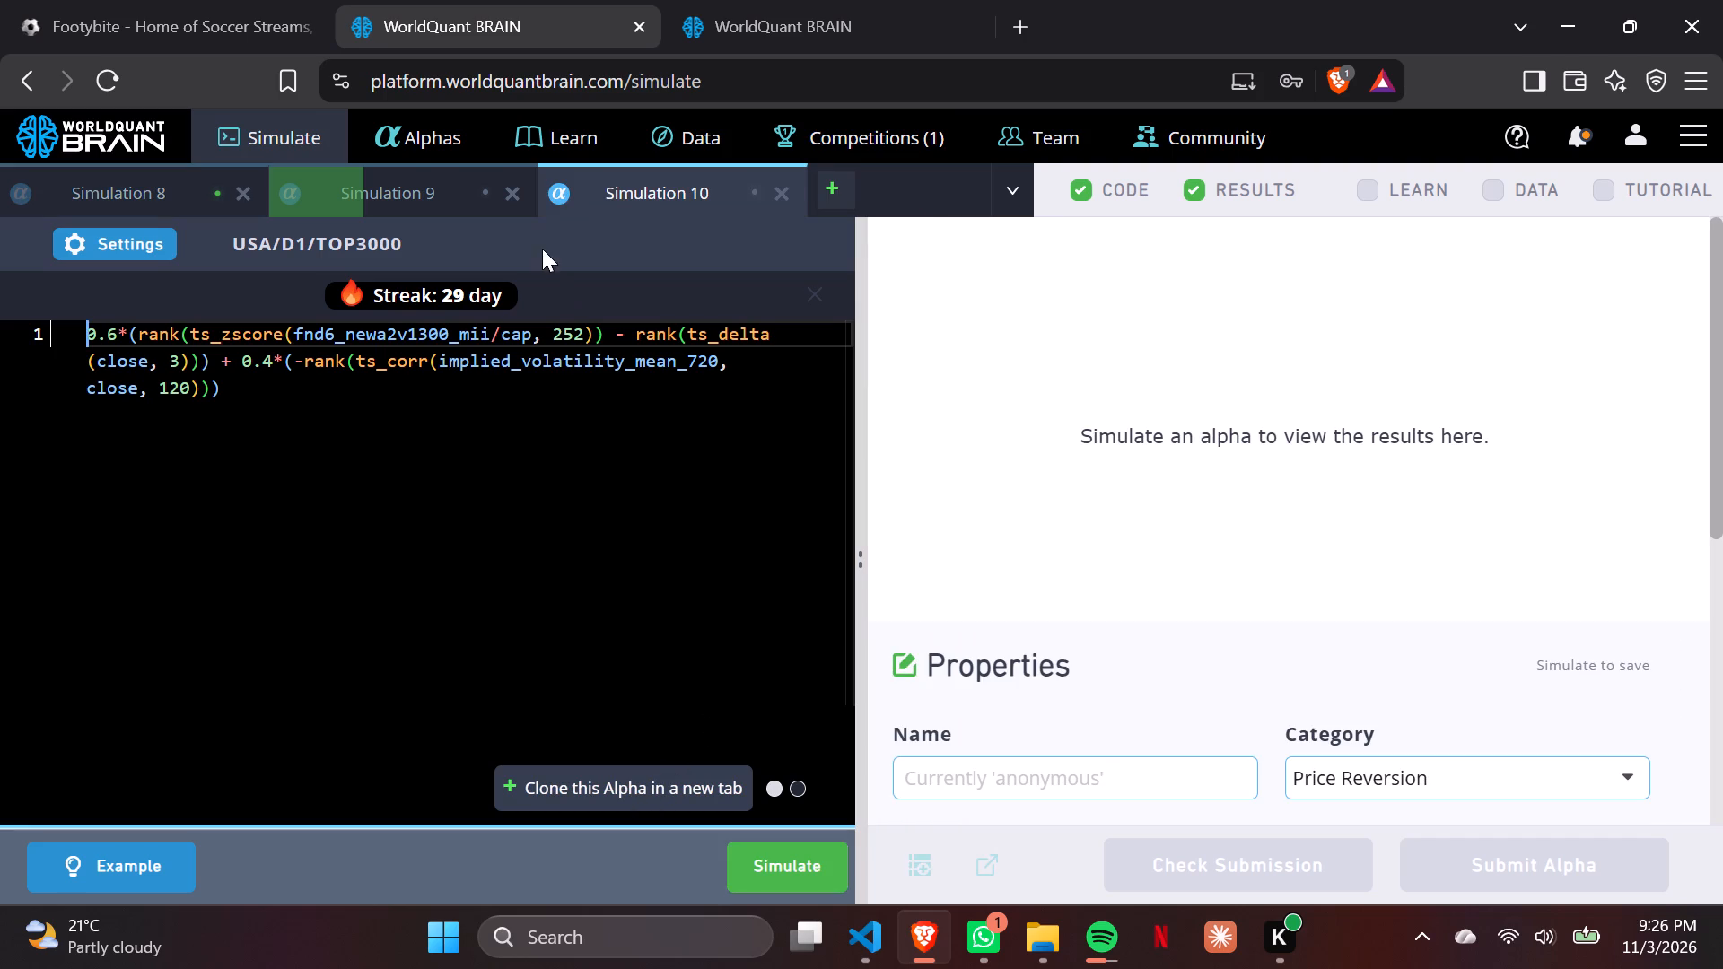
# Set the ts_zscore lookback window in the Simulation 10 expression to 260.
pyautogui.click(584, 327)
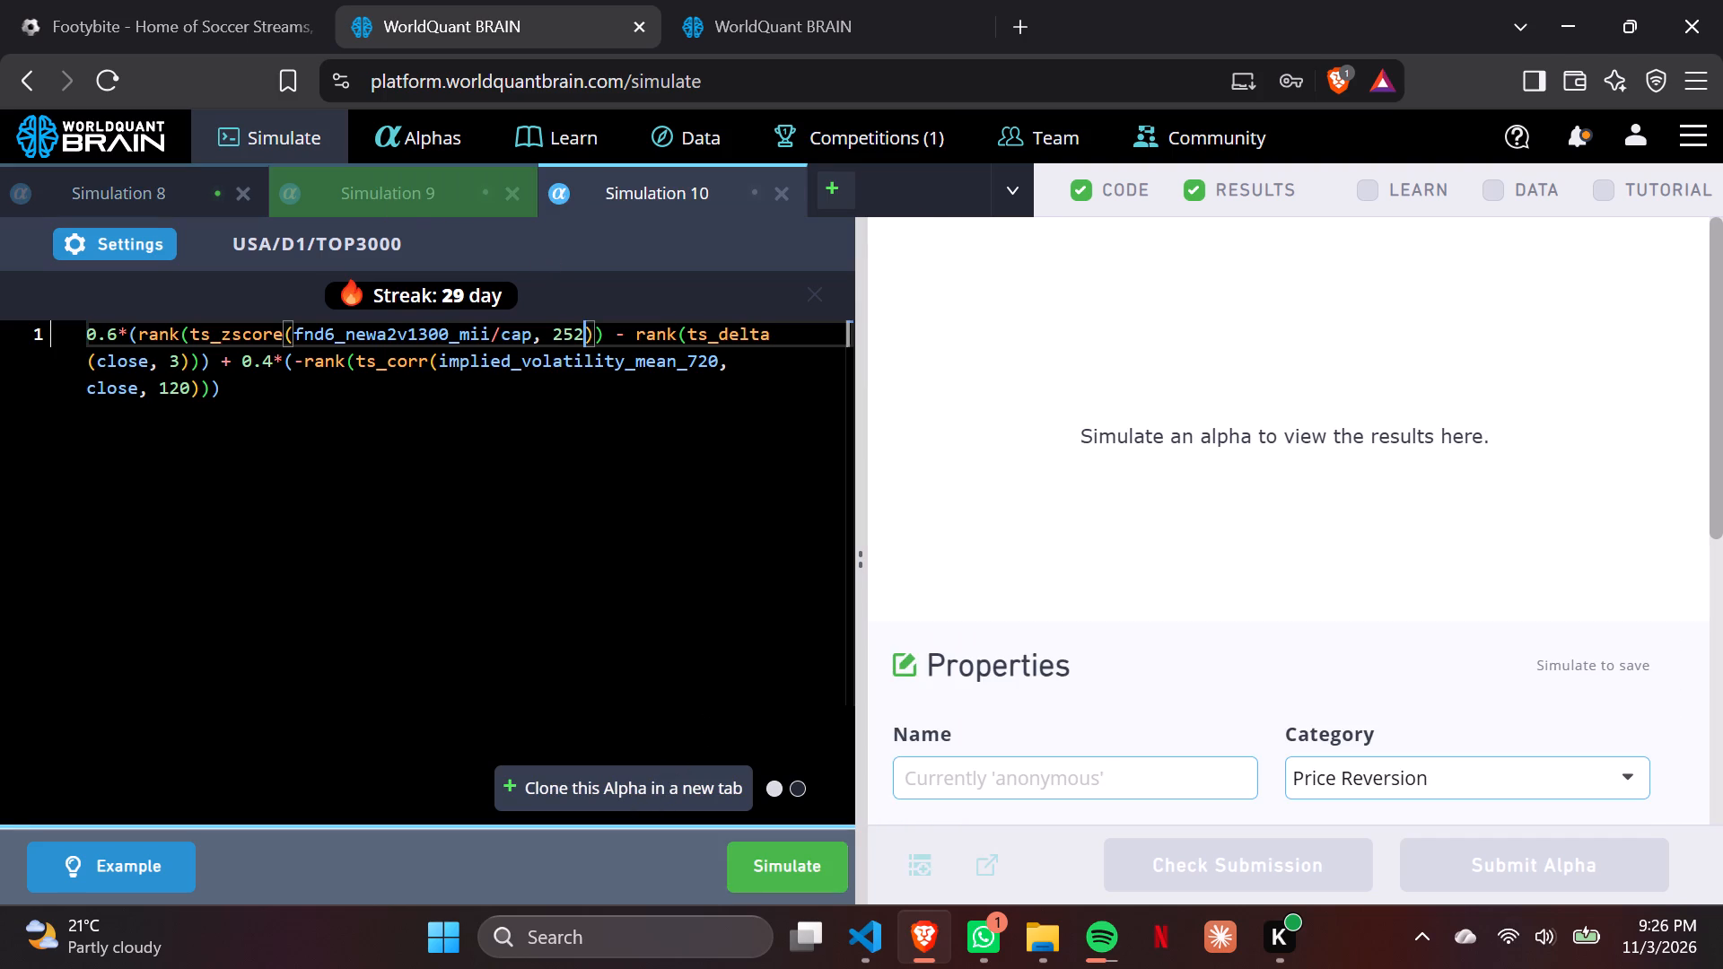
pyautogui.press('BackSpace')
pyautogui.press('BackSpace')
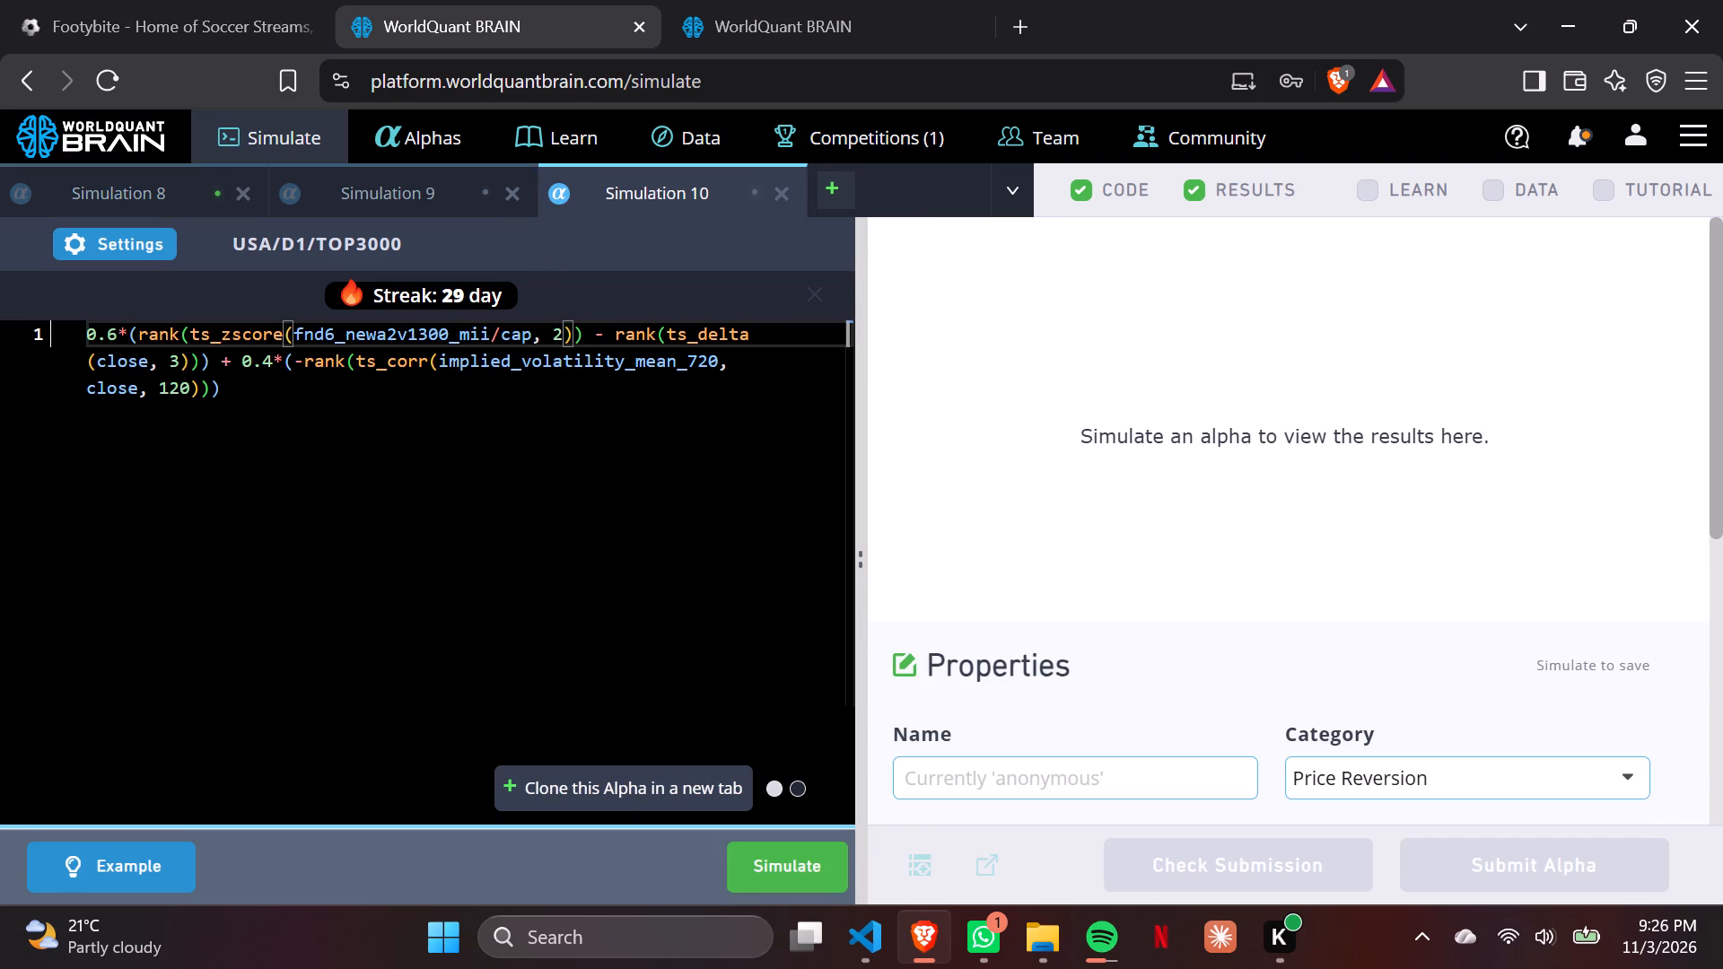
pyautogui.write('60')
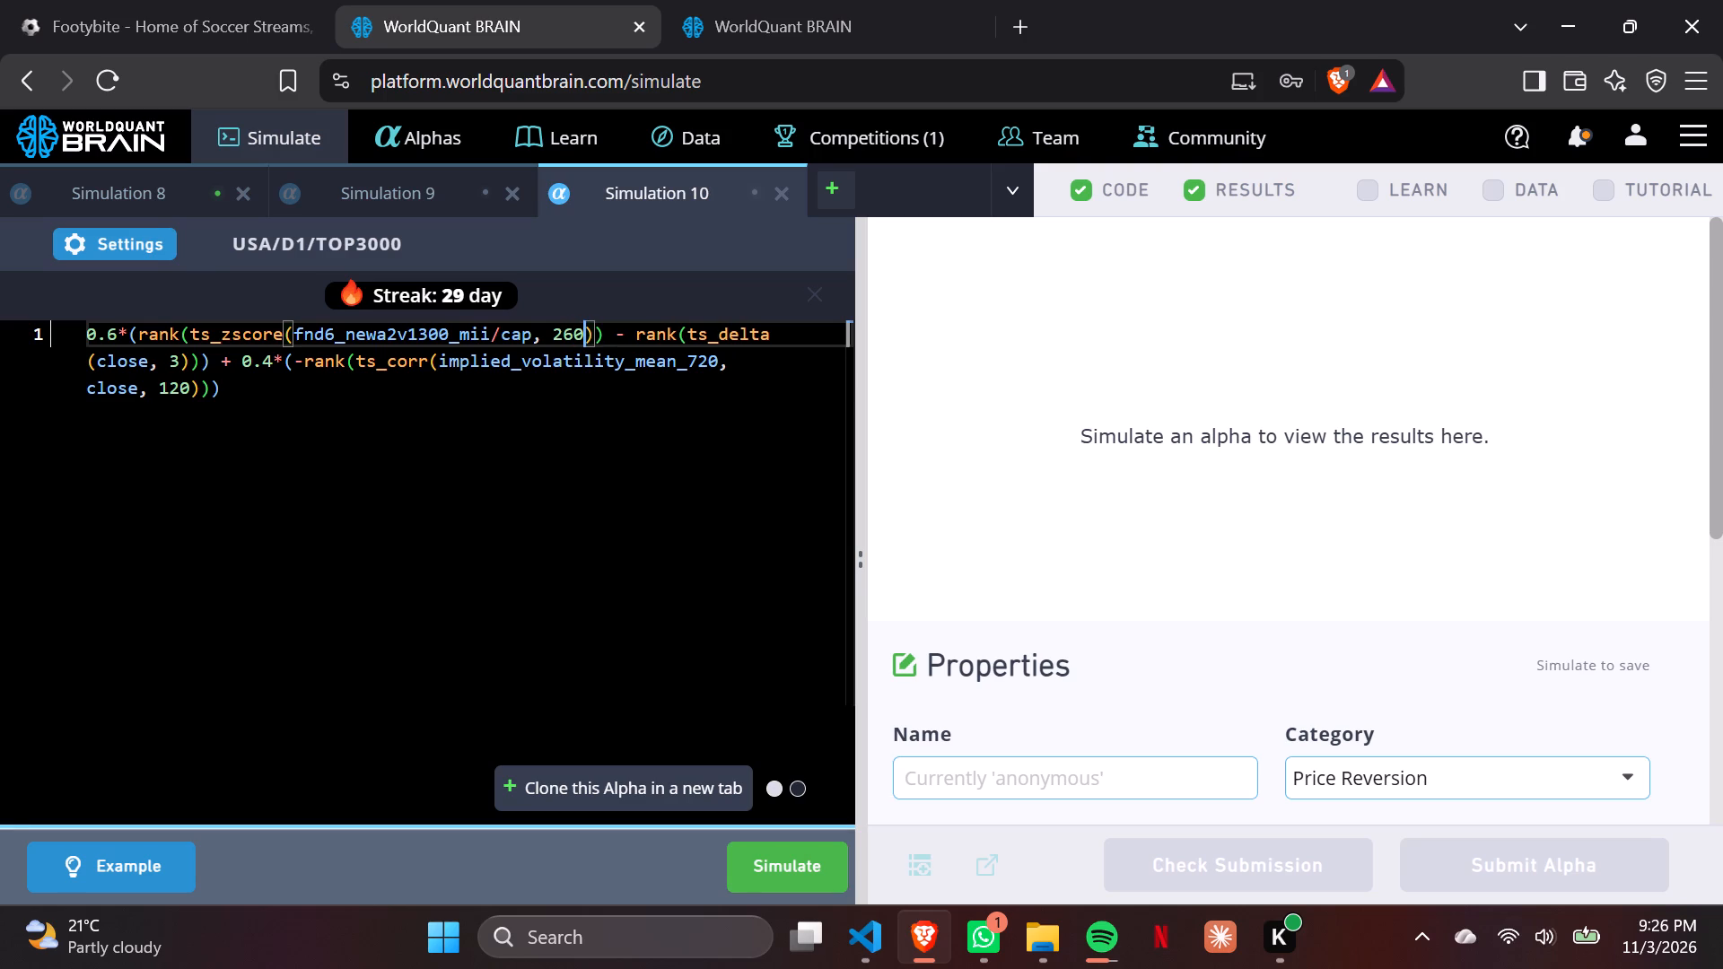
# Set the Simulation 10 expression's weights to 0.7 for the first term and 0.3 for the ts_corr term.
pyautogui.click(337, 376)
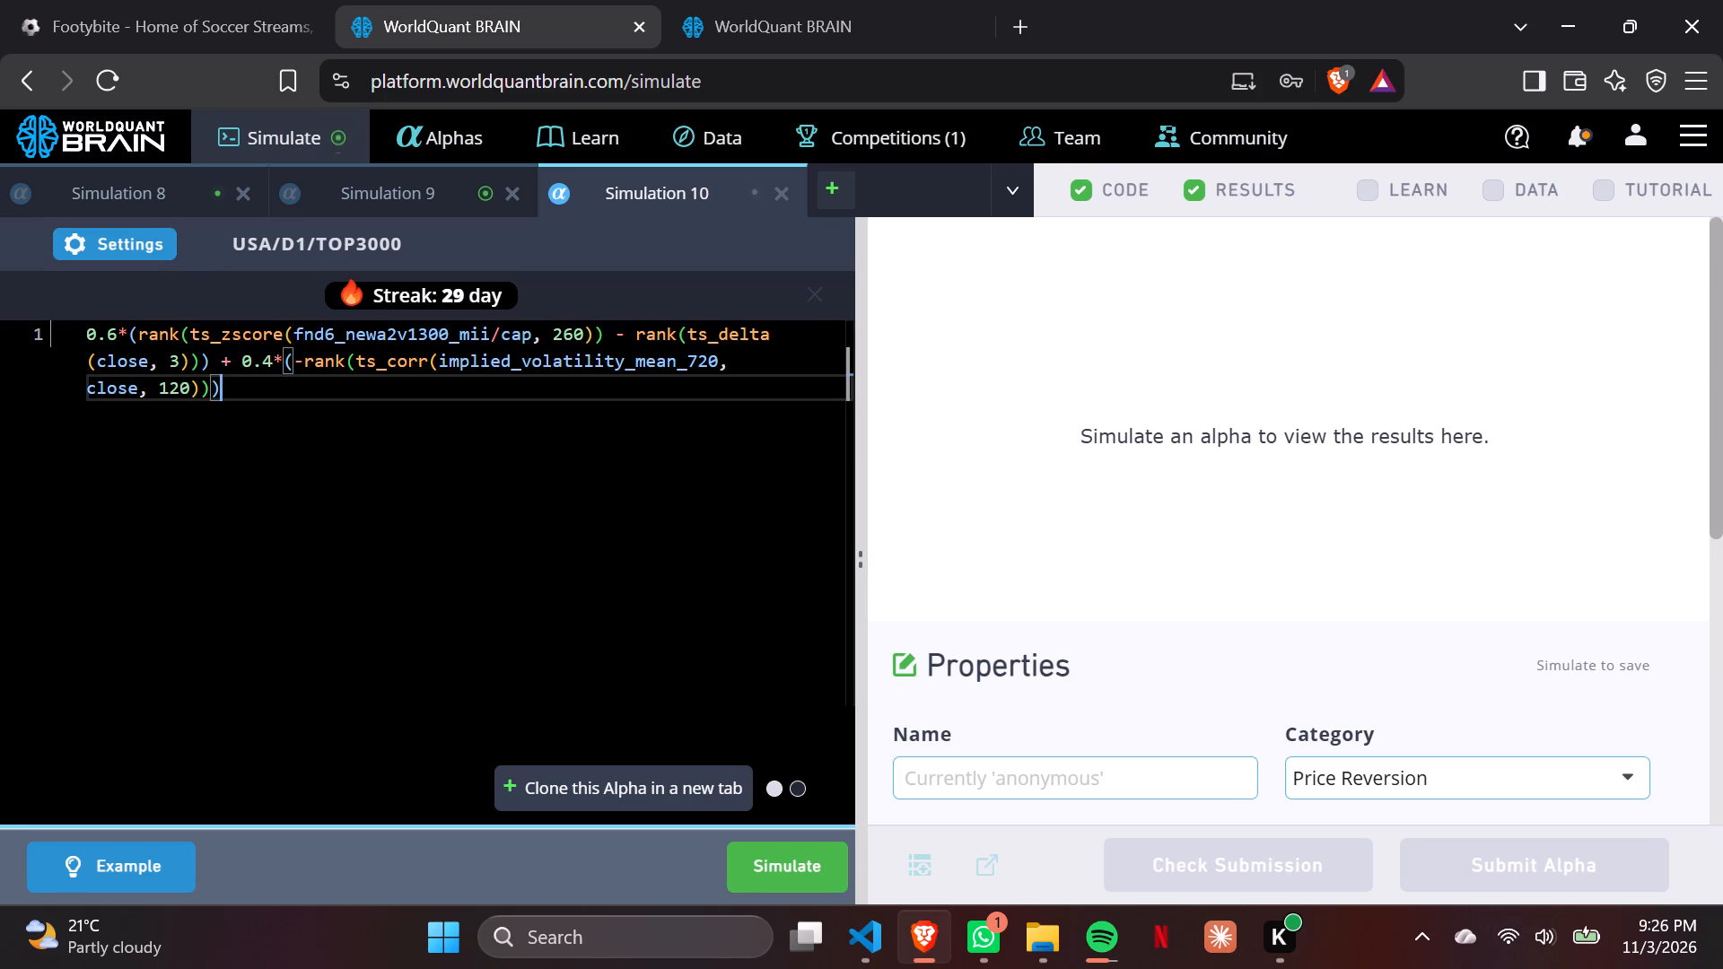
pyautogui.click(266, 362)
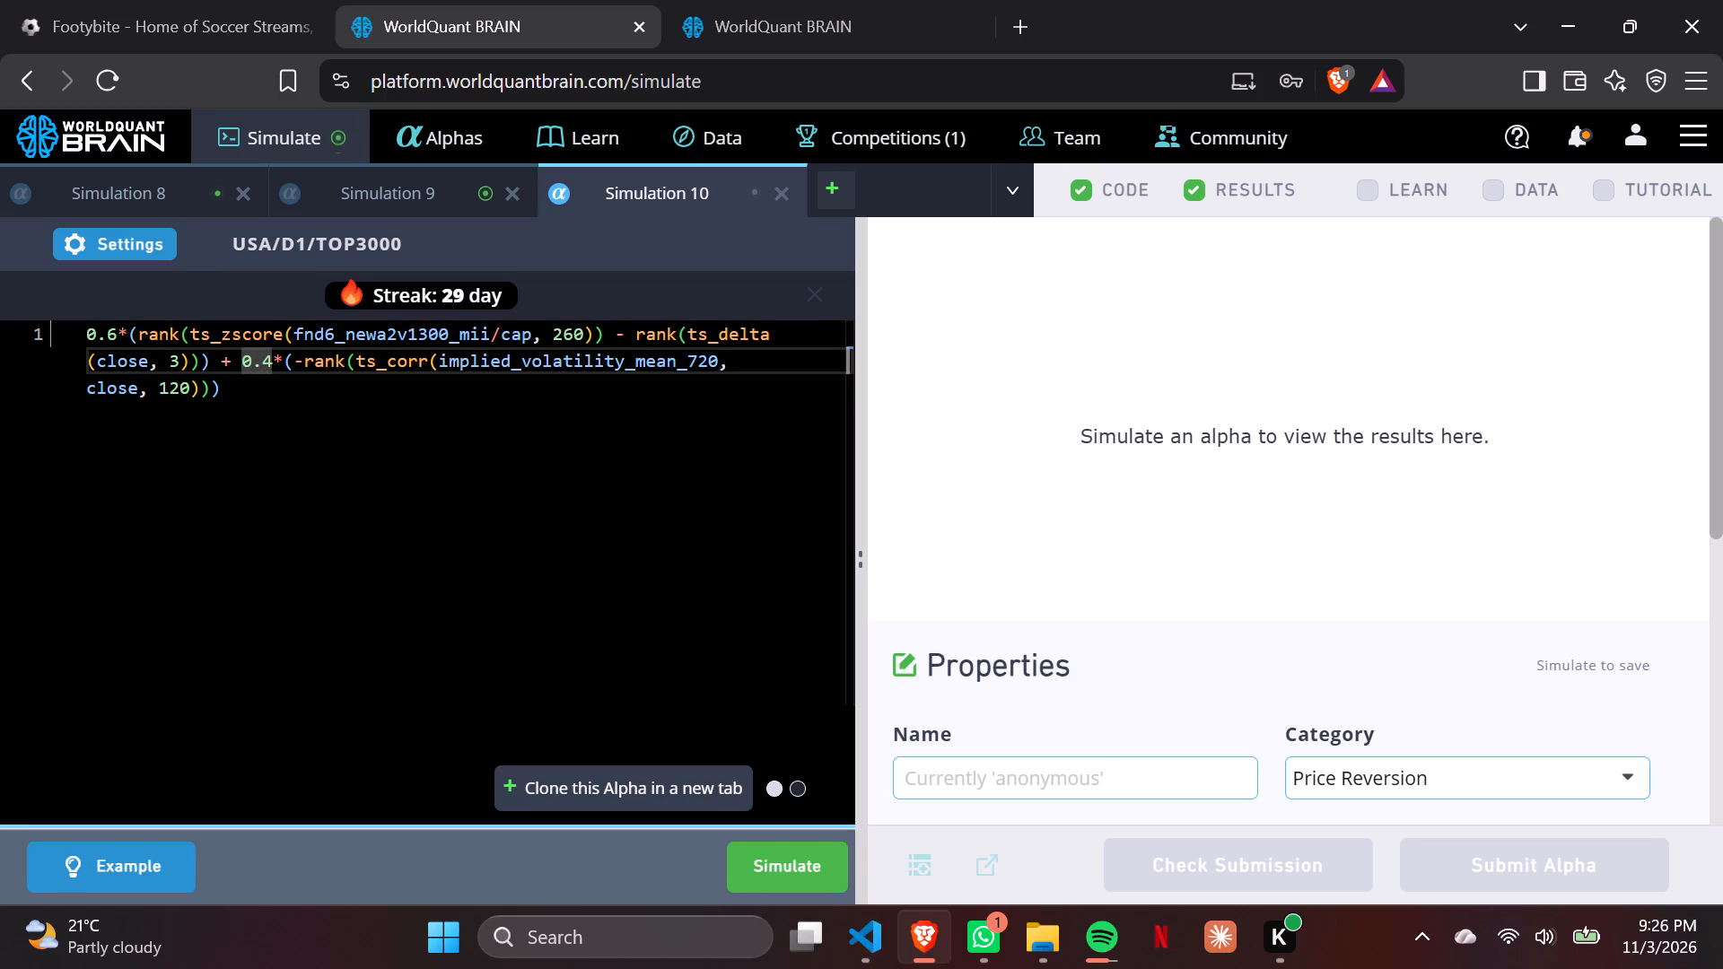
pyautogui.click(115, 336)
pyautogui.press('BackSpace')
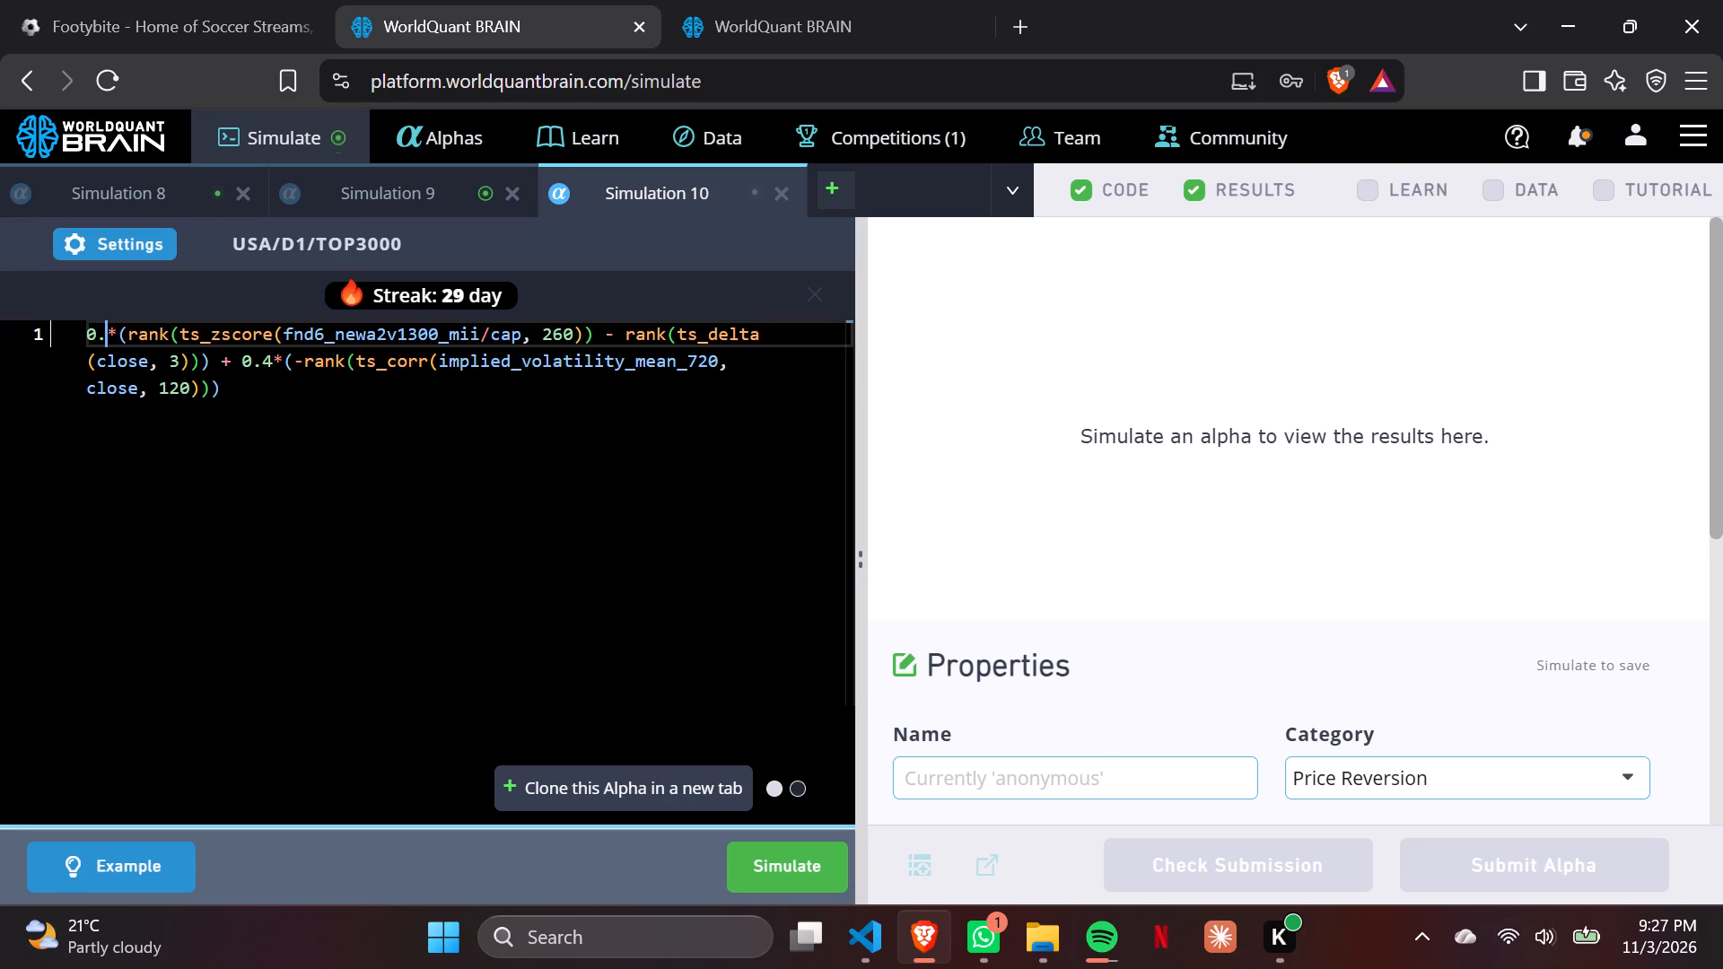
pyautogui.press('7')
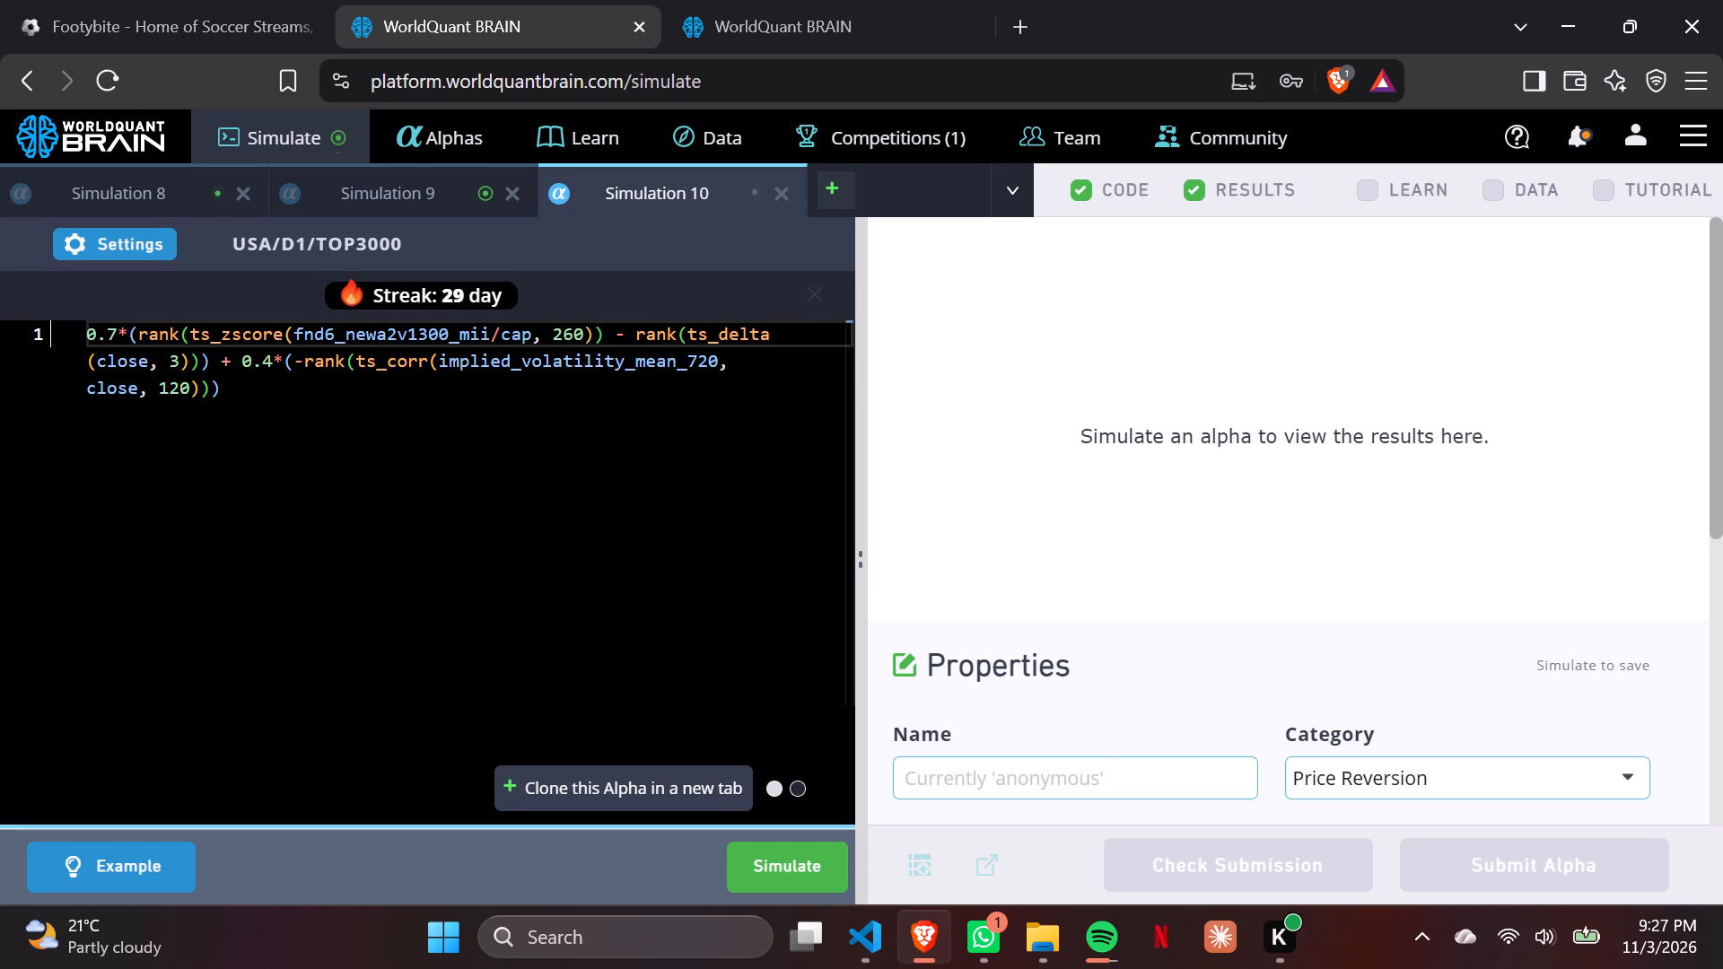
pyautogui.moveTo(275, 354); pyautogui.dragTo(498, 534)
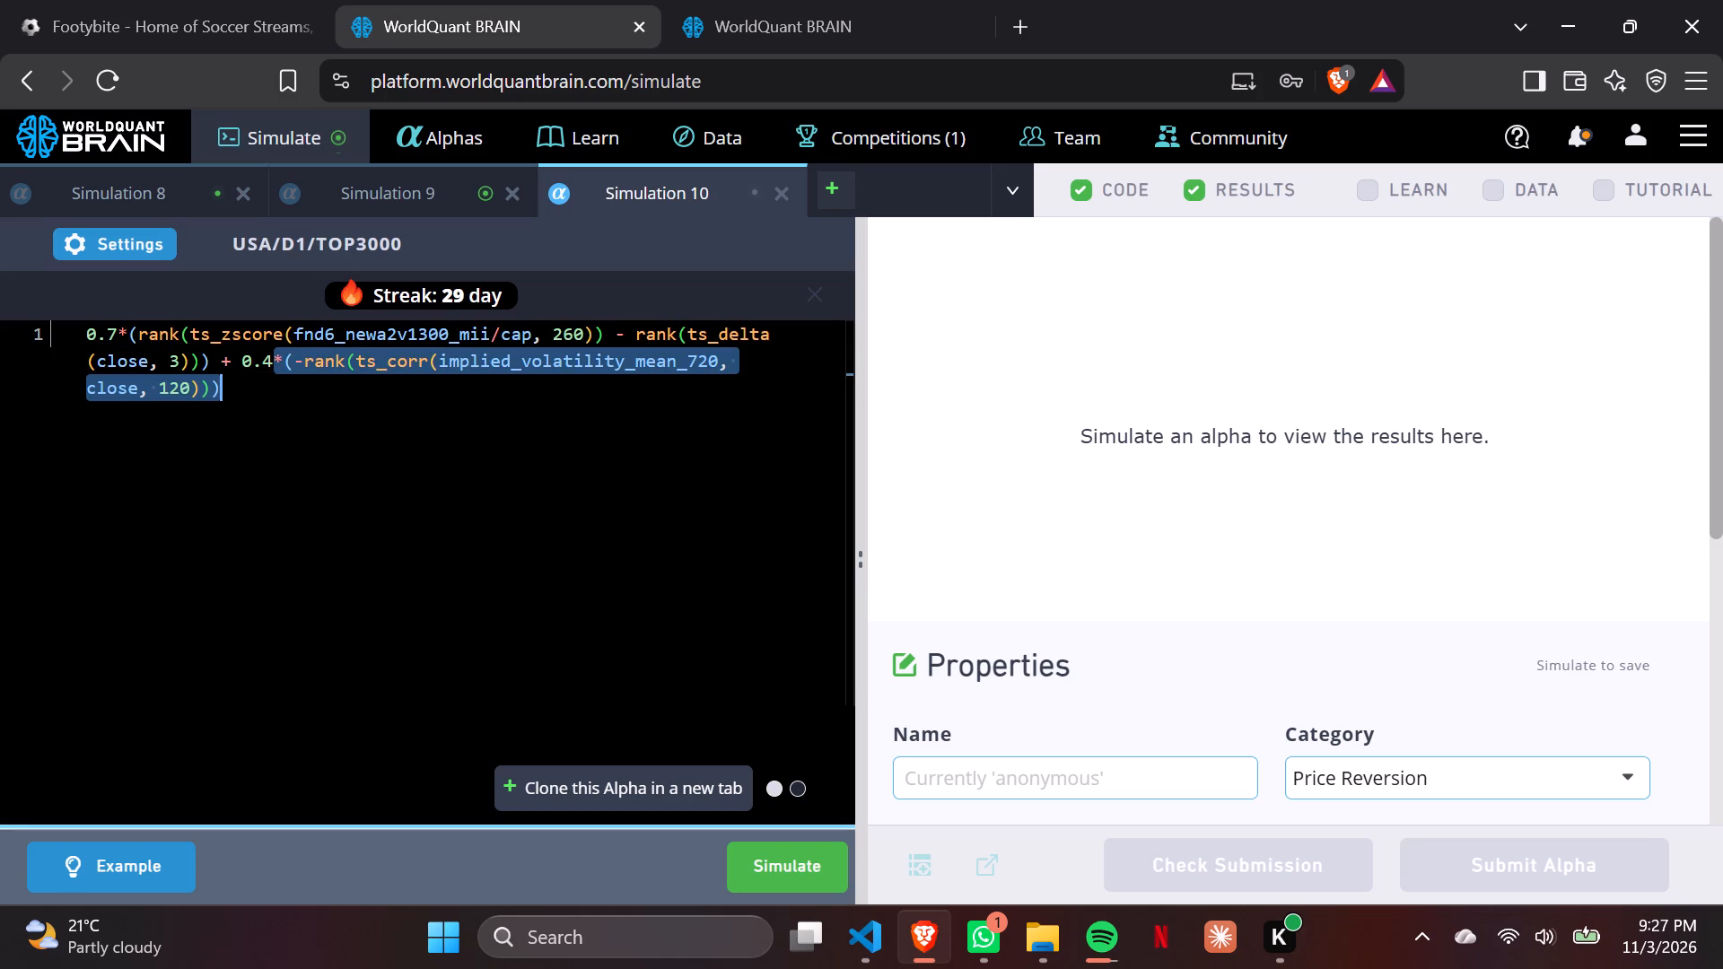
pyautogui.press('Left')
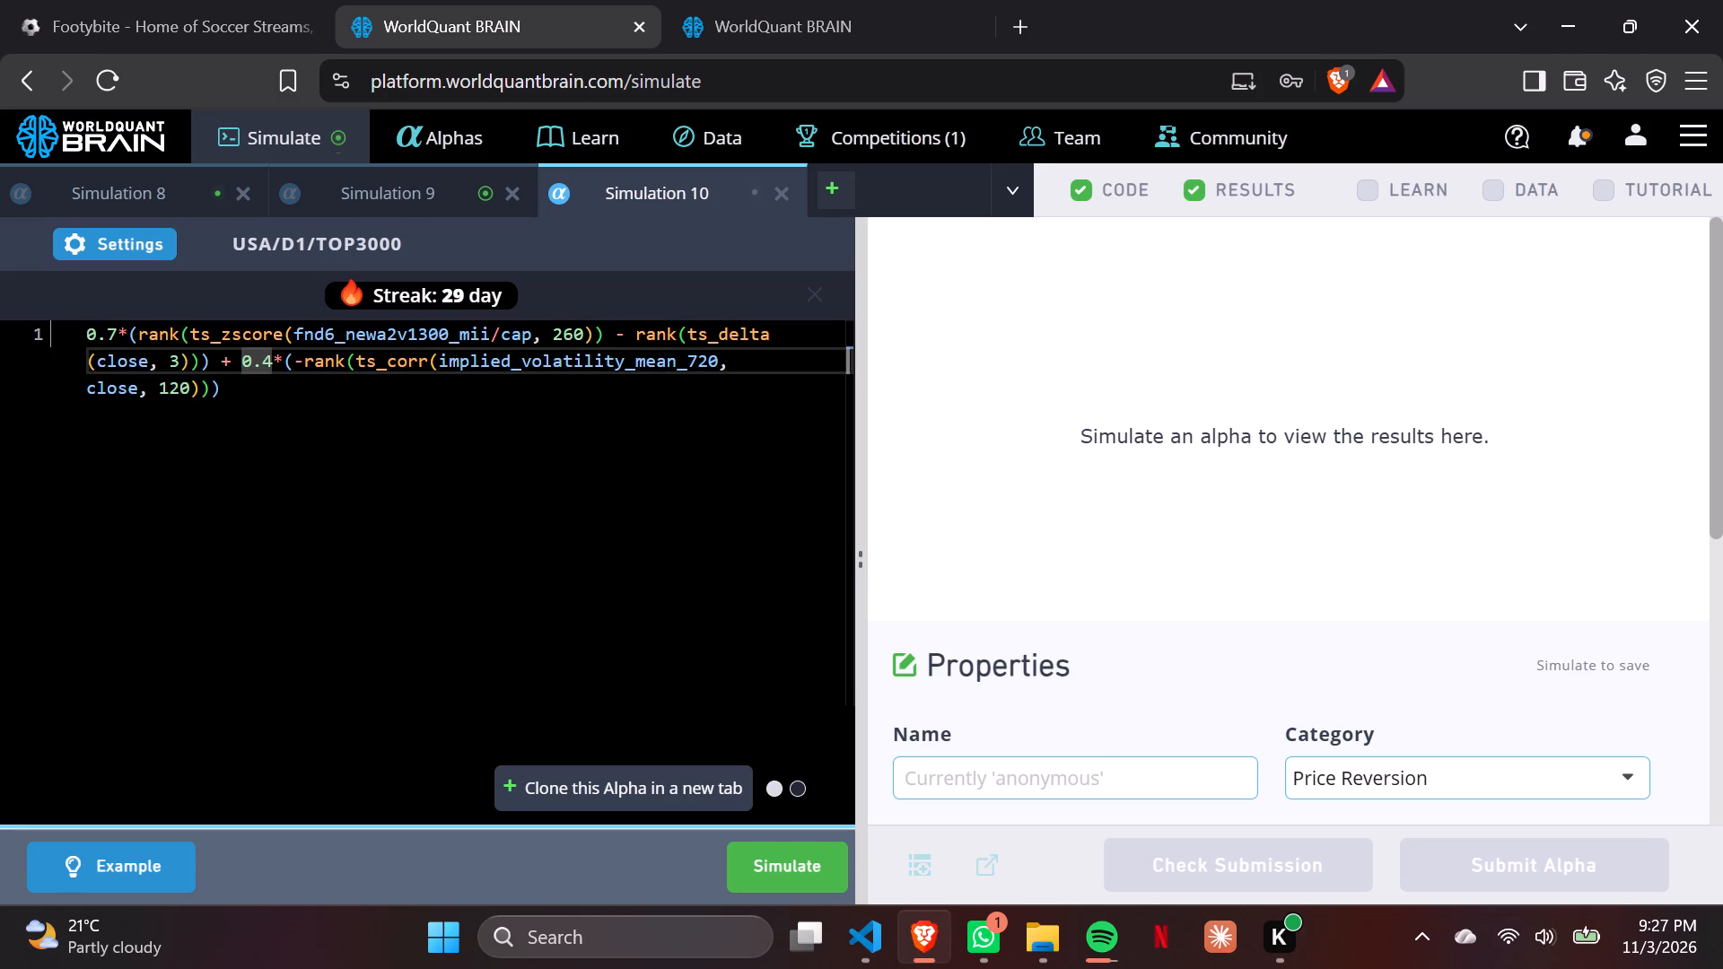
pyautogui.press('BackSpace')
pyautogui.press('3')
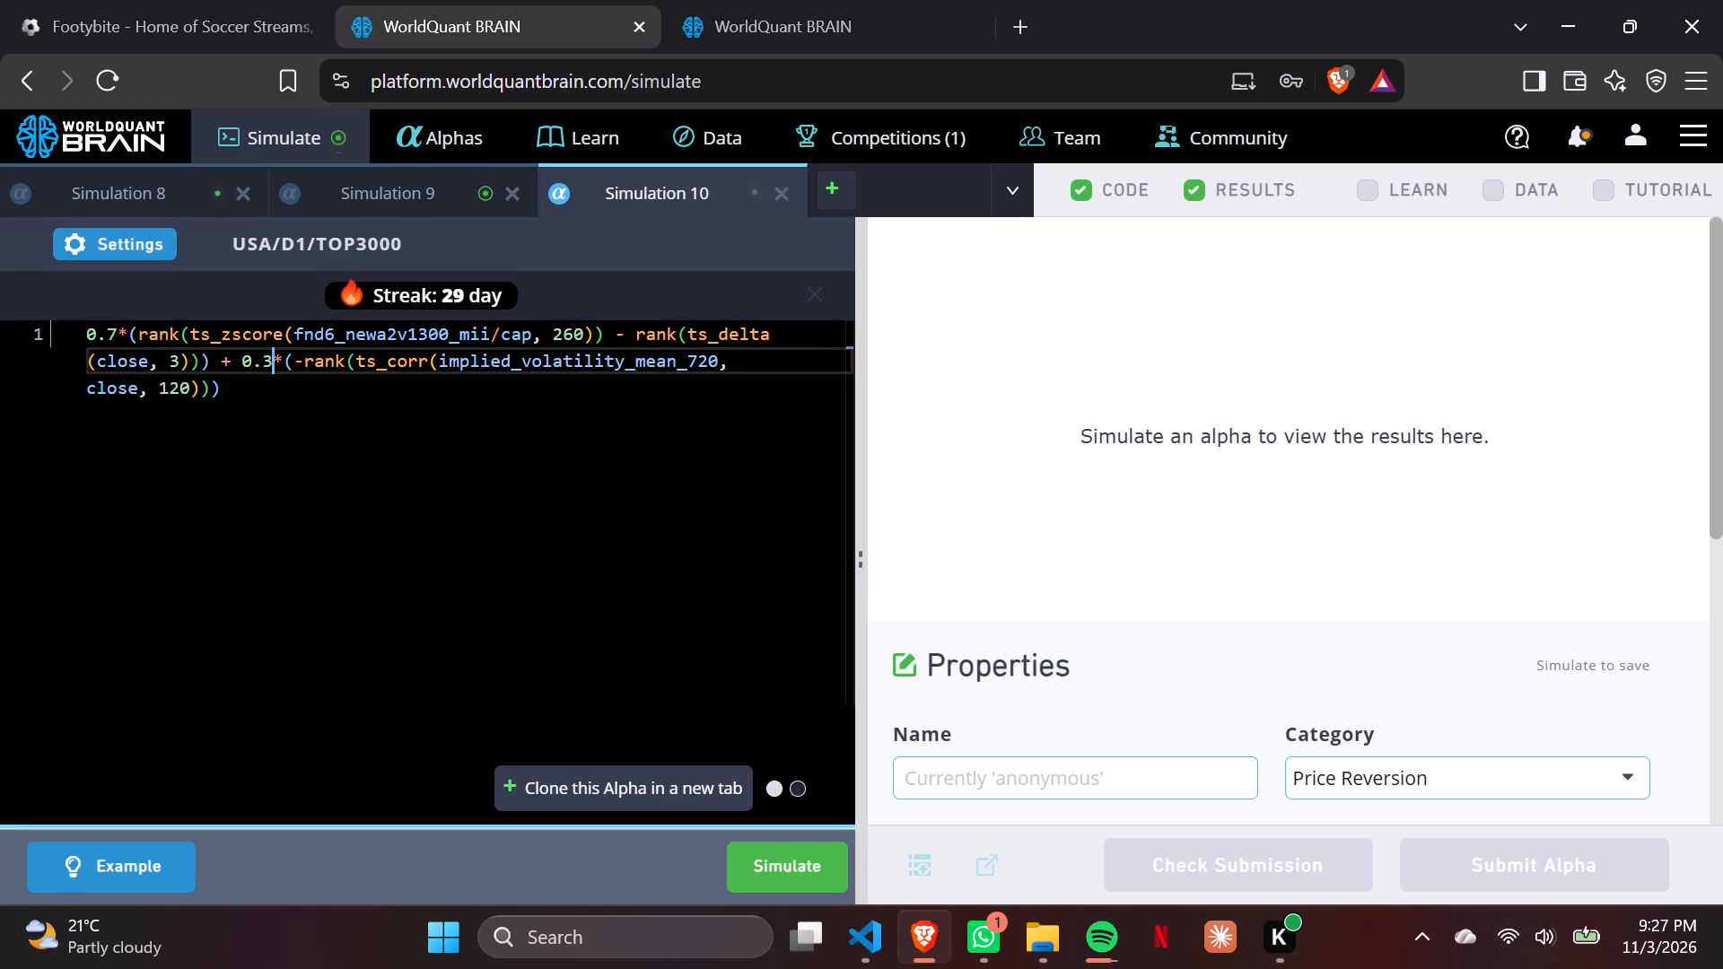
pyautogui.press('Escape')
# Run the simulation of the edited alpha in Simulation 10.
pyautogui.click(781, 859)
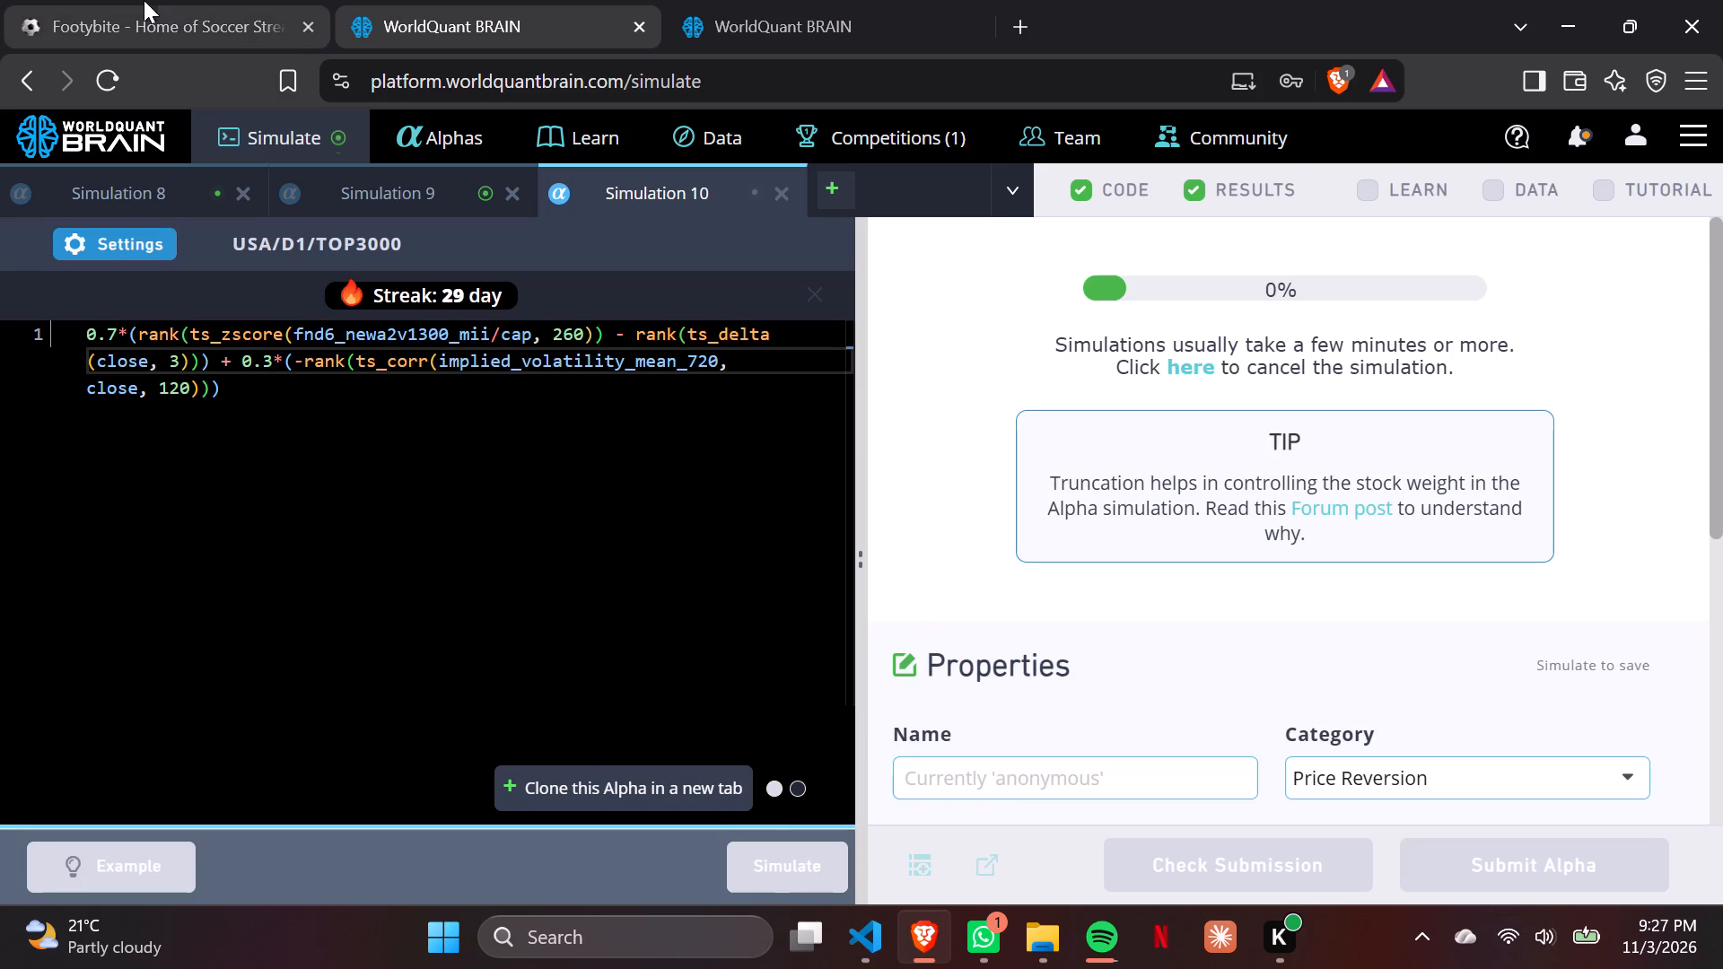
# Review Simulation 9's IS summary and testing status, and run the submission check on its alpha.
pyautogui.click(427, 202)
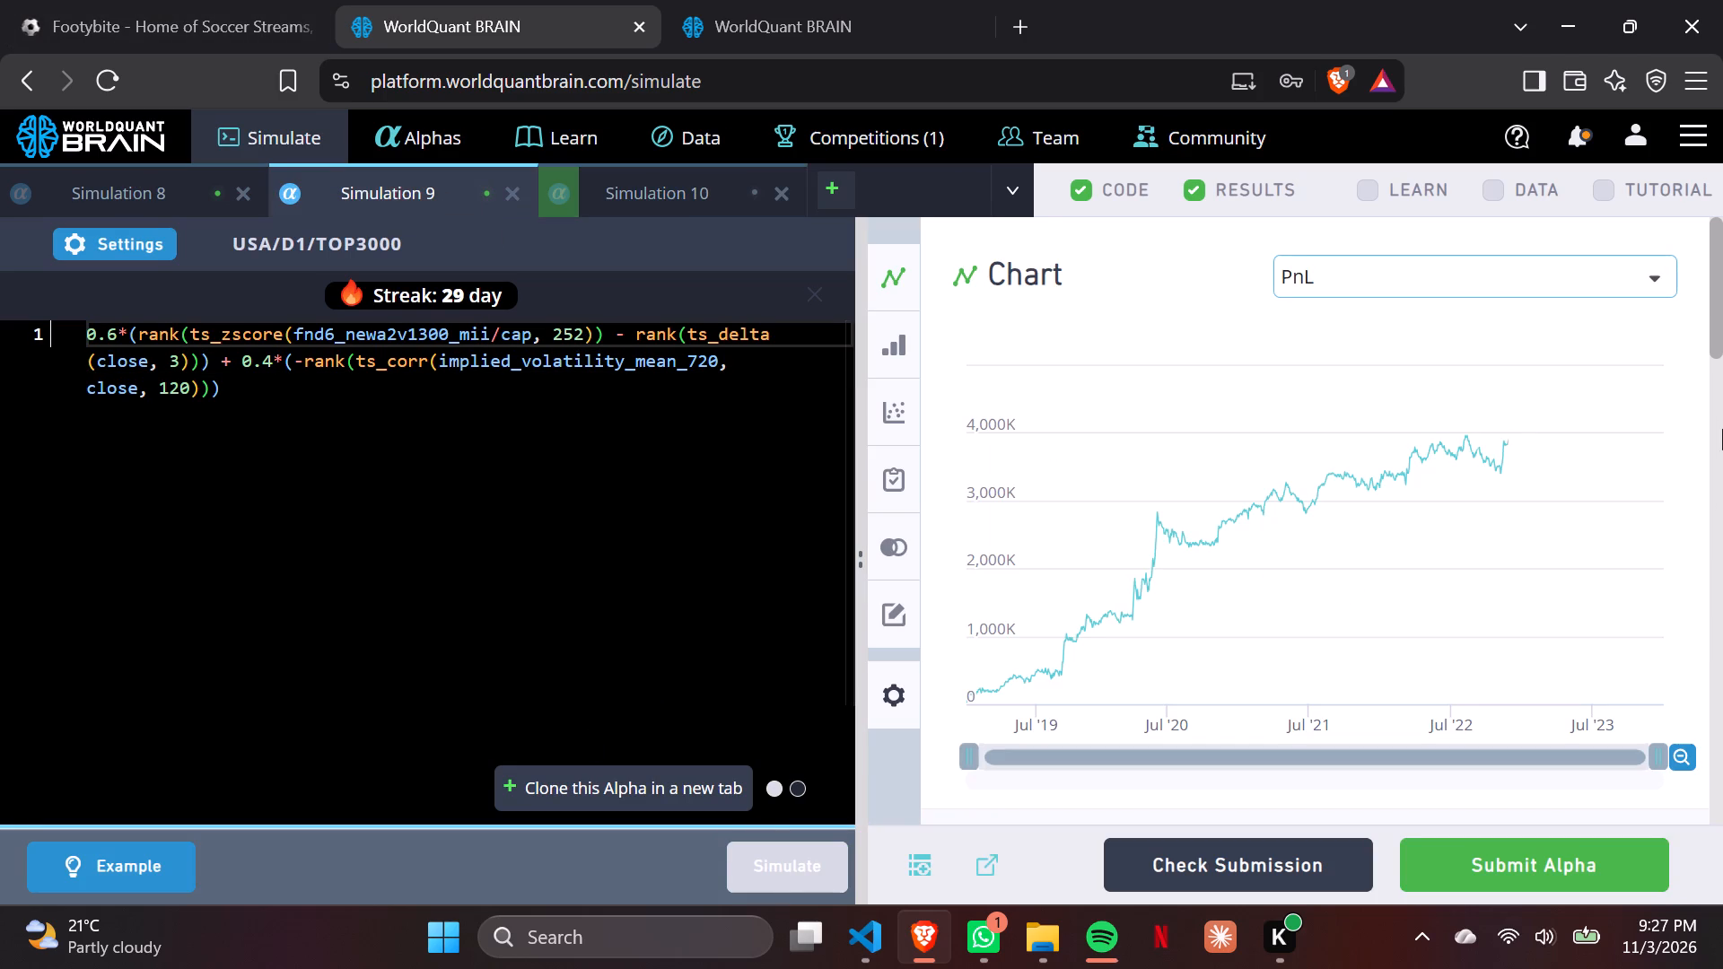
pyautogui.moveTo(1714, 299); pyautogui.dragTo(1722, 467)
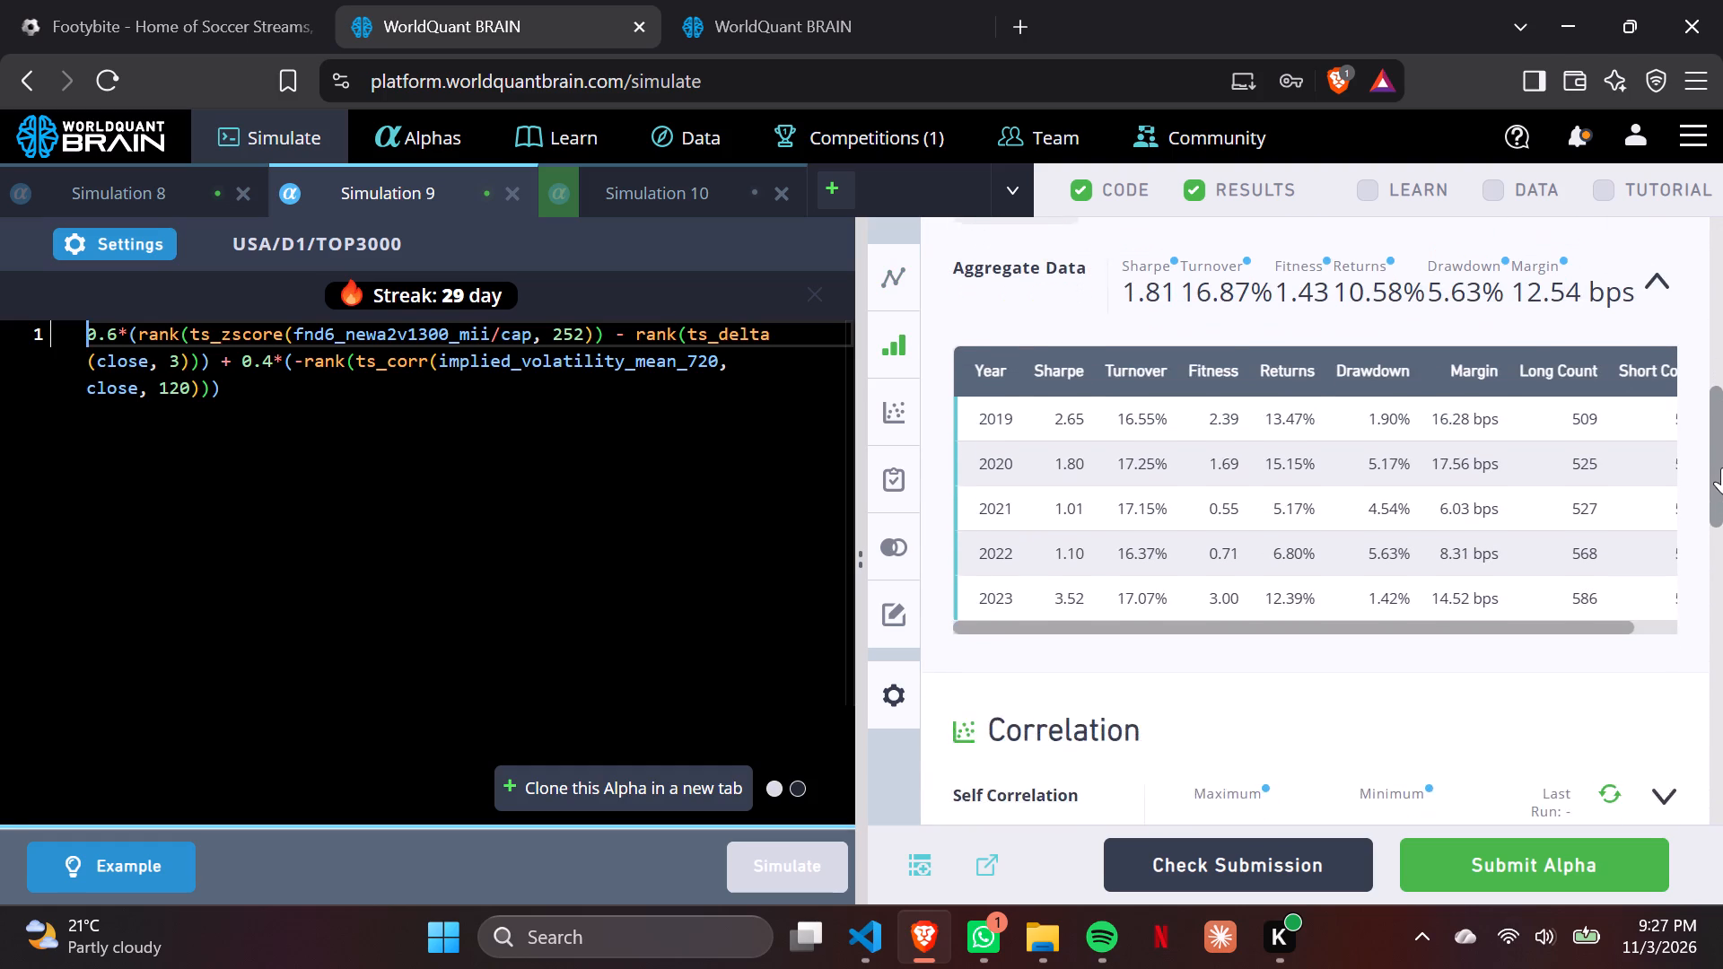
pyautogui.moveTo(1722, 467); pyautogui.dragTo(1696, 418)
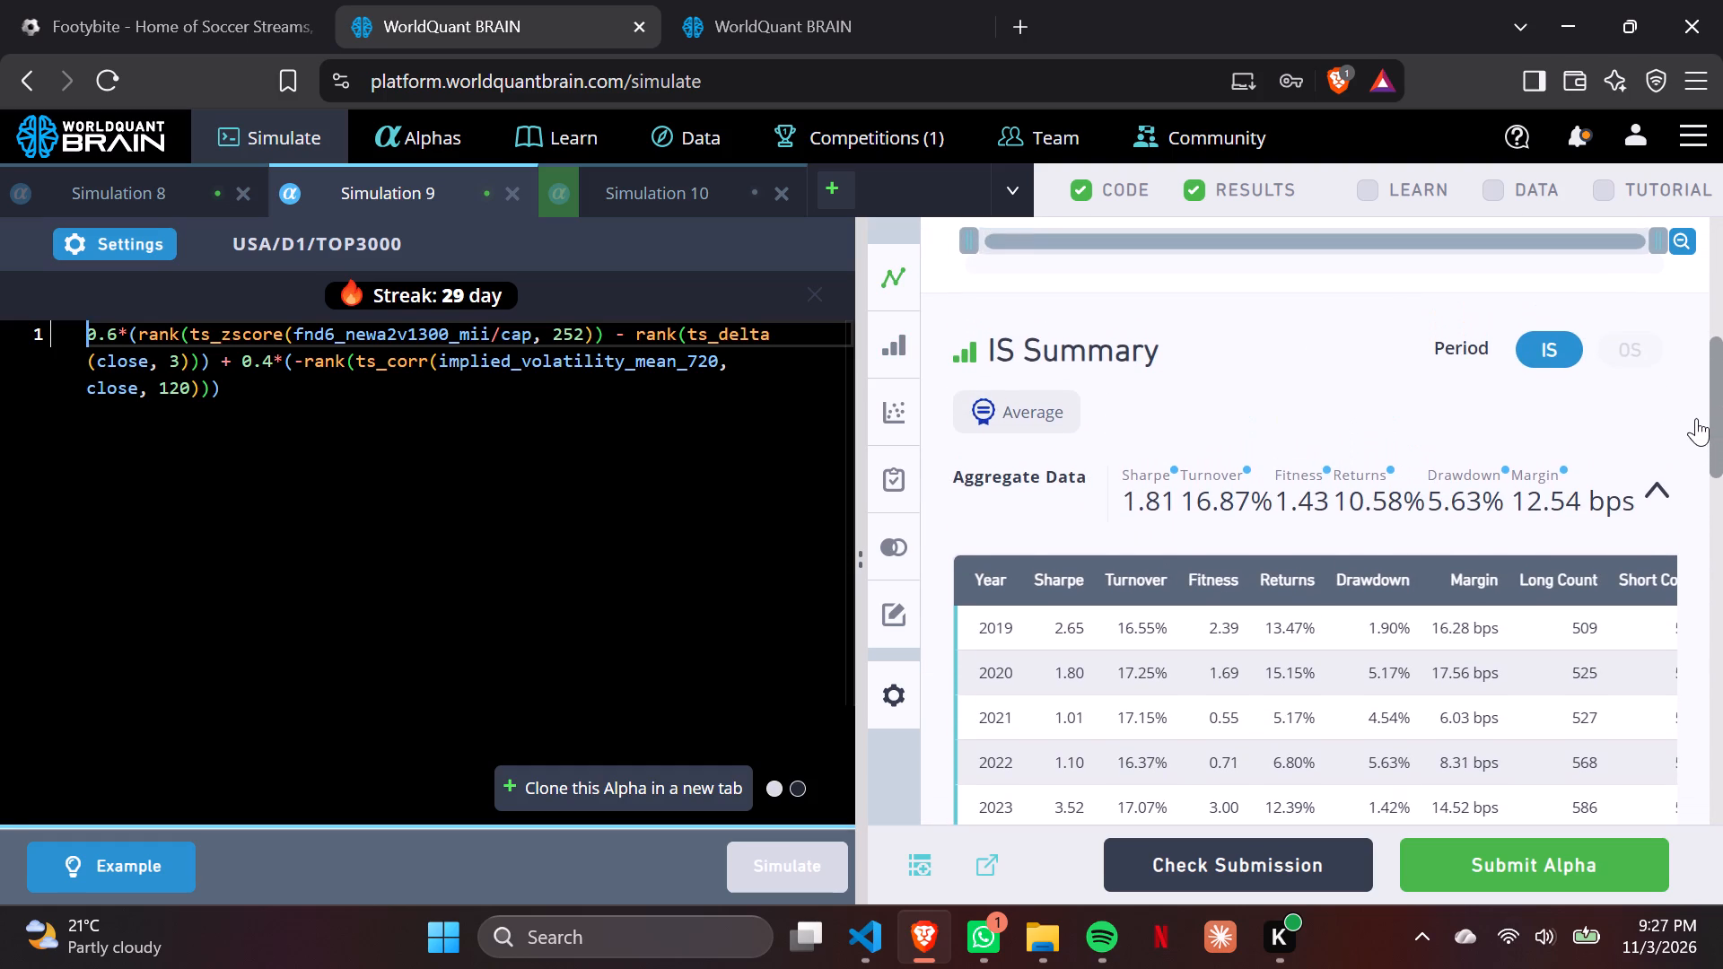
pyautogui.moveTo(1696, 418); pyautogui.dragTo(1676, 639)
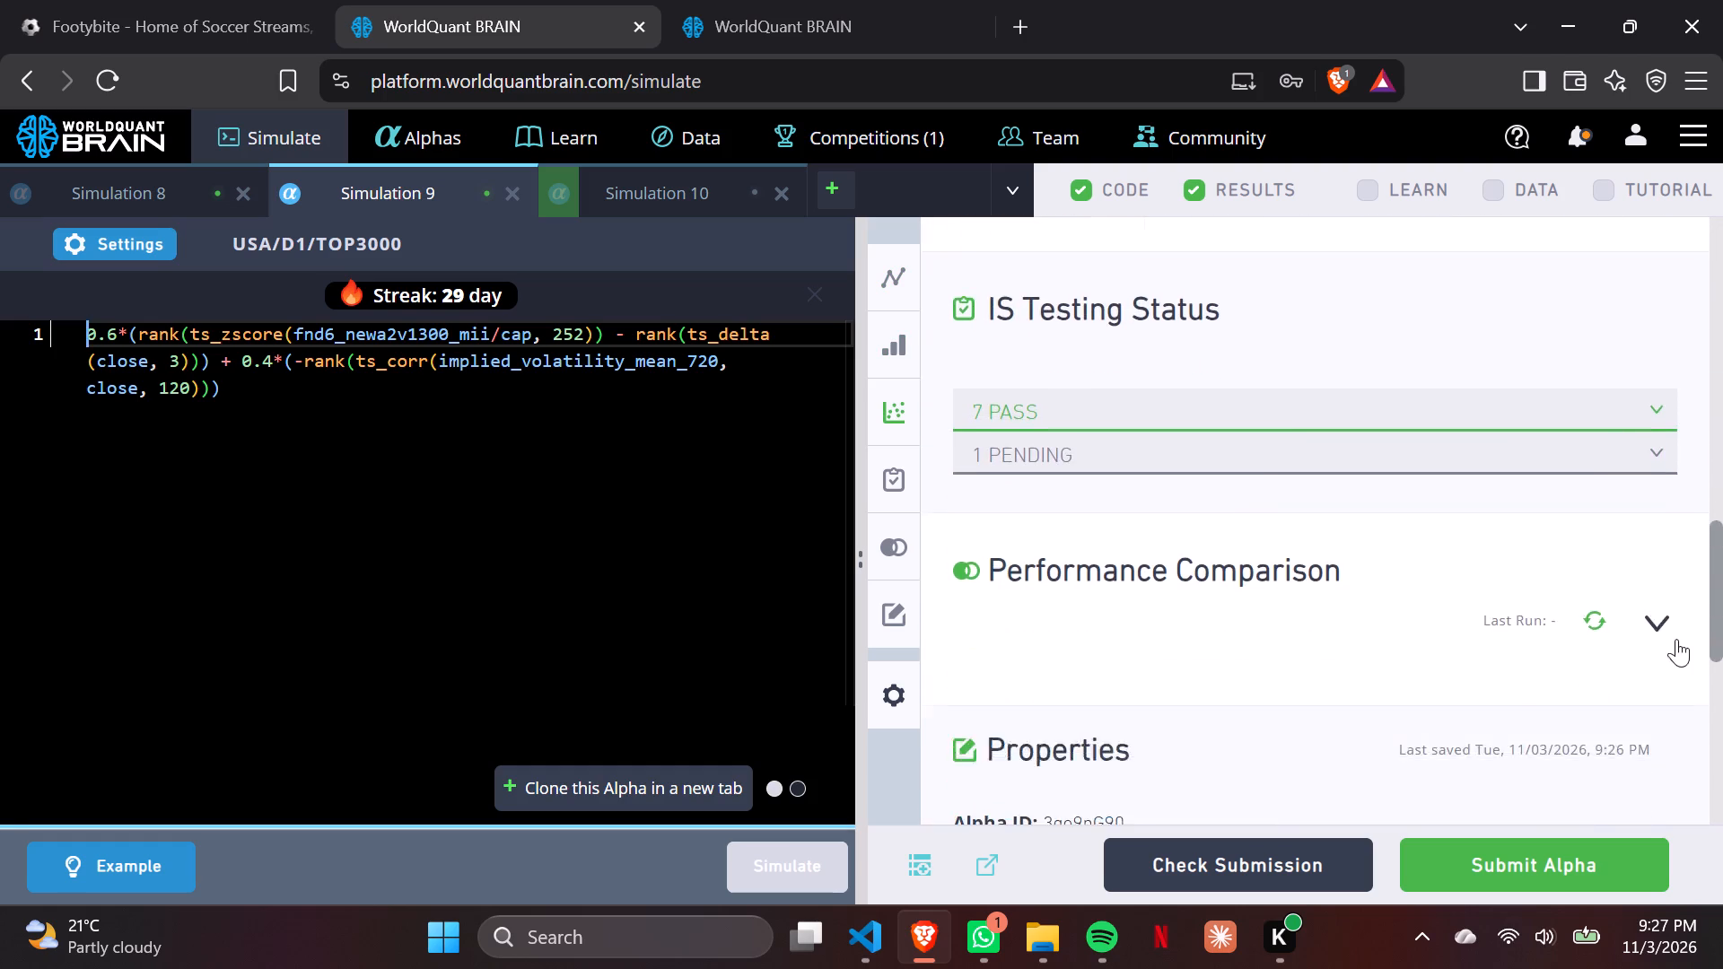
pyautogui.moveTo(1676, 639); pyautogui.dragTo(1668, 751)
pyautogui.click(1316, 882)
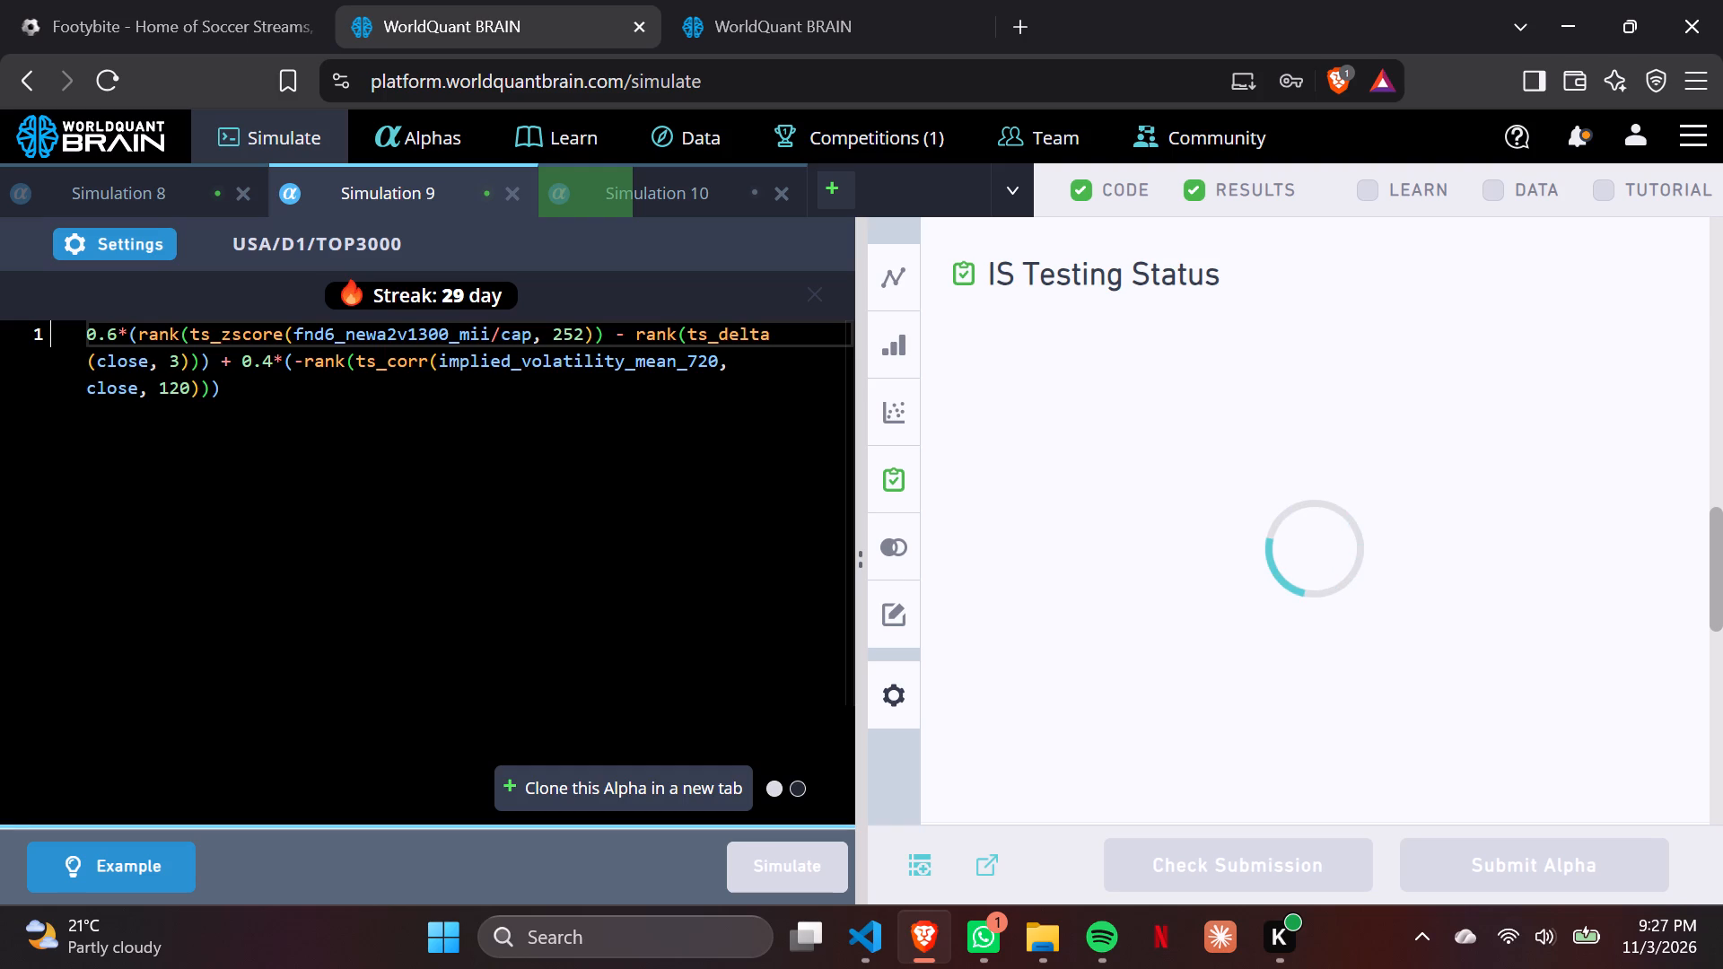
pyautogui.click(1362, 407)
pyautogui.click(1362, 407)
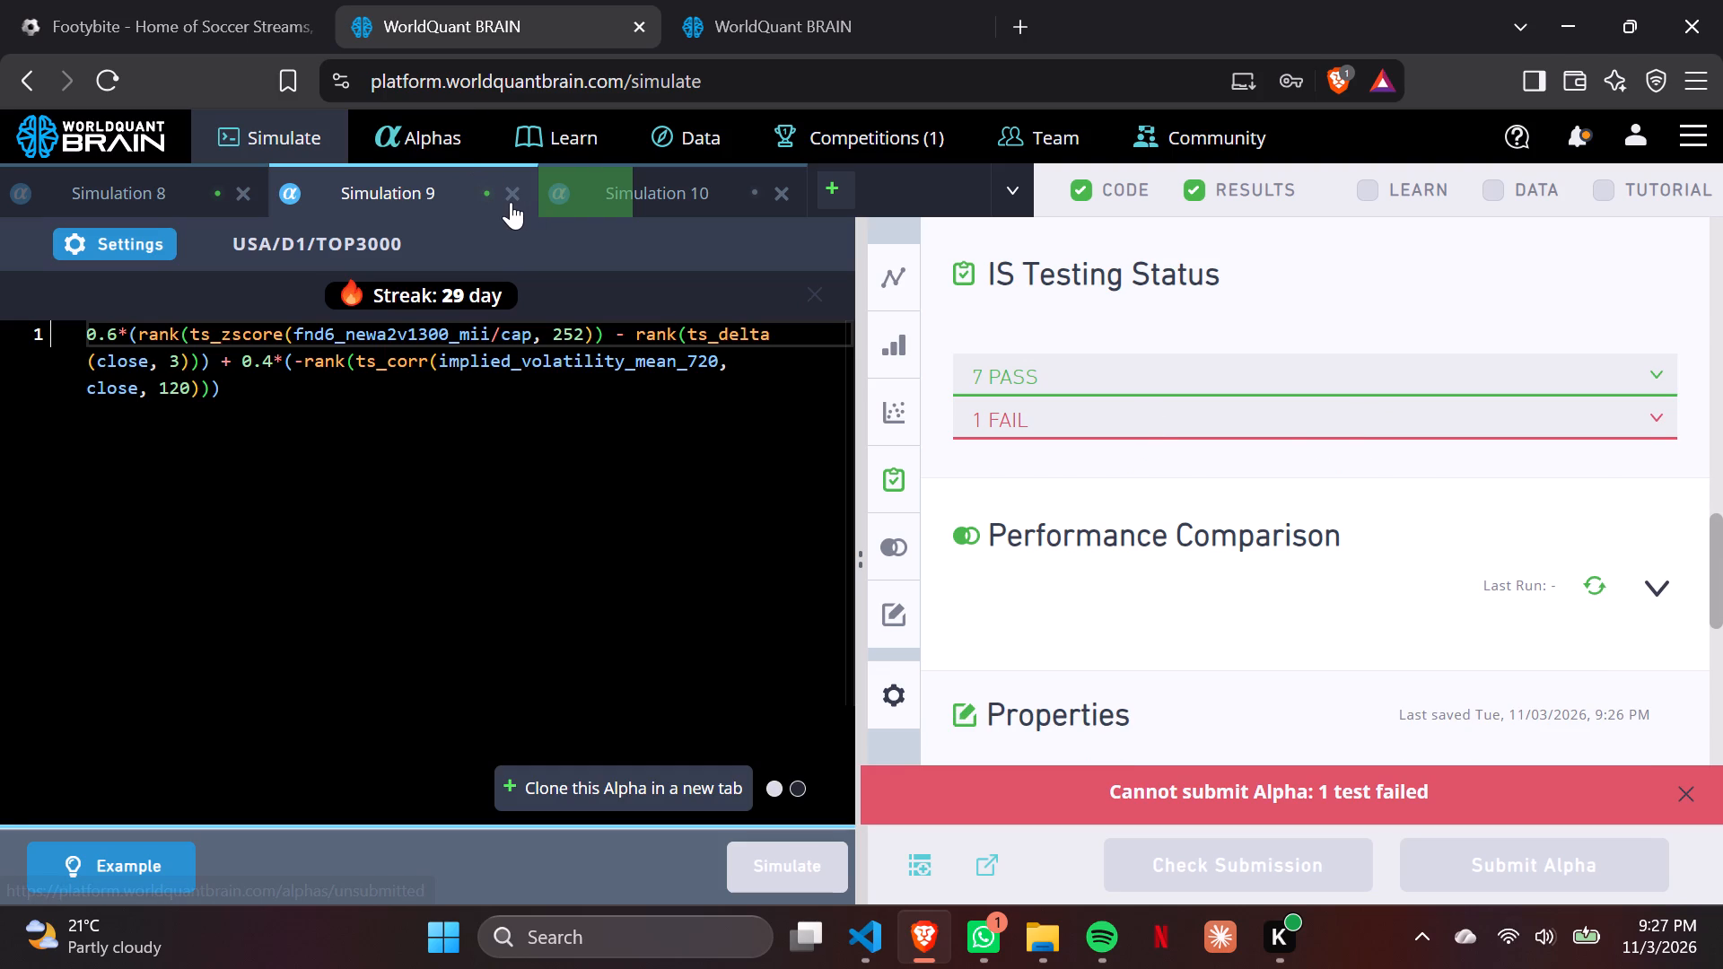
# View Simulation 9's settings and close them without making changes.
pyautogui.click(99, 238)
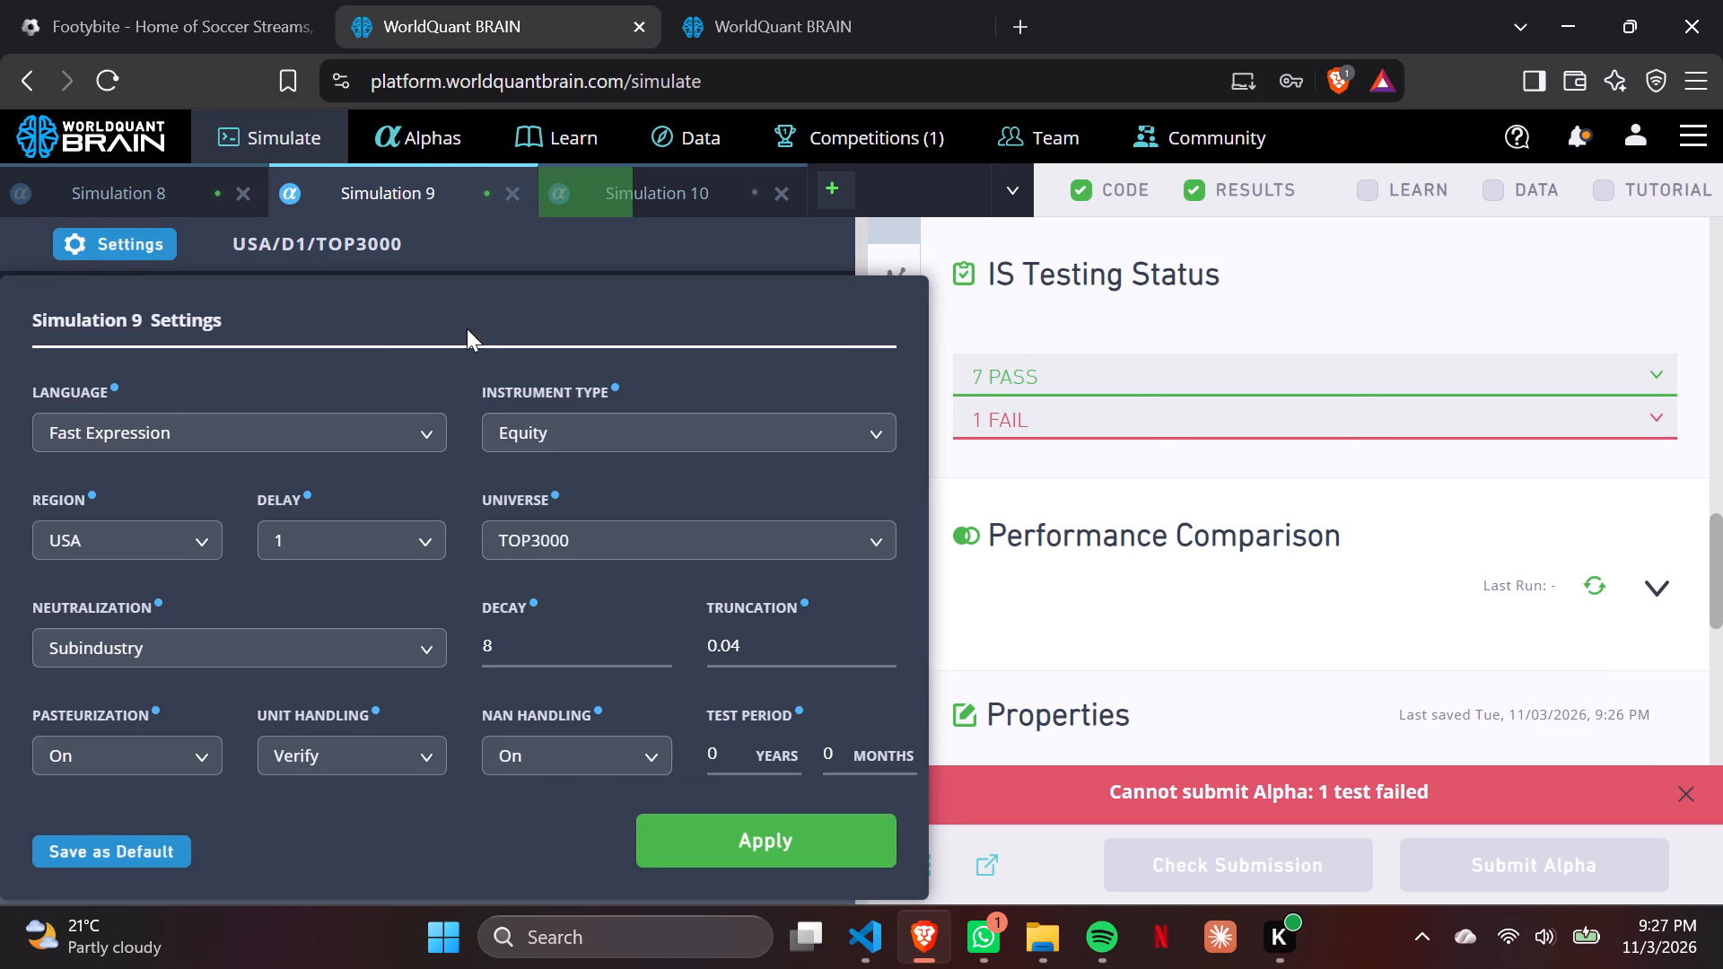
pyautogui.click(1150, 440)
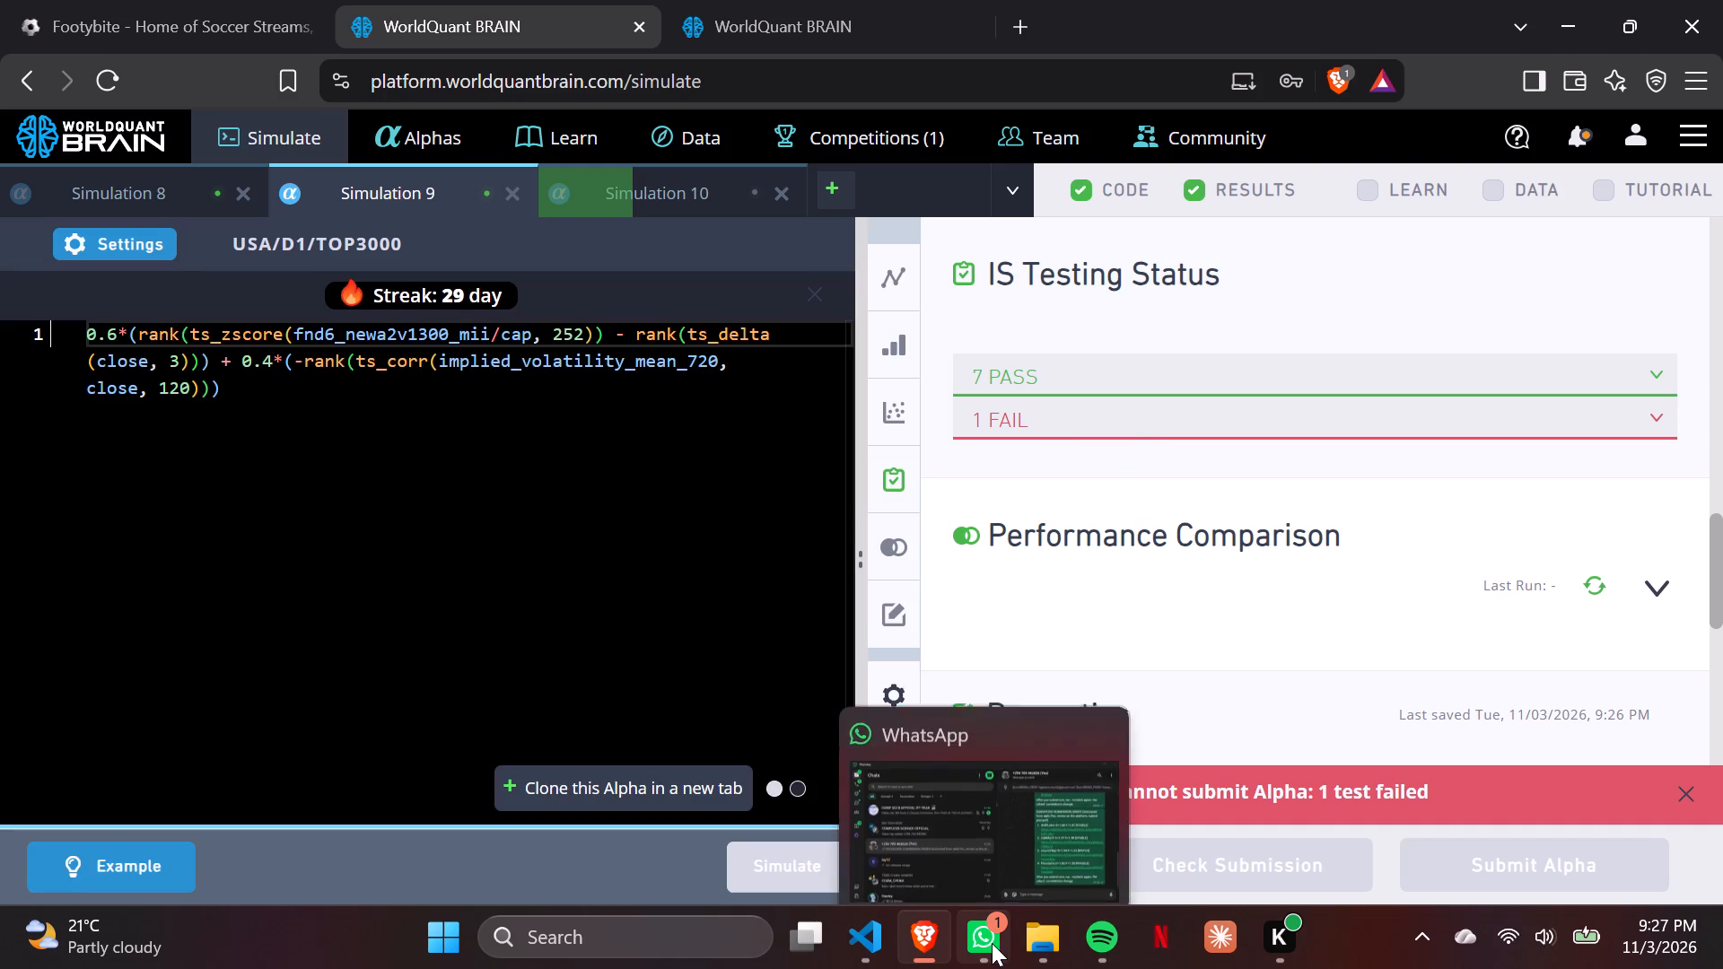
# Clone the active alpha based on fnd6_txtubtxtr/debt_lt from its alpha page in the other browser tab.
pyautogui.click(723, 45)
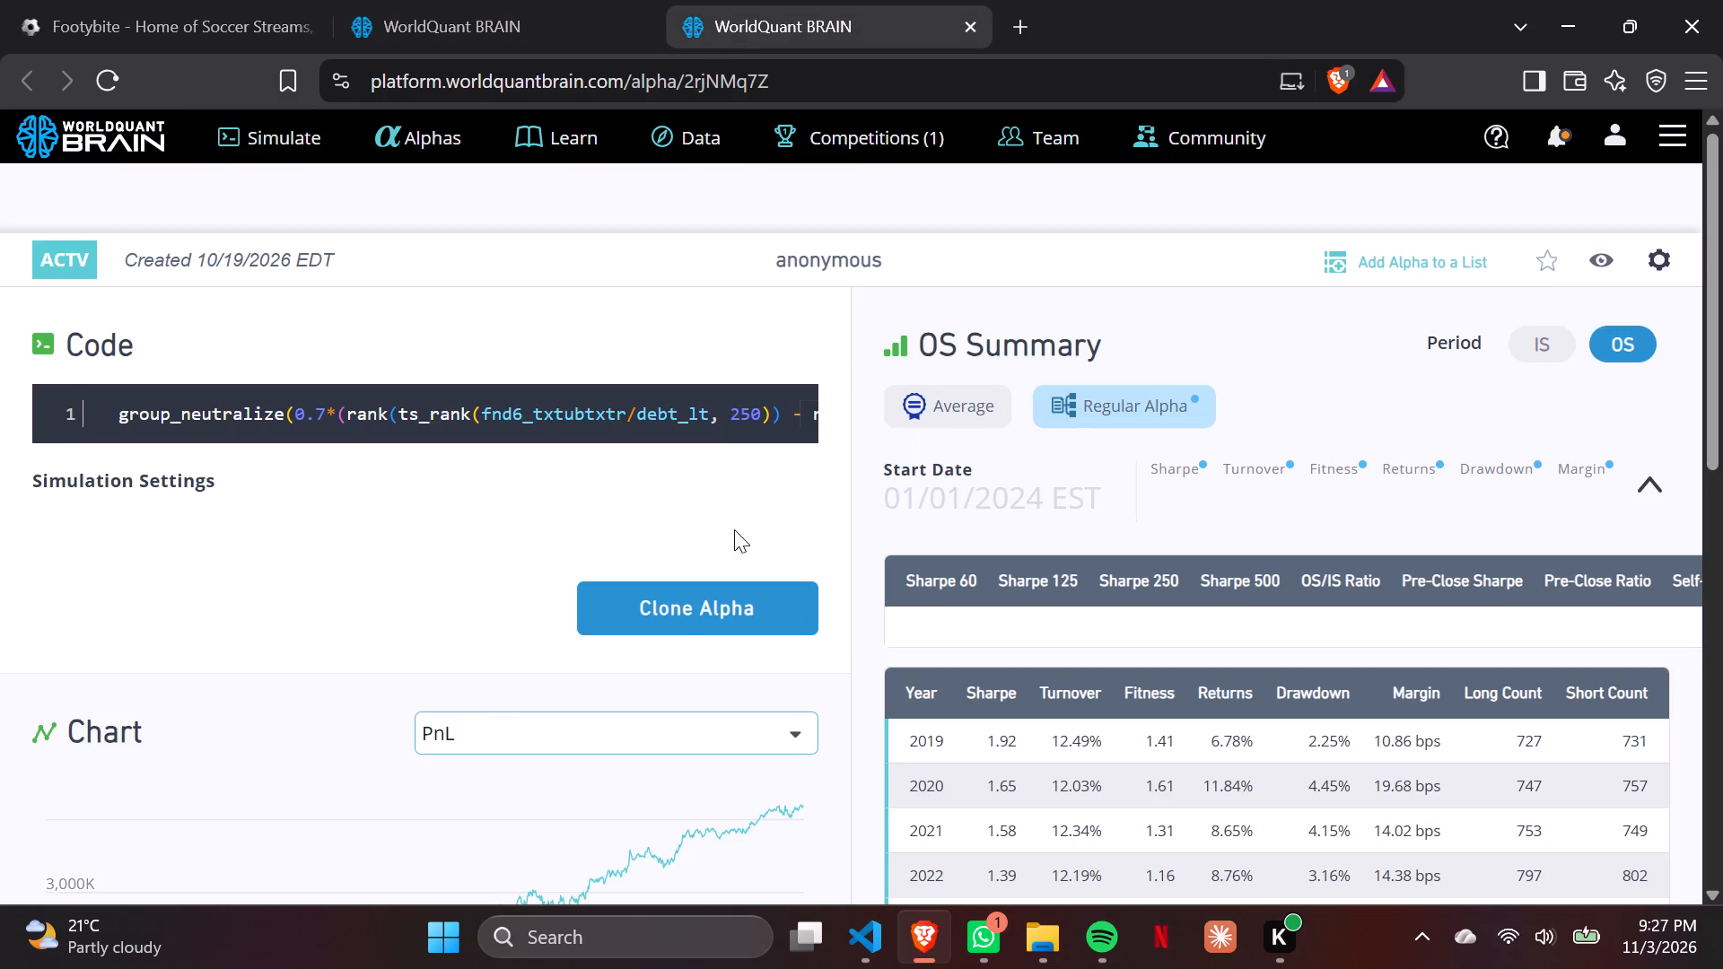
pyautogui.click(677, 624)
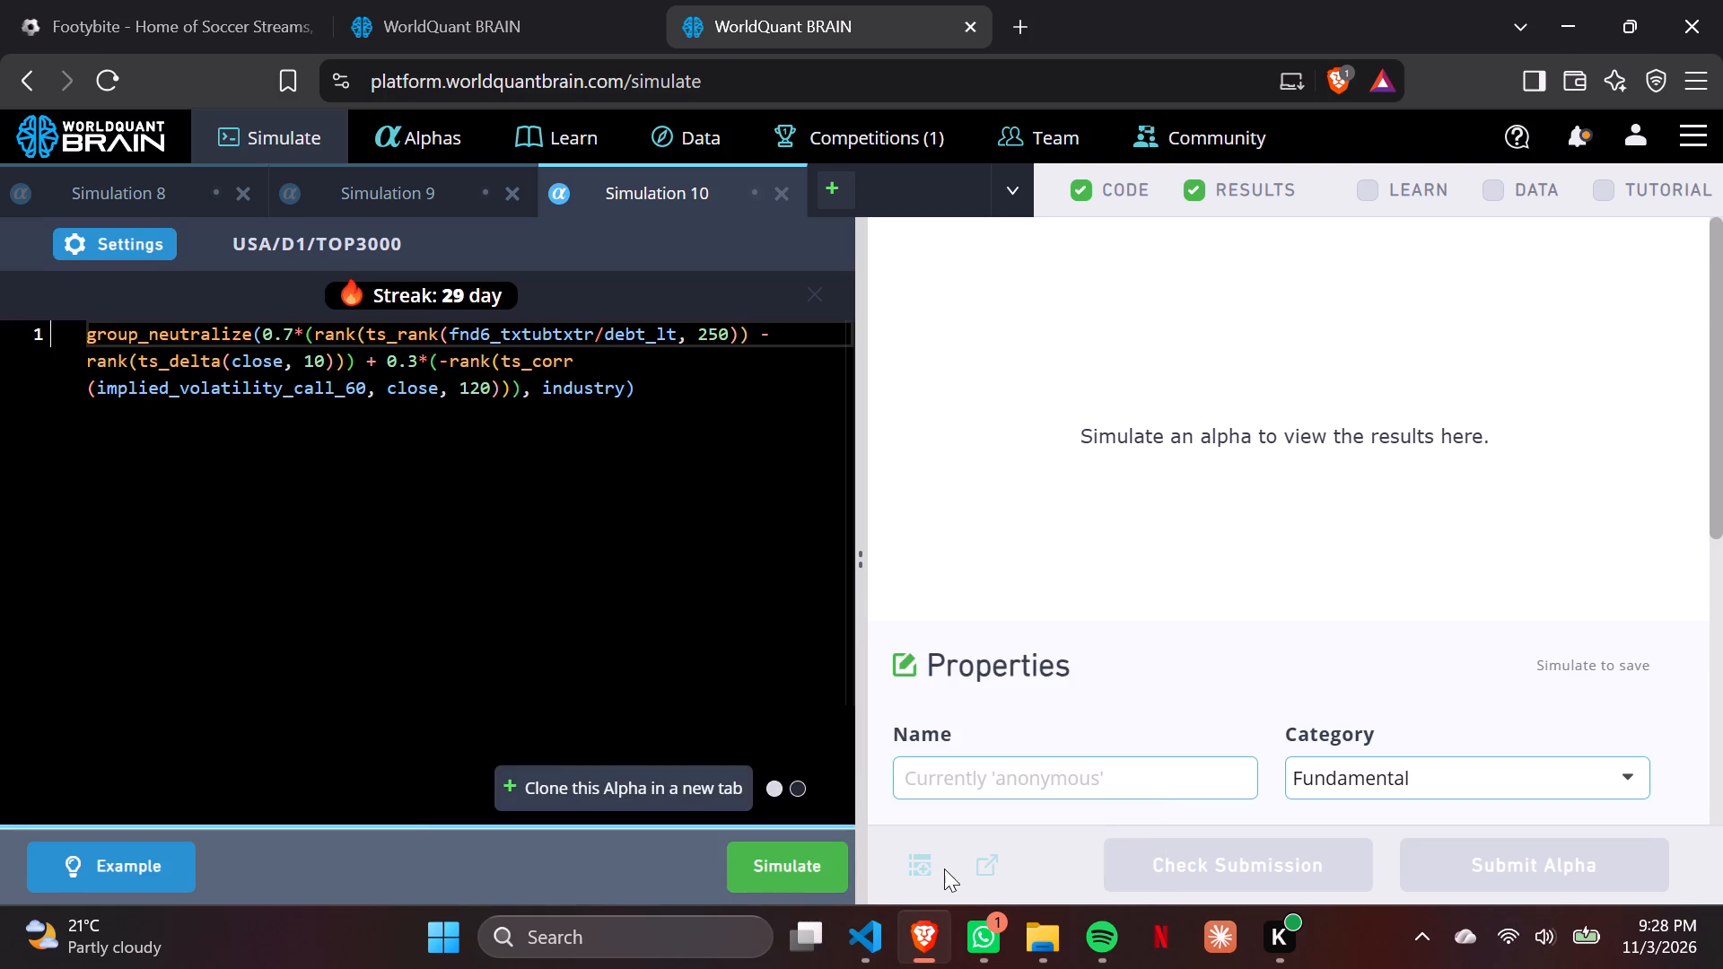
# Run the simulation of the cloned group_neutralize alpha.
pyautogui.click(826, 877)
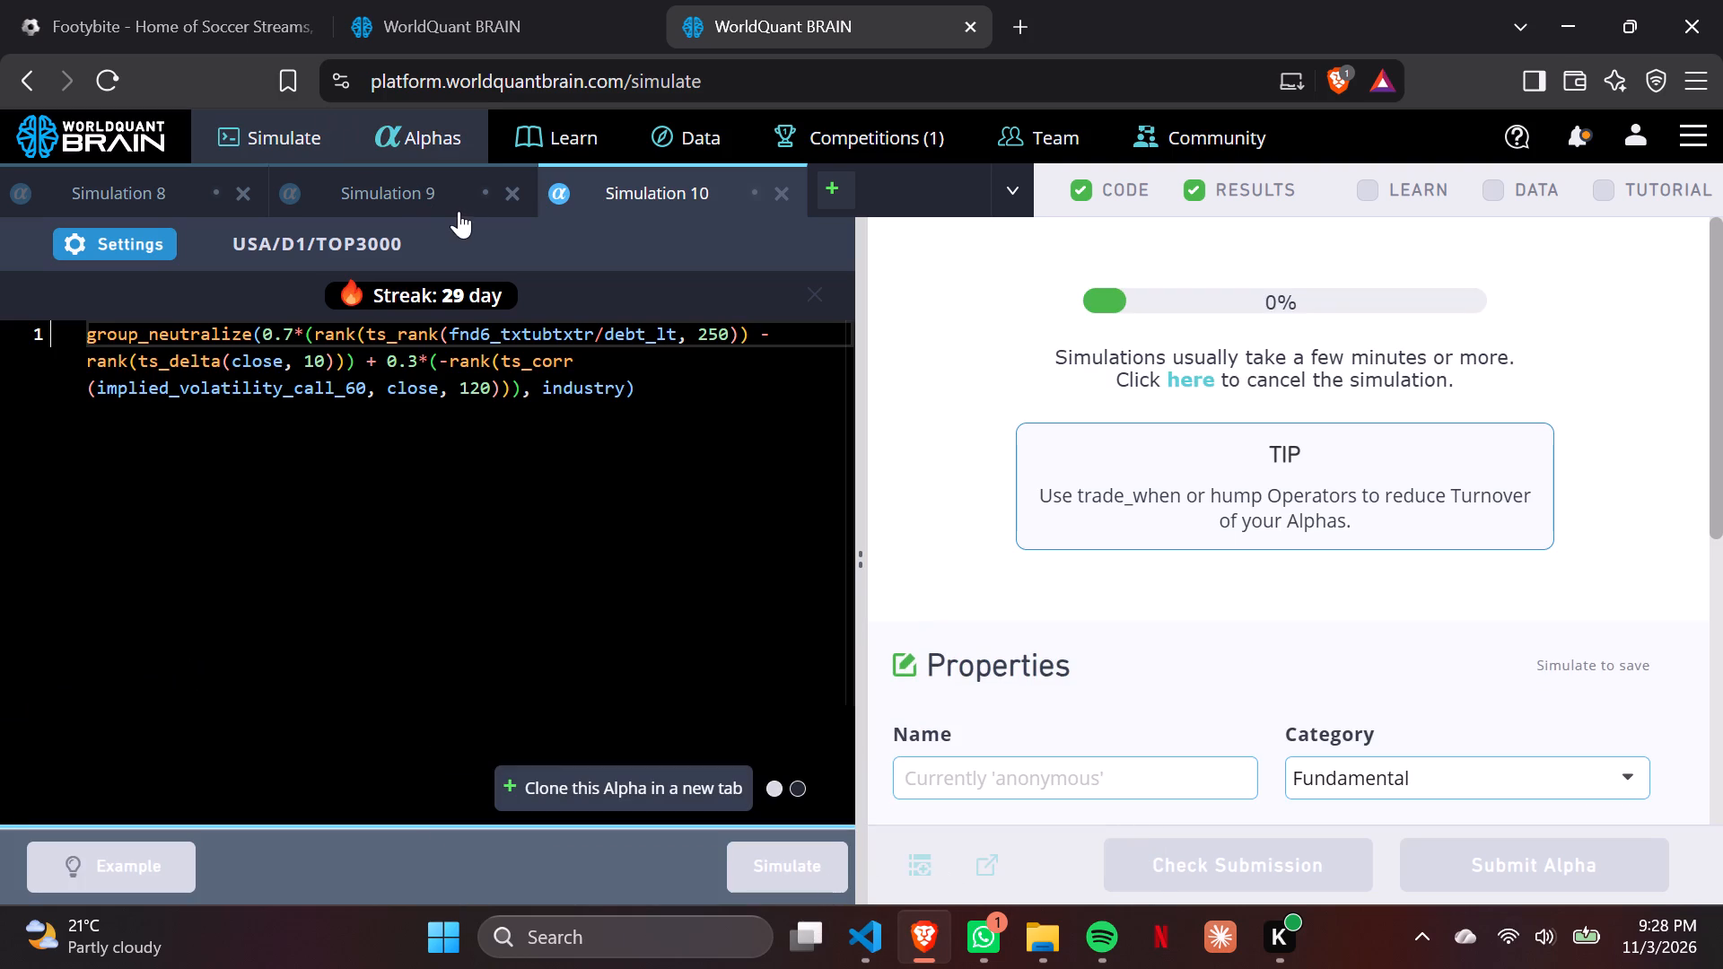
# Close the Simulation 9 tab in the browser tab holding the cloned group_neutralize alpha.
pyautogui.click(443, 204)
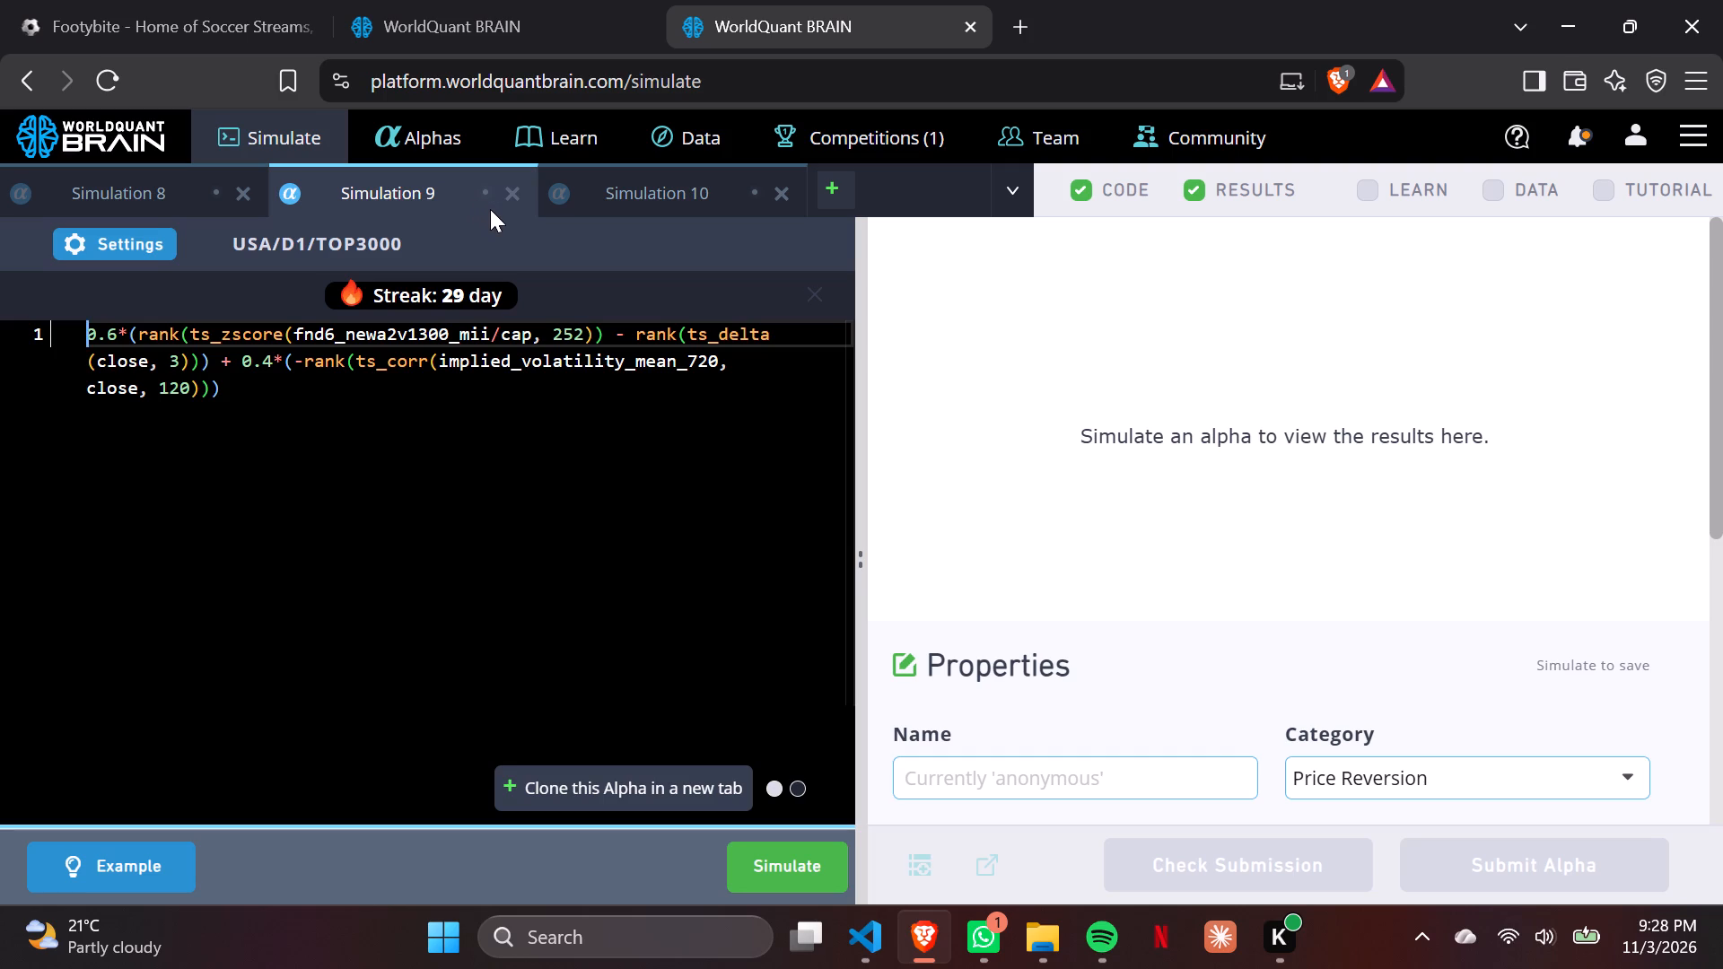
pyautogui.click(509, 194)
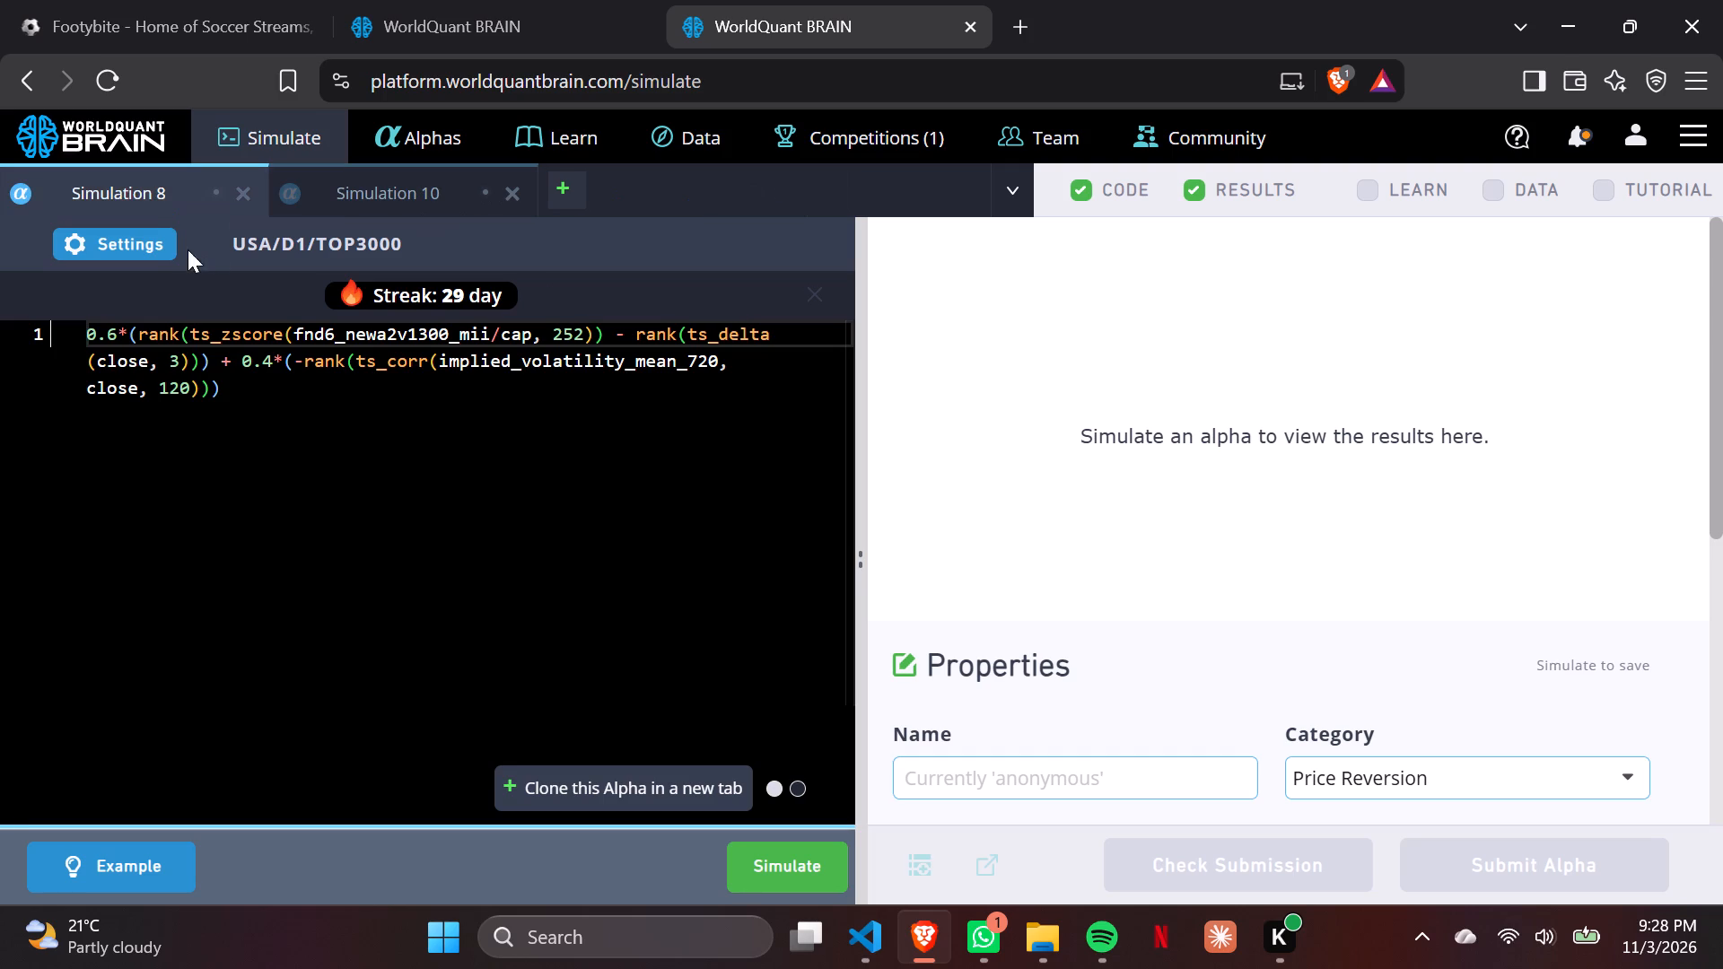
# Close the Simulation 9 tab, whose alpha failed a submission test, in the other WorldQuant BRAIN browser tab.
pyautogui.click(557, 0)
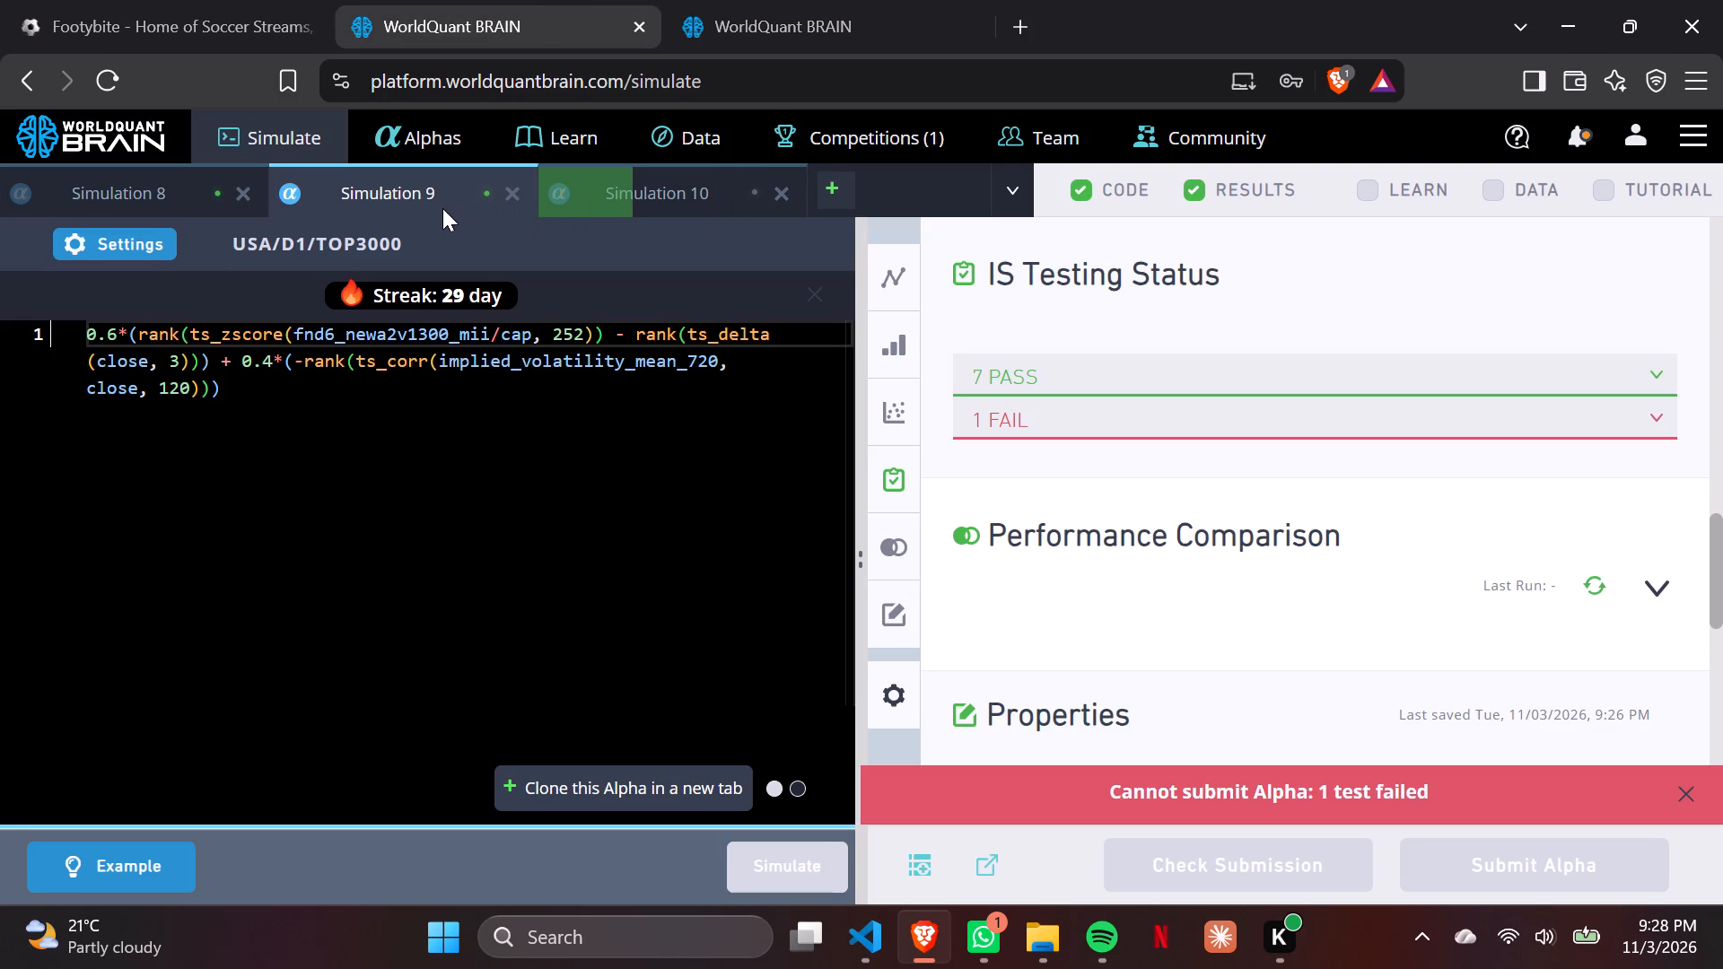
pyautogui.click(512, 188)
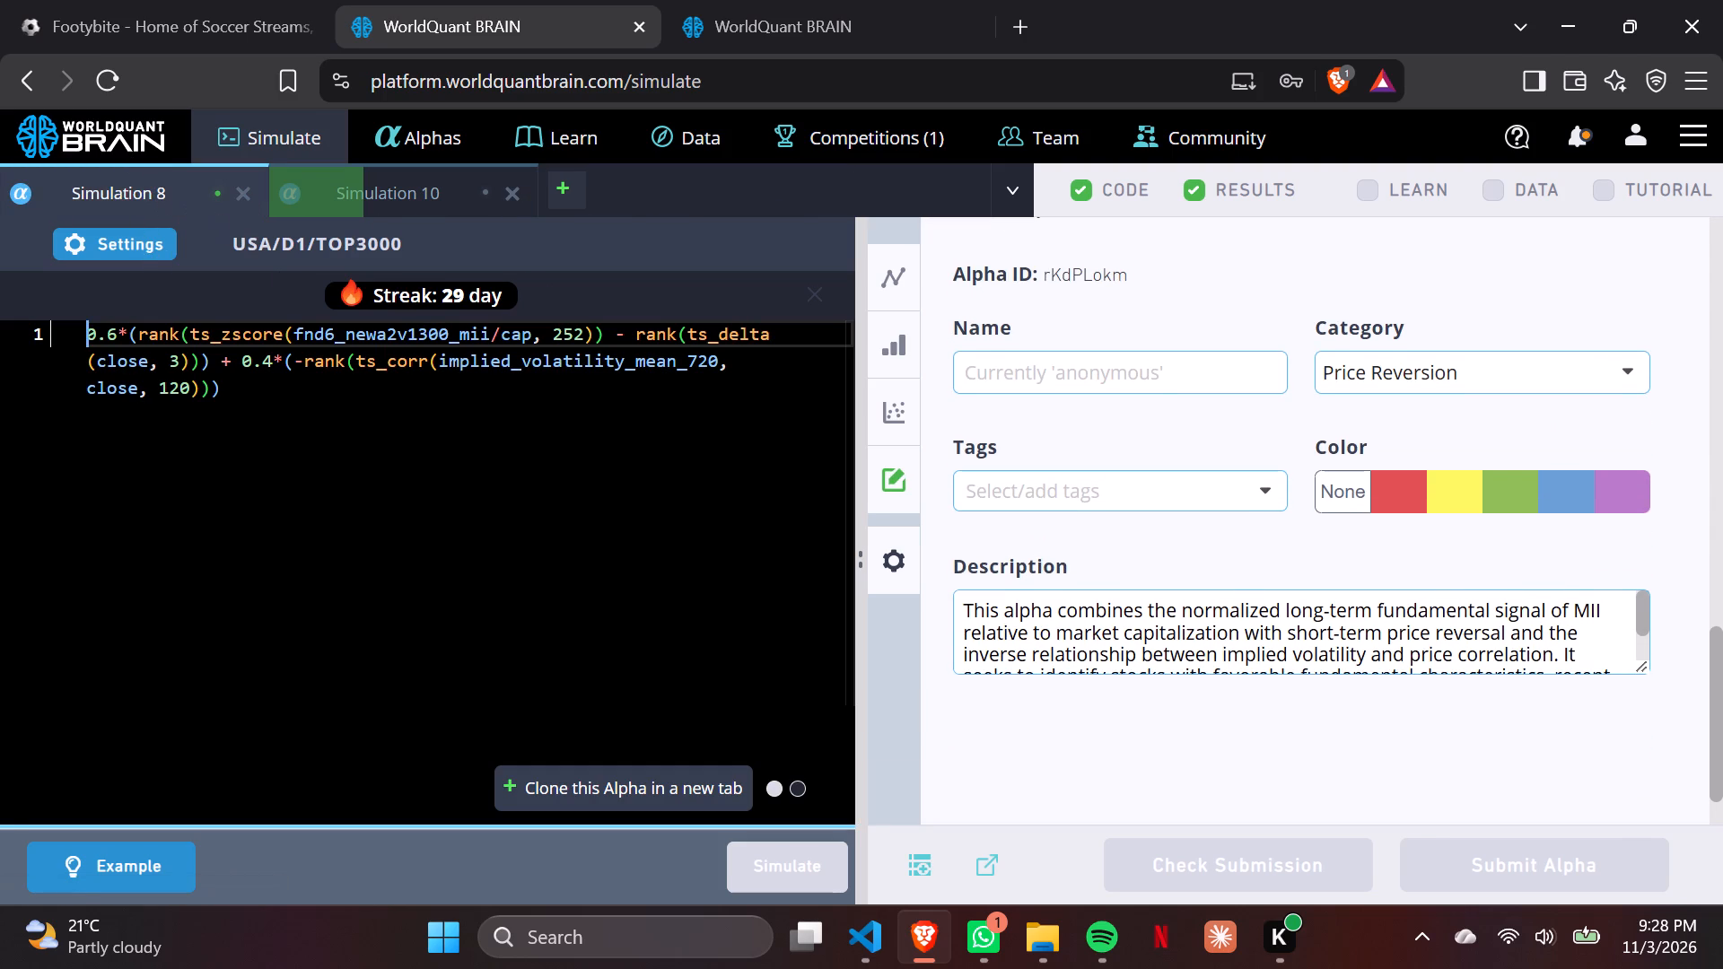
# Open Simulation 10 and check the progress and properties of its running 0.7/0.3-weighted alpha.
pyautogui.click(463, 188)
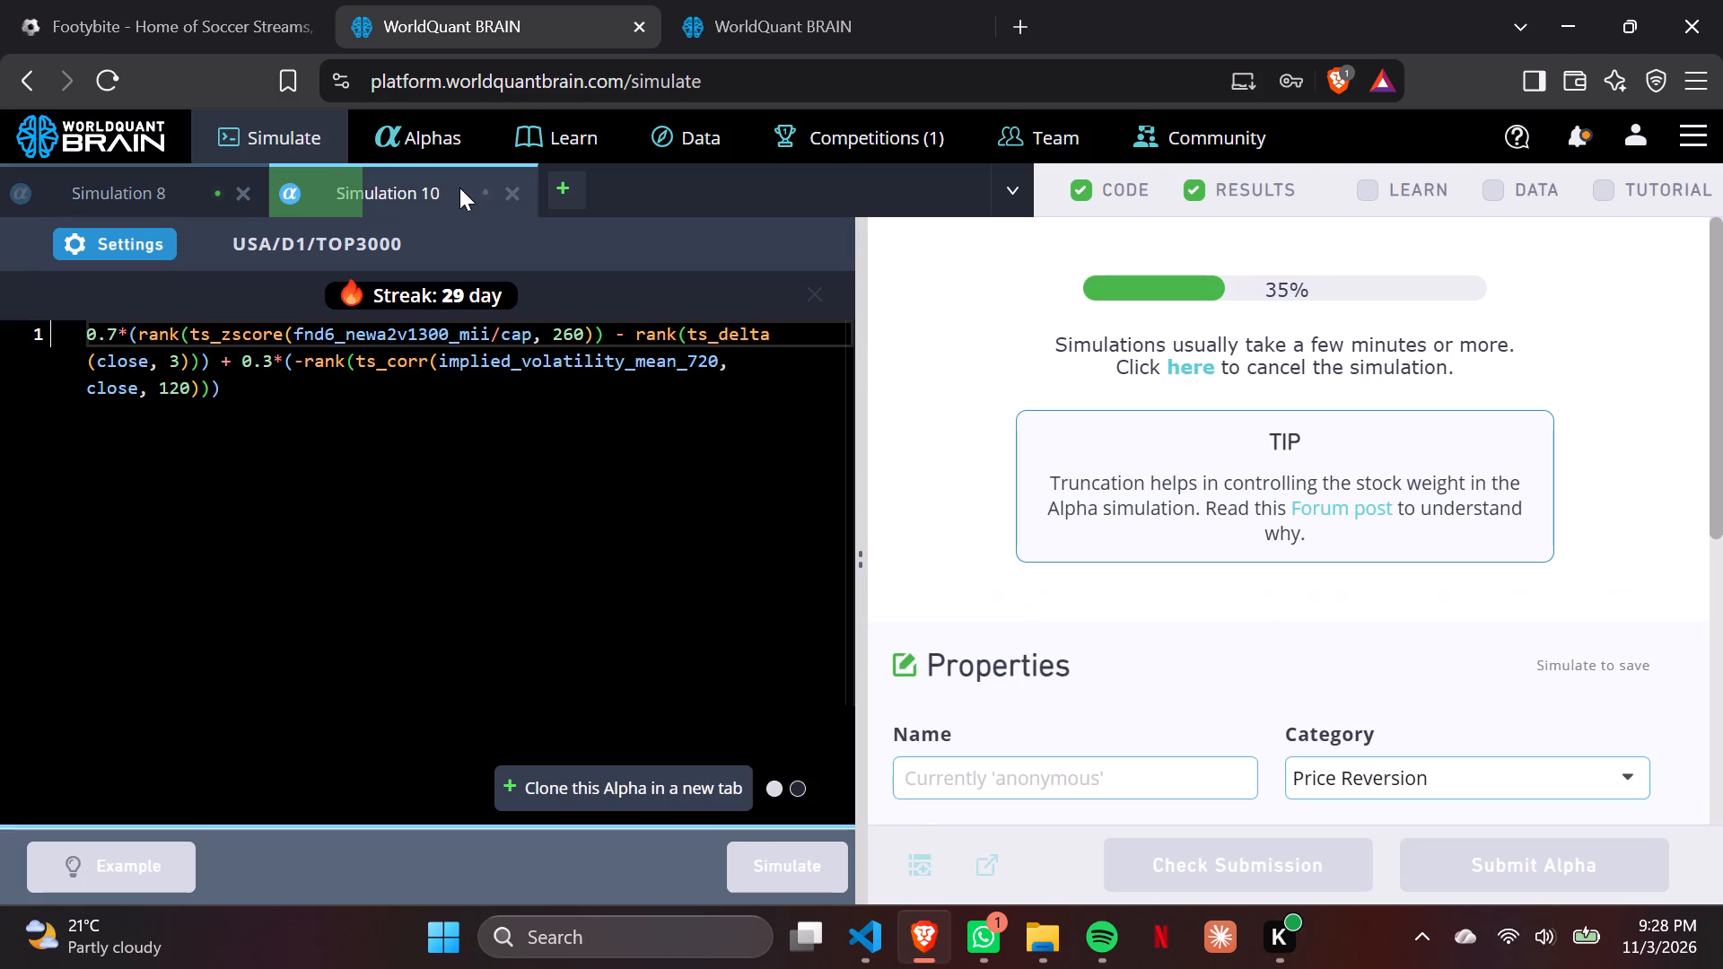
pyautogui.click(200, 209)
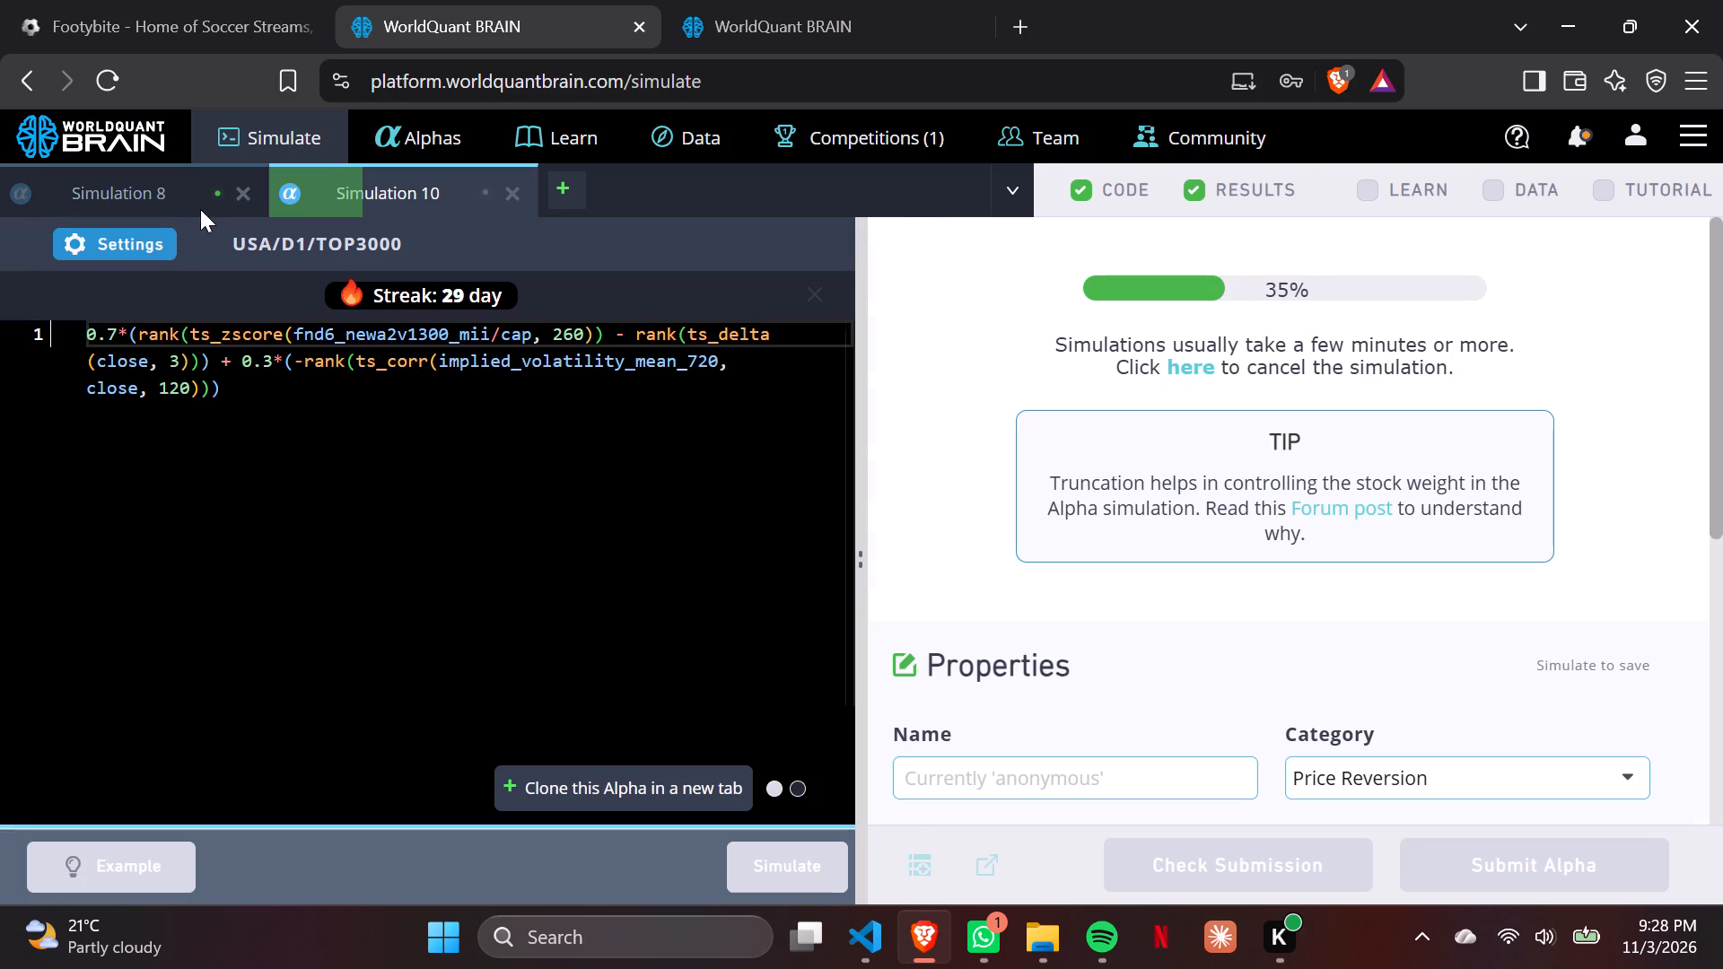
pyautogui.click(200, 209)
pyautogui.click(471, 182)
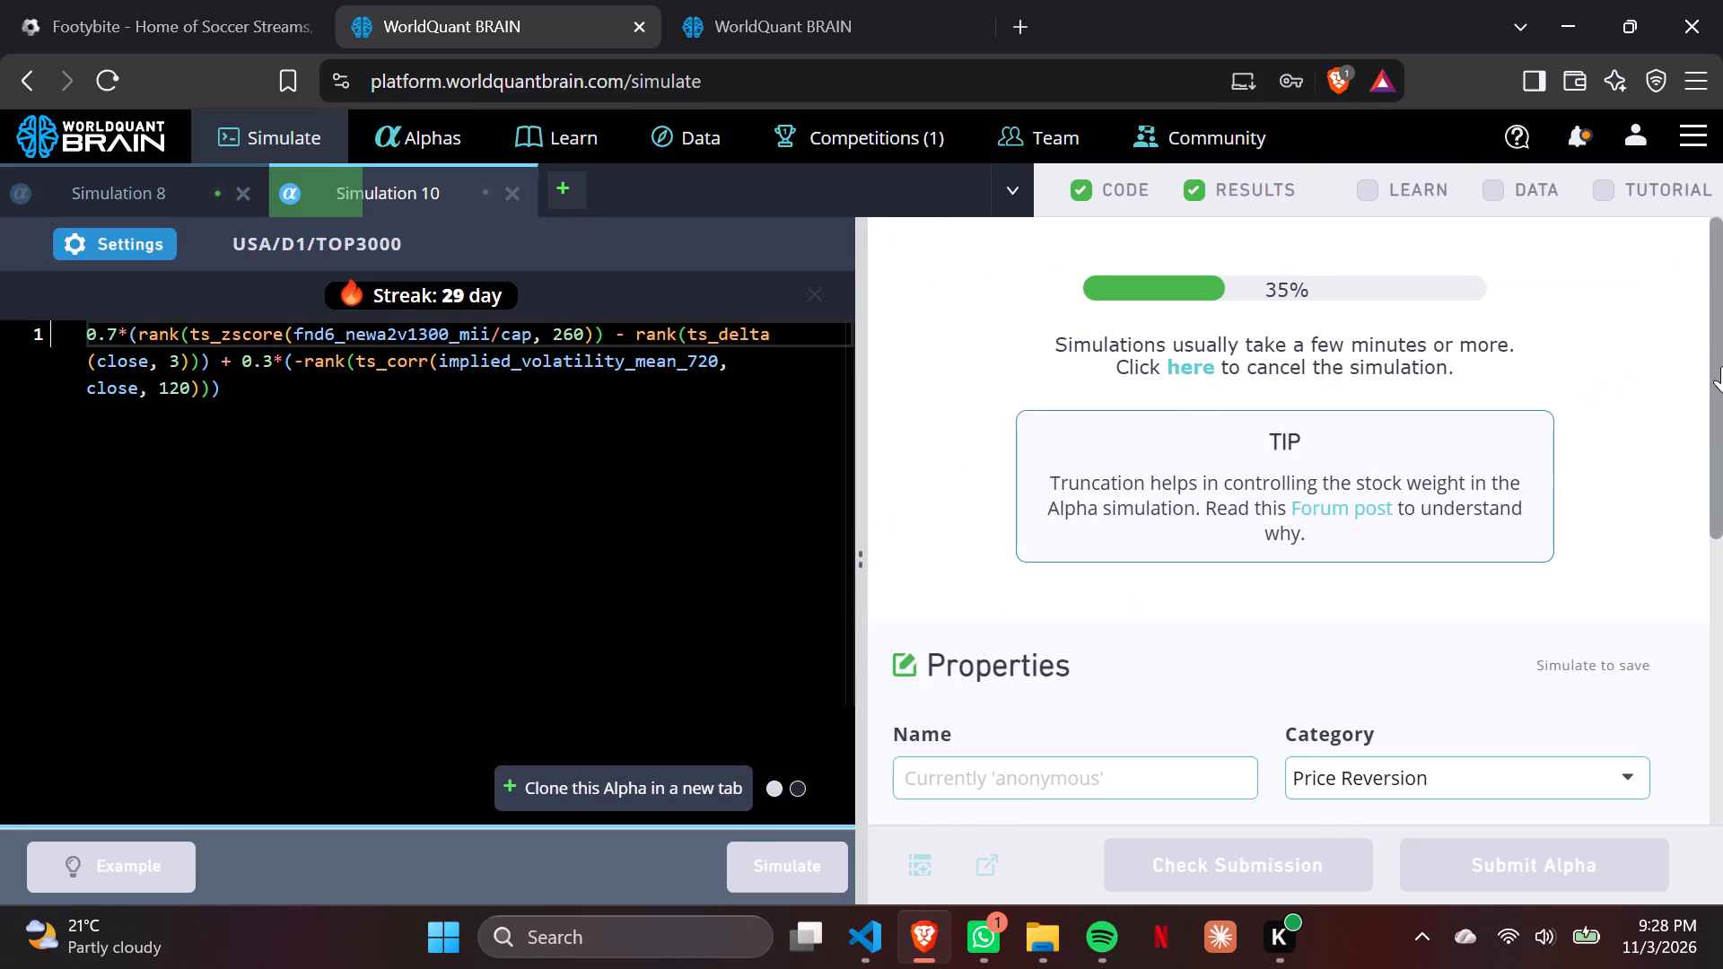
pyautogui.moveTo(1722, 366); pyautogui.dragTo(1720, 523)
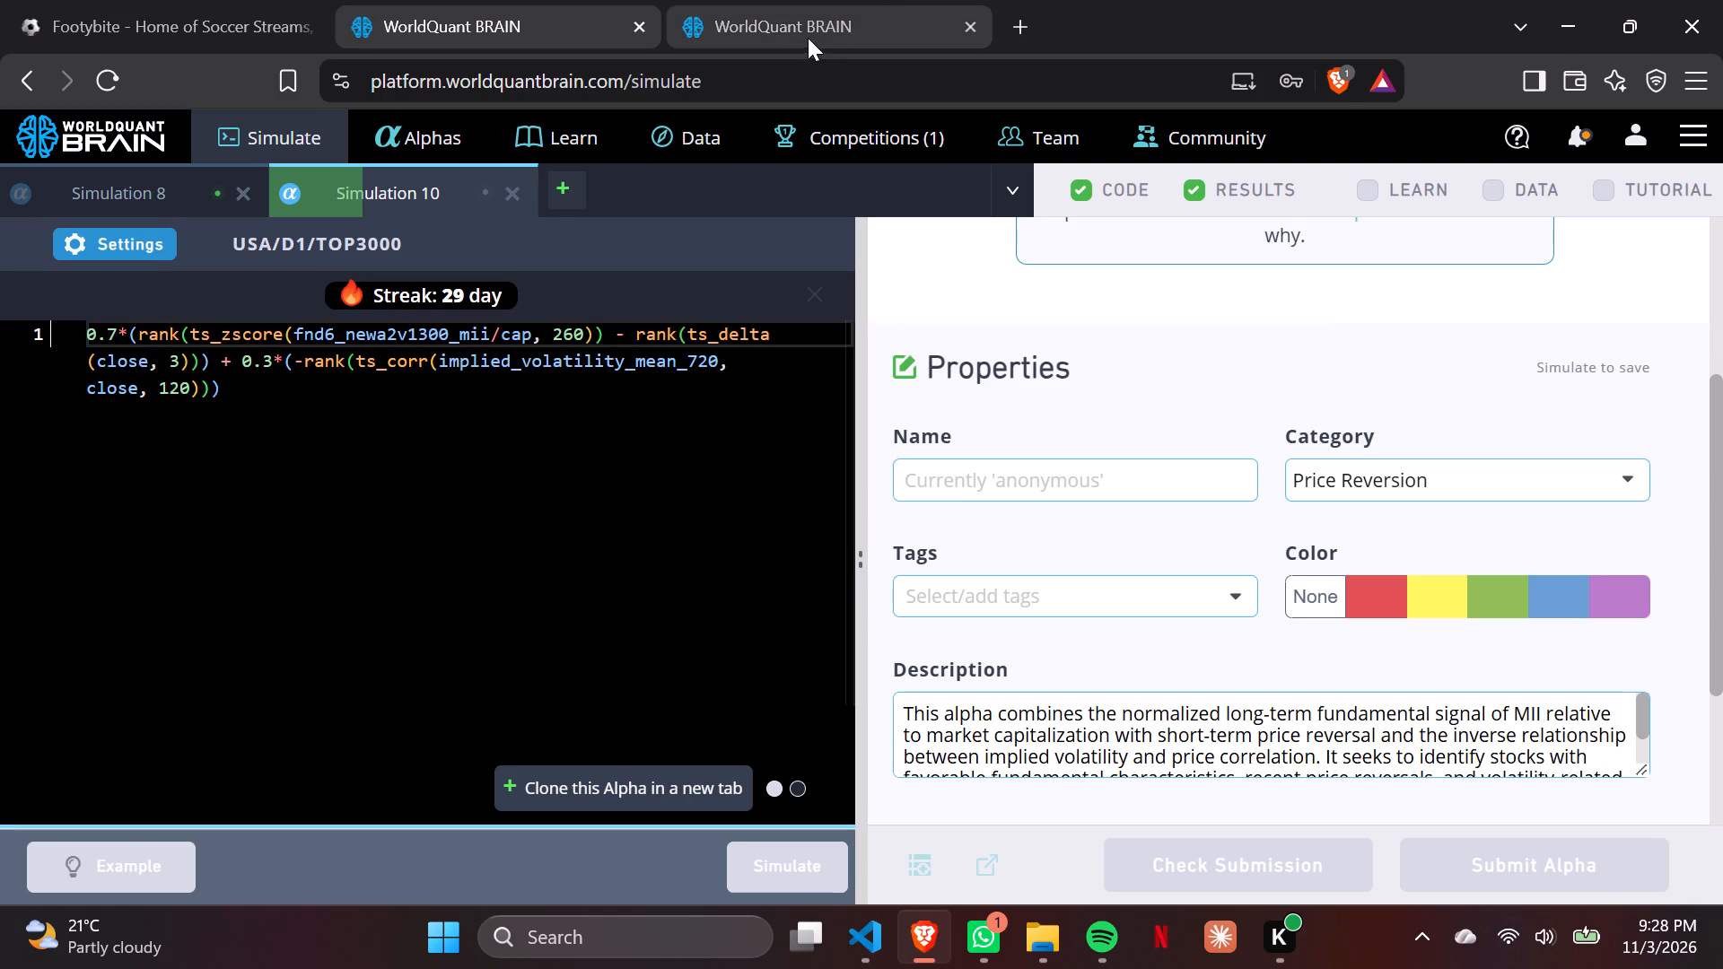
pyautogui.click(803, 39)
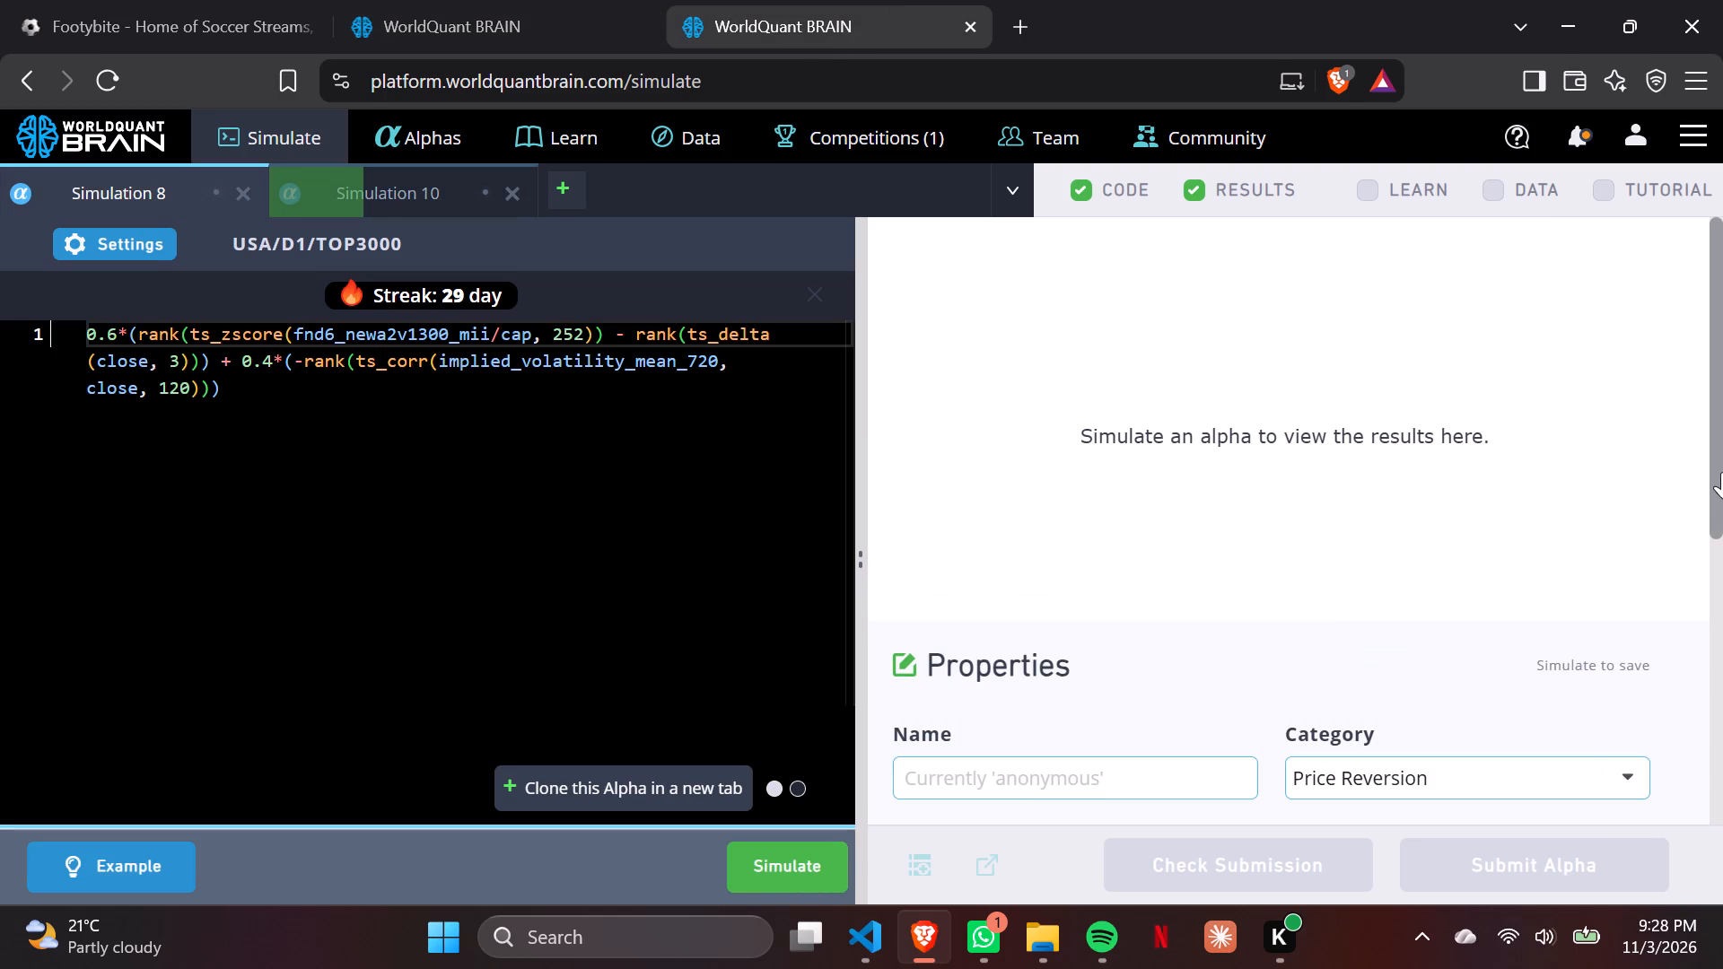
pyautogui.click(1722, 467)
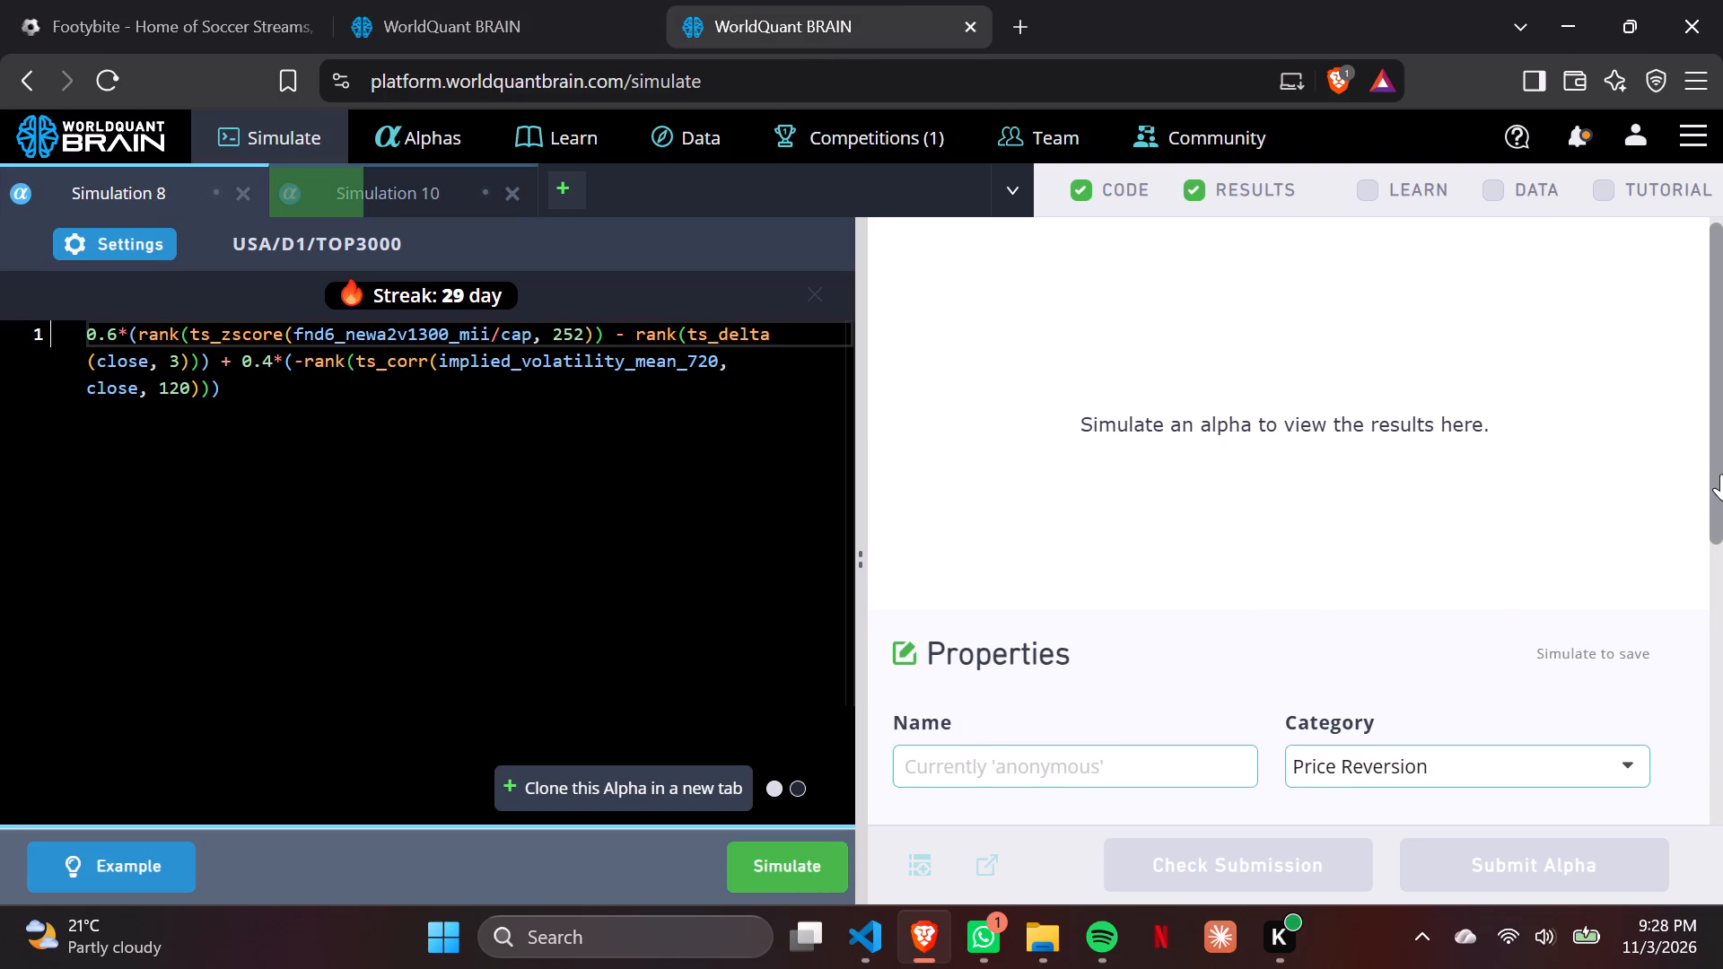
# Return to Simulation 10 in the other browser tab and review its PnL chart and IS Summary with the yearly figures.
pyautogui.click(469, 1)
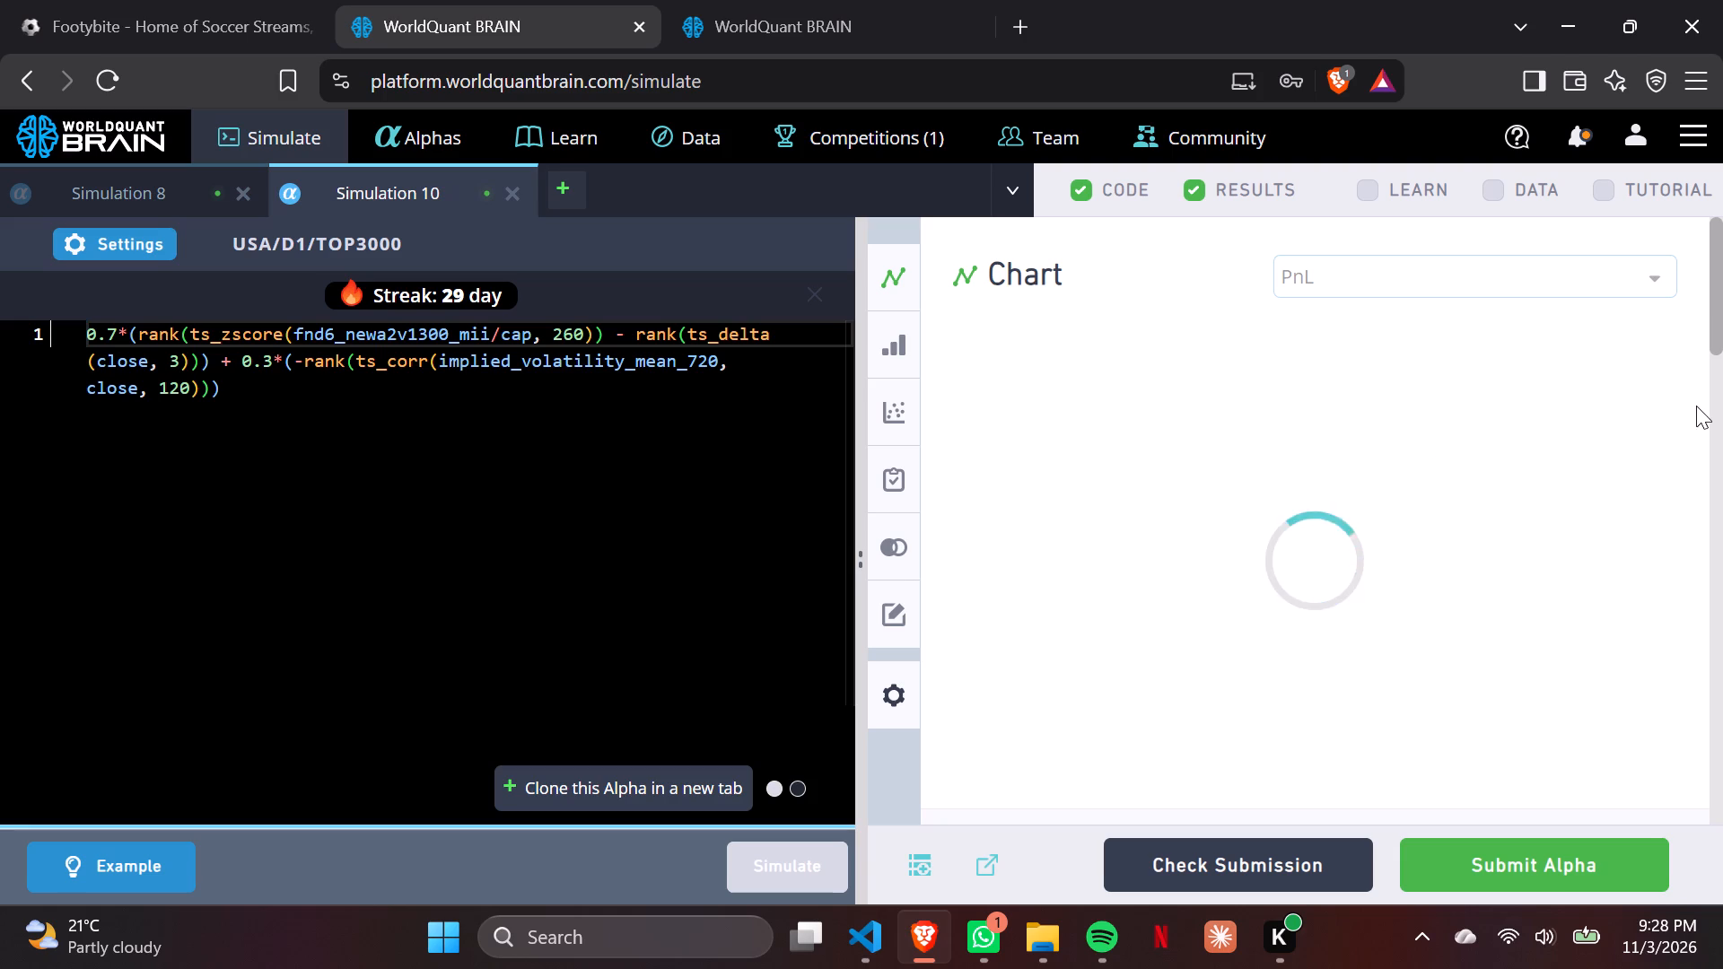
pyautogui.moveTo(1722, 319); pyautogui.dragTo(1720, 323)
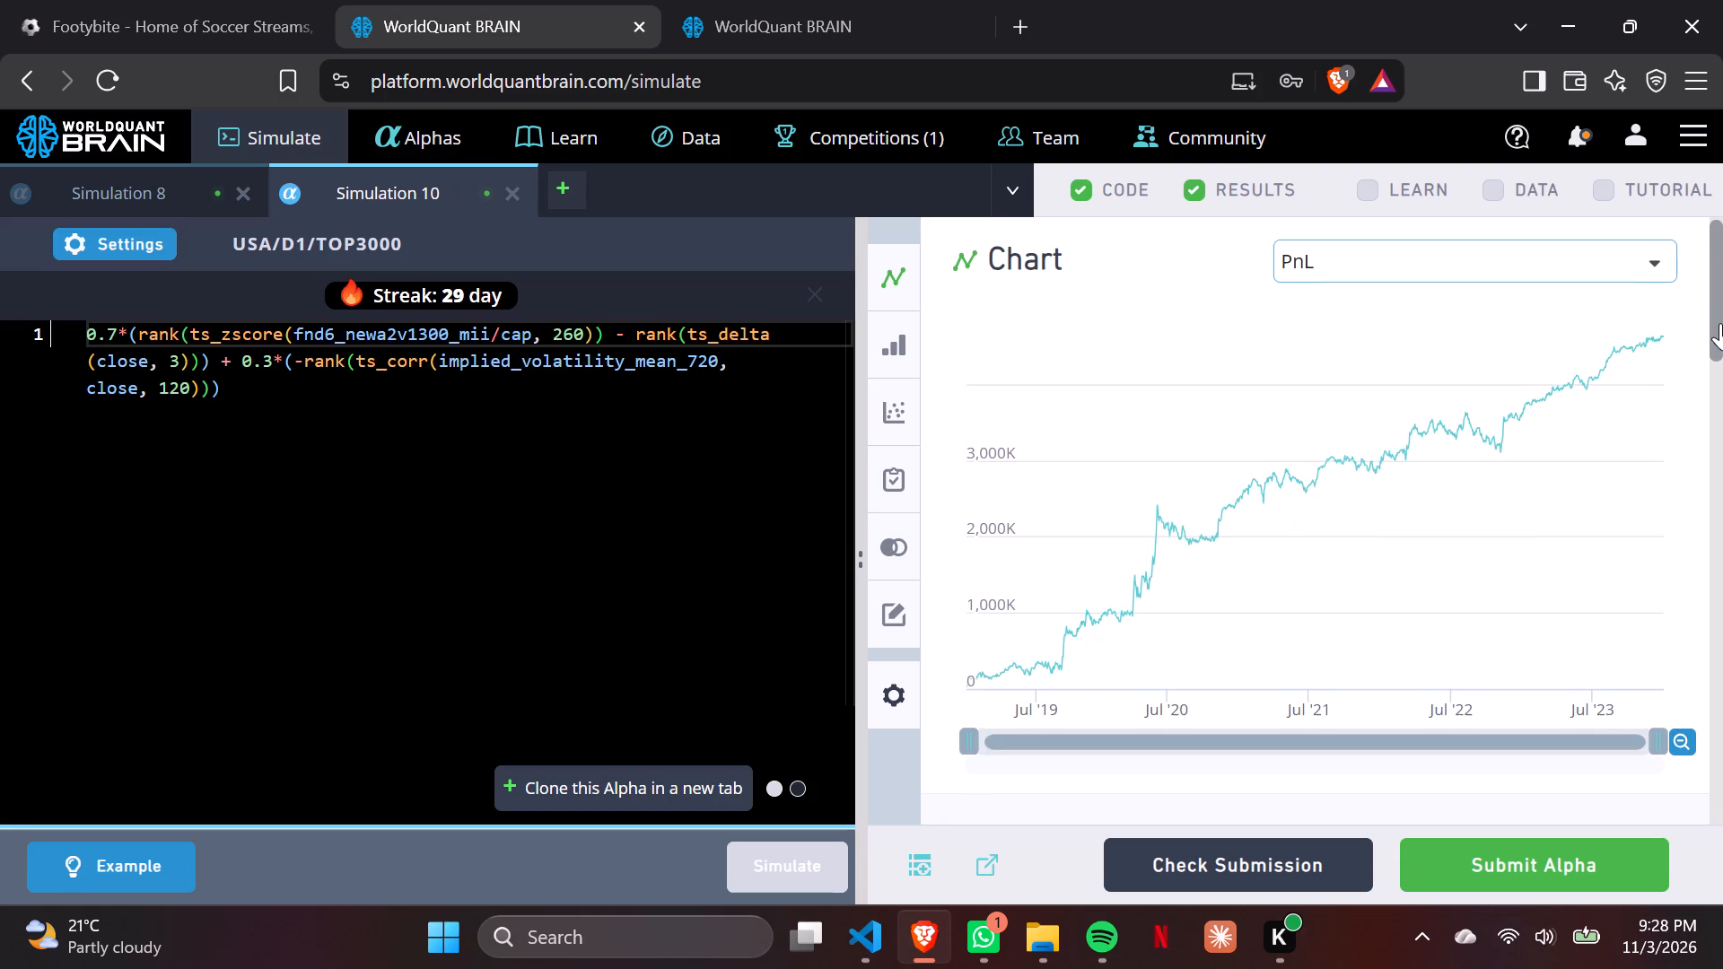
pyautogui.moveTo(1720, 323); pyautogui.dragTo(1716, 462)
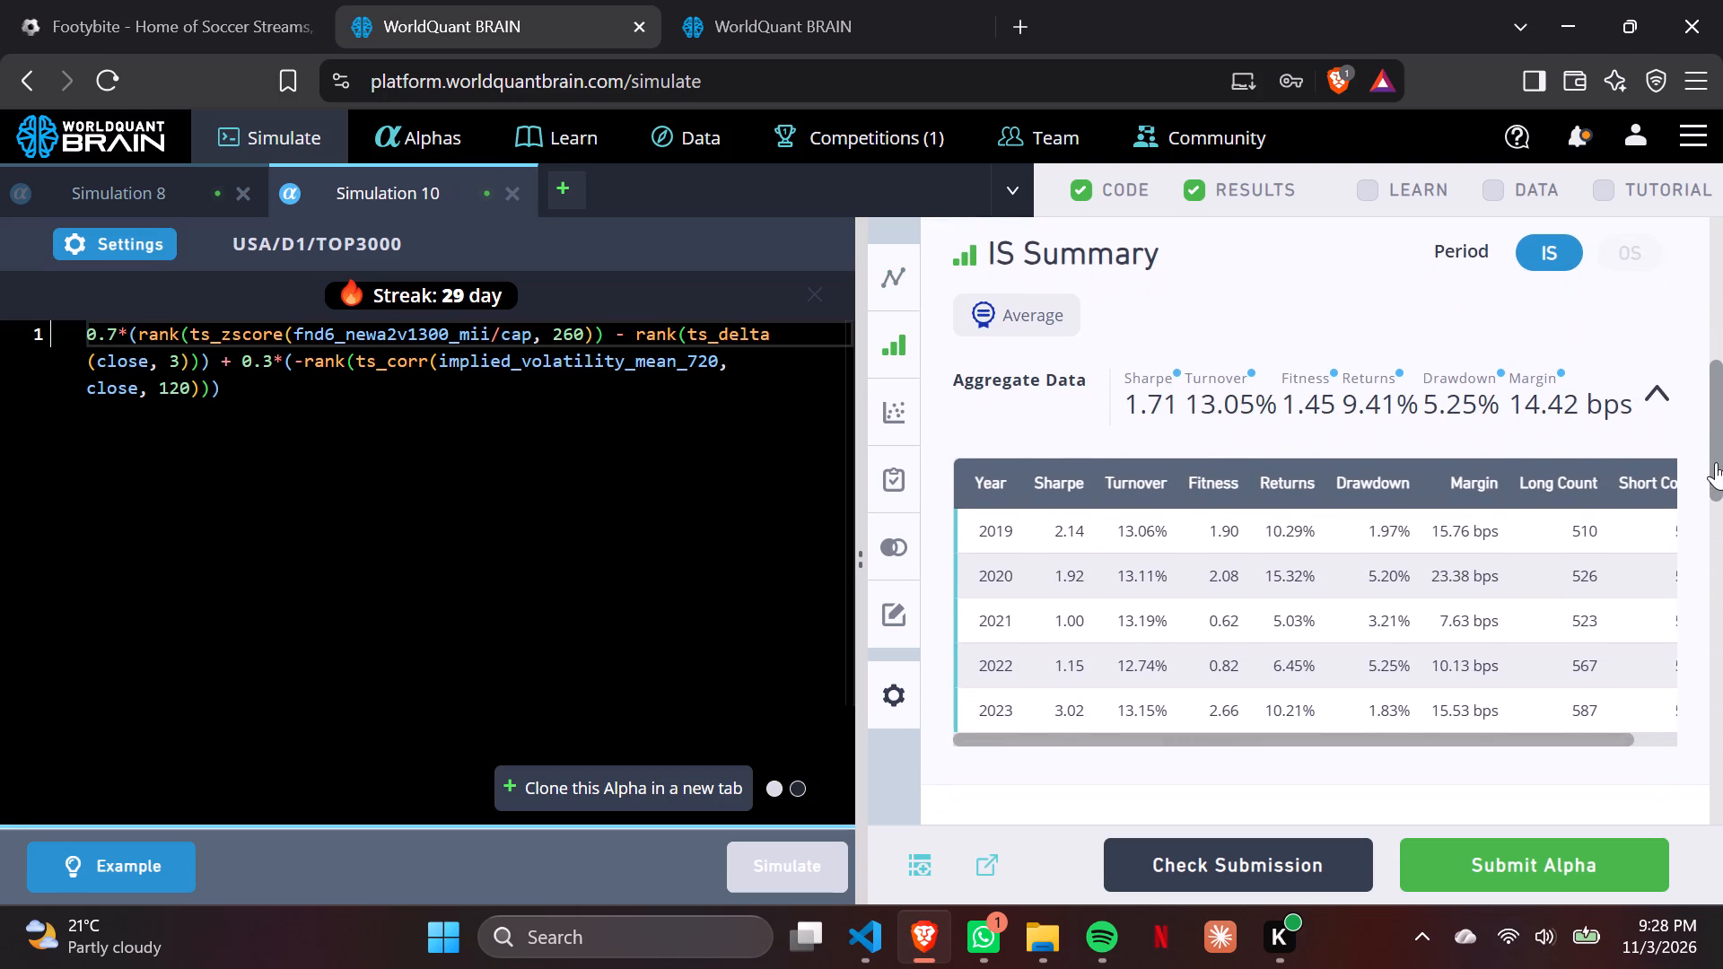
pyautogui.moveTo(1716, 462); pyautogui.dragTo(1713, 486)
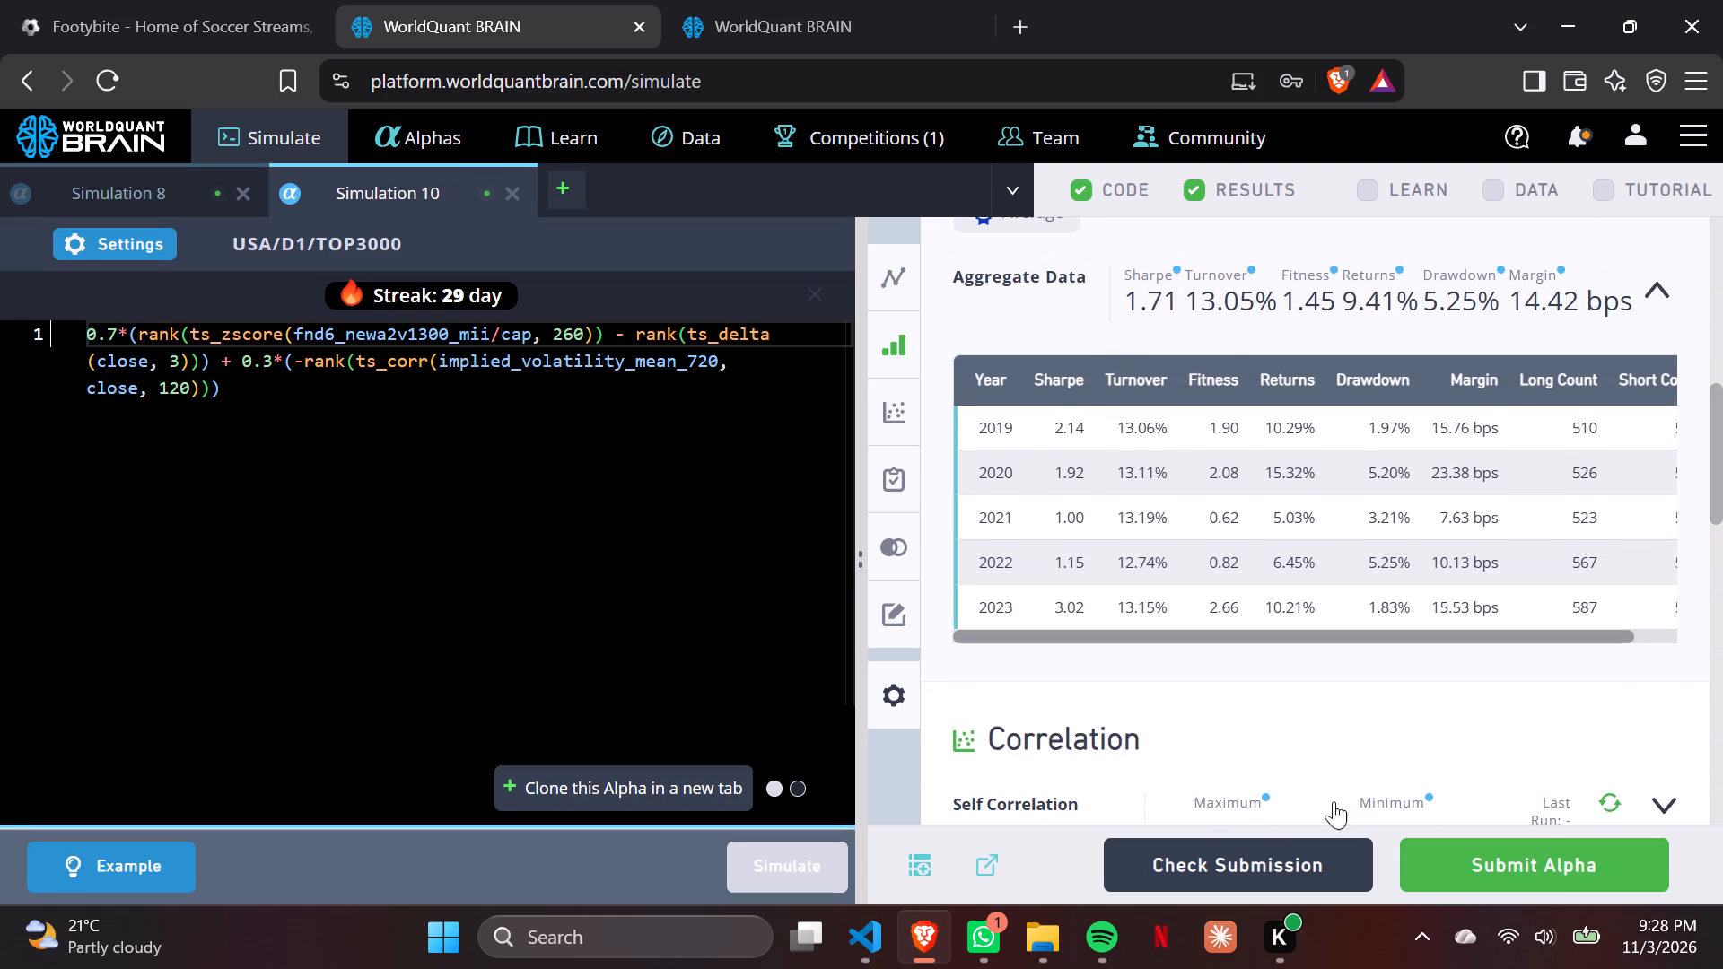
# Run the submission check on the 0.7/0.3-weighted alpha in Simulation 10.
pyautogui.click(1252, 876)
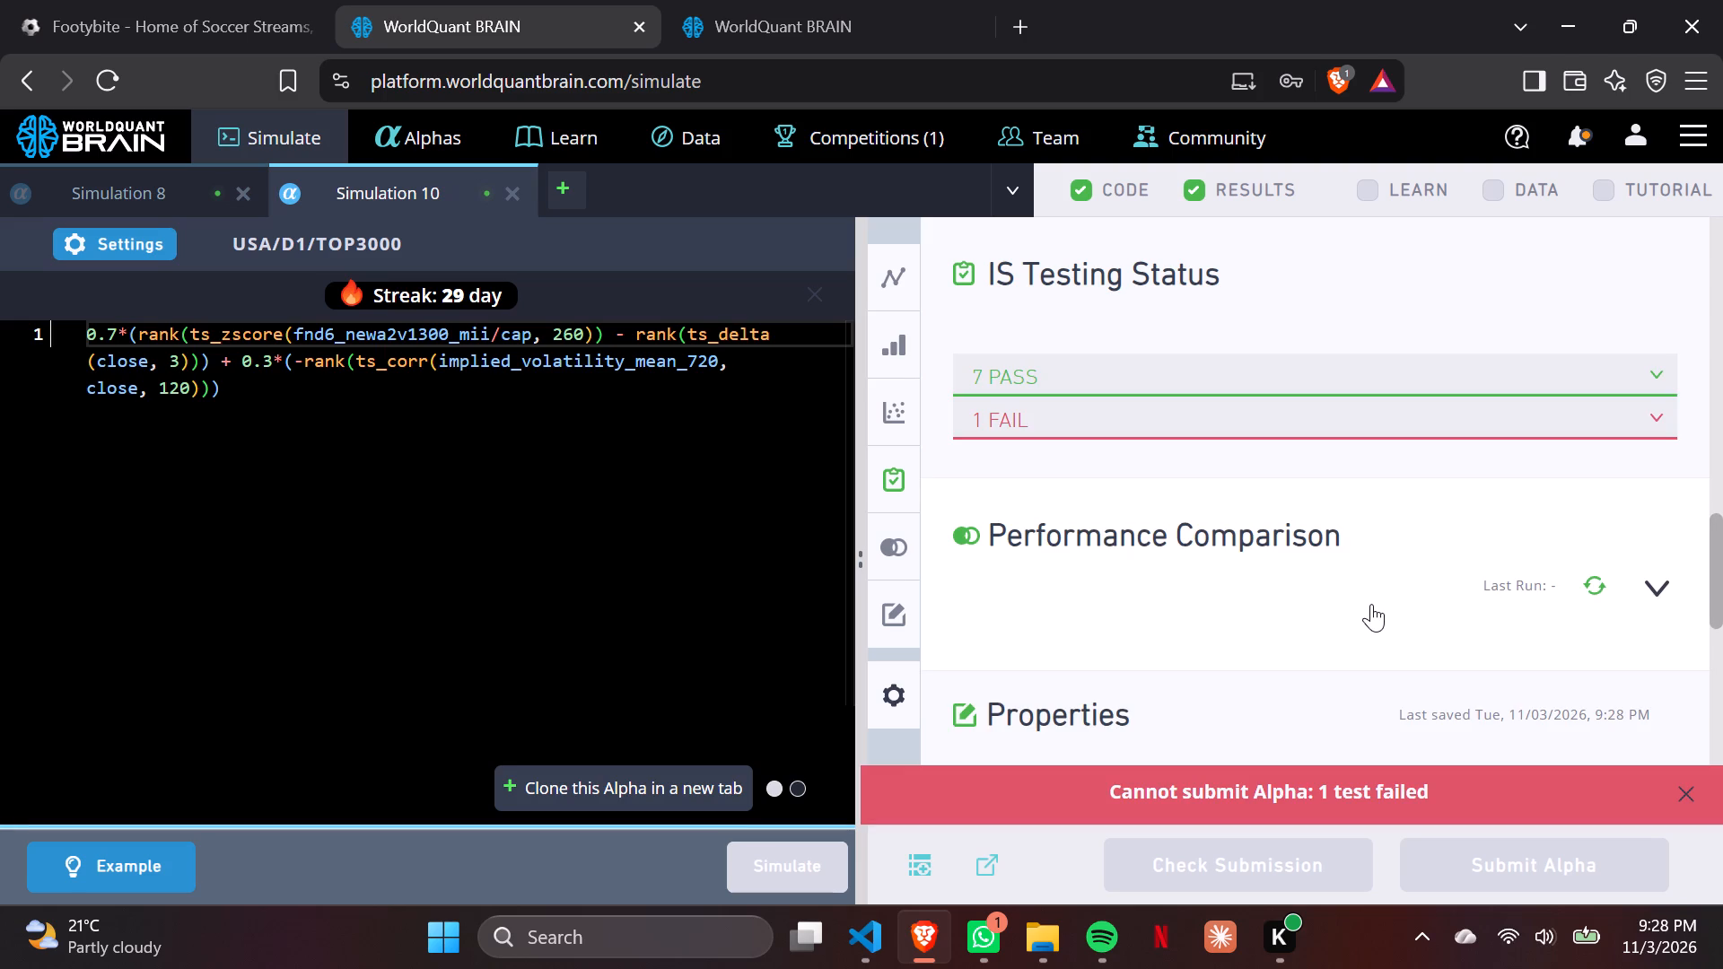
# Close Simulation 10 and the WorldQuant BRAIN browser tab that holds it, leaving the site without saving changes.
pyautogui.click(512, 196)
pyautogui.click(241, 193)
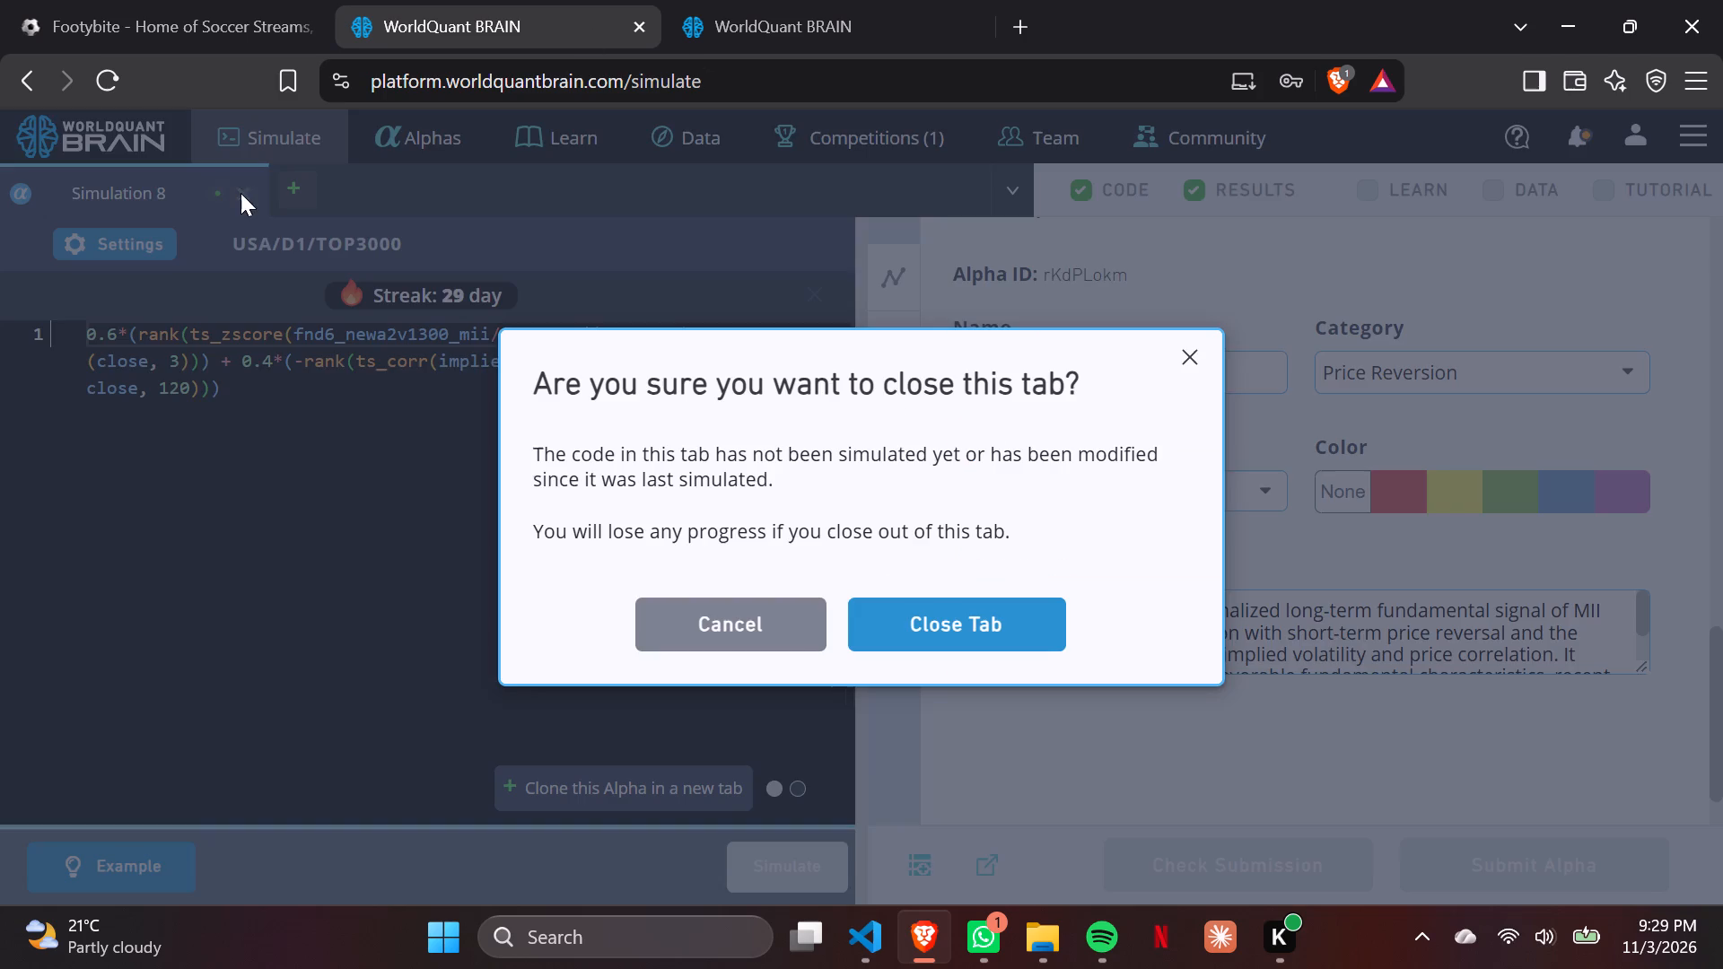
pyautogui.click(643, 29)
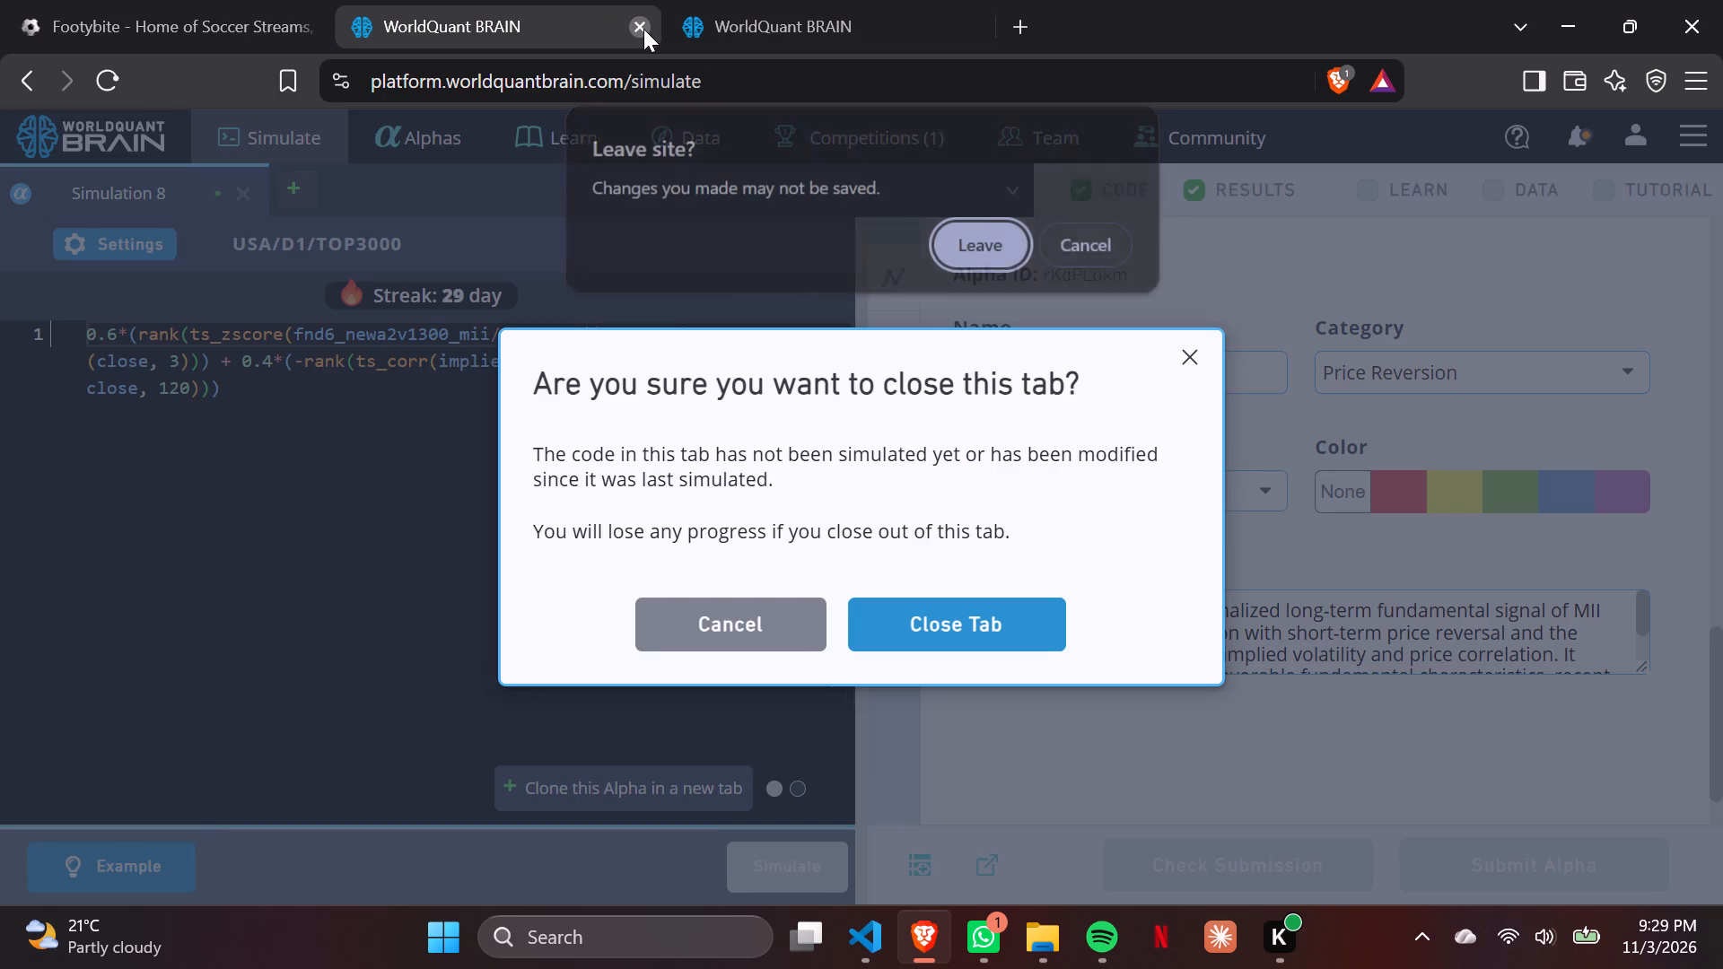
pyautogui.click(998, 241)
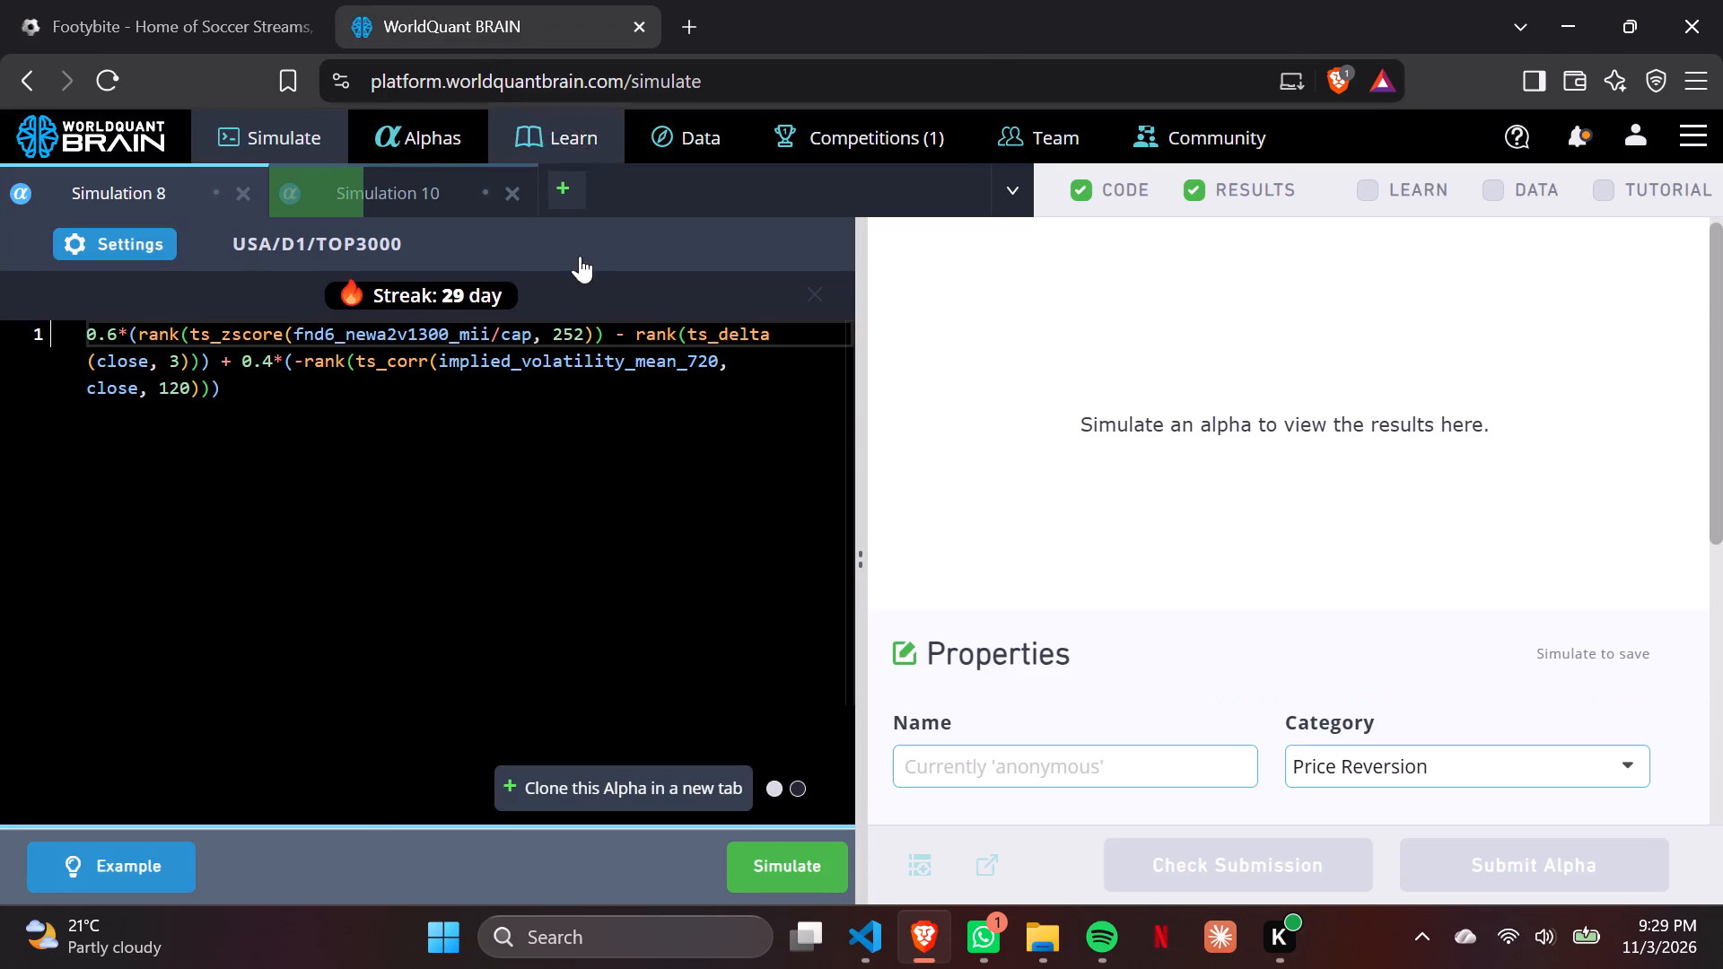
# Open Simulation 10 in the remaining WorldQuant BRAIN tab and check the progress of its group_neutralize alpha.
pyautogui.moveTo(158, 161); pyautogui.dragTo(160, 174)
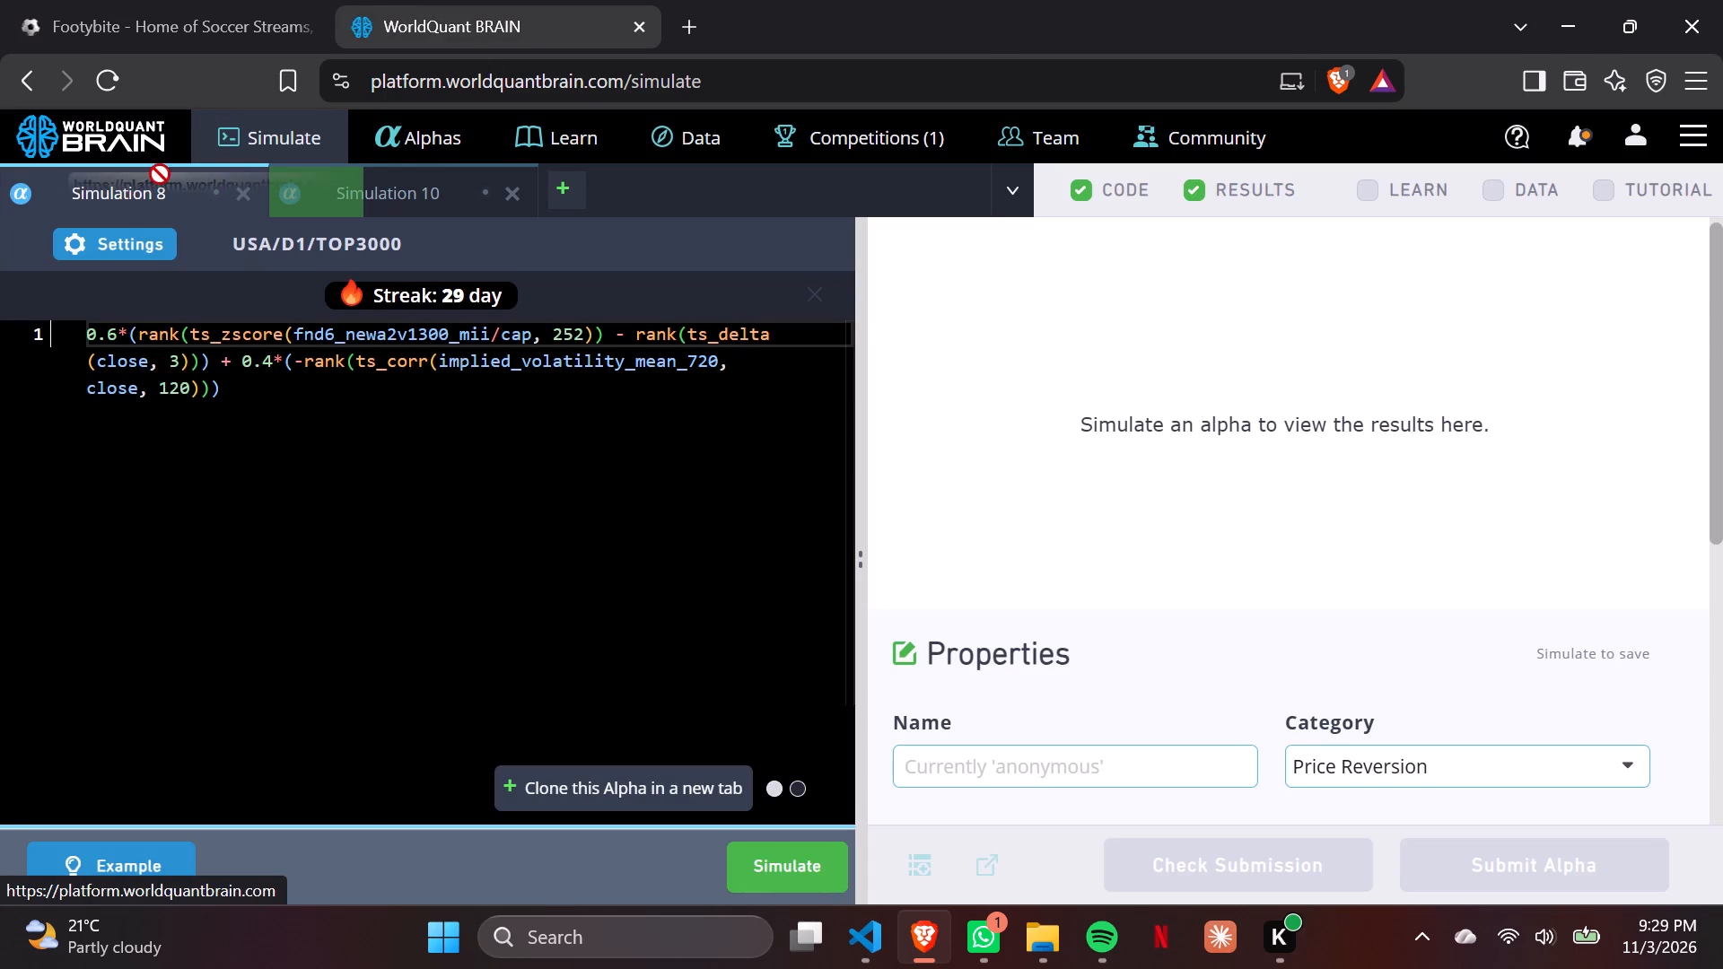
pyautogui.moveTo(160, 174); pyautogui.dragTo(163, 179)
pyautogui.click(172, 188)
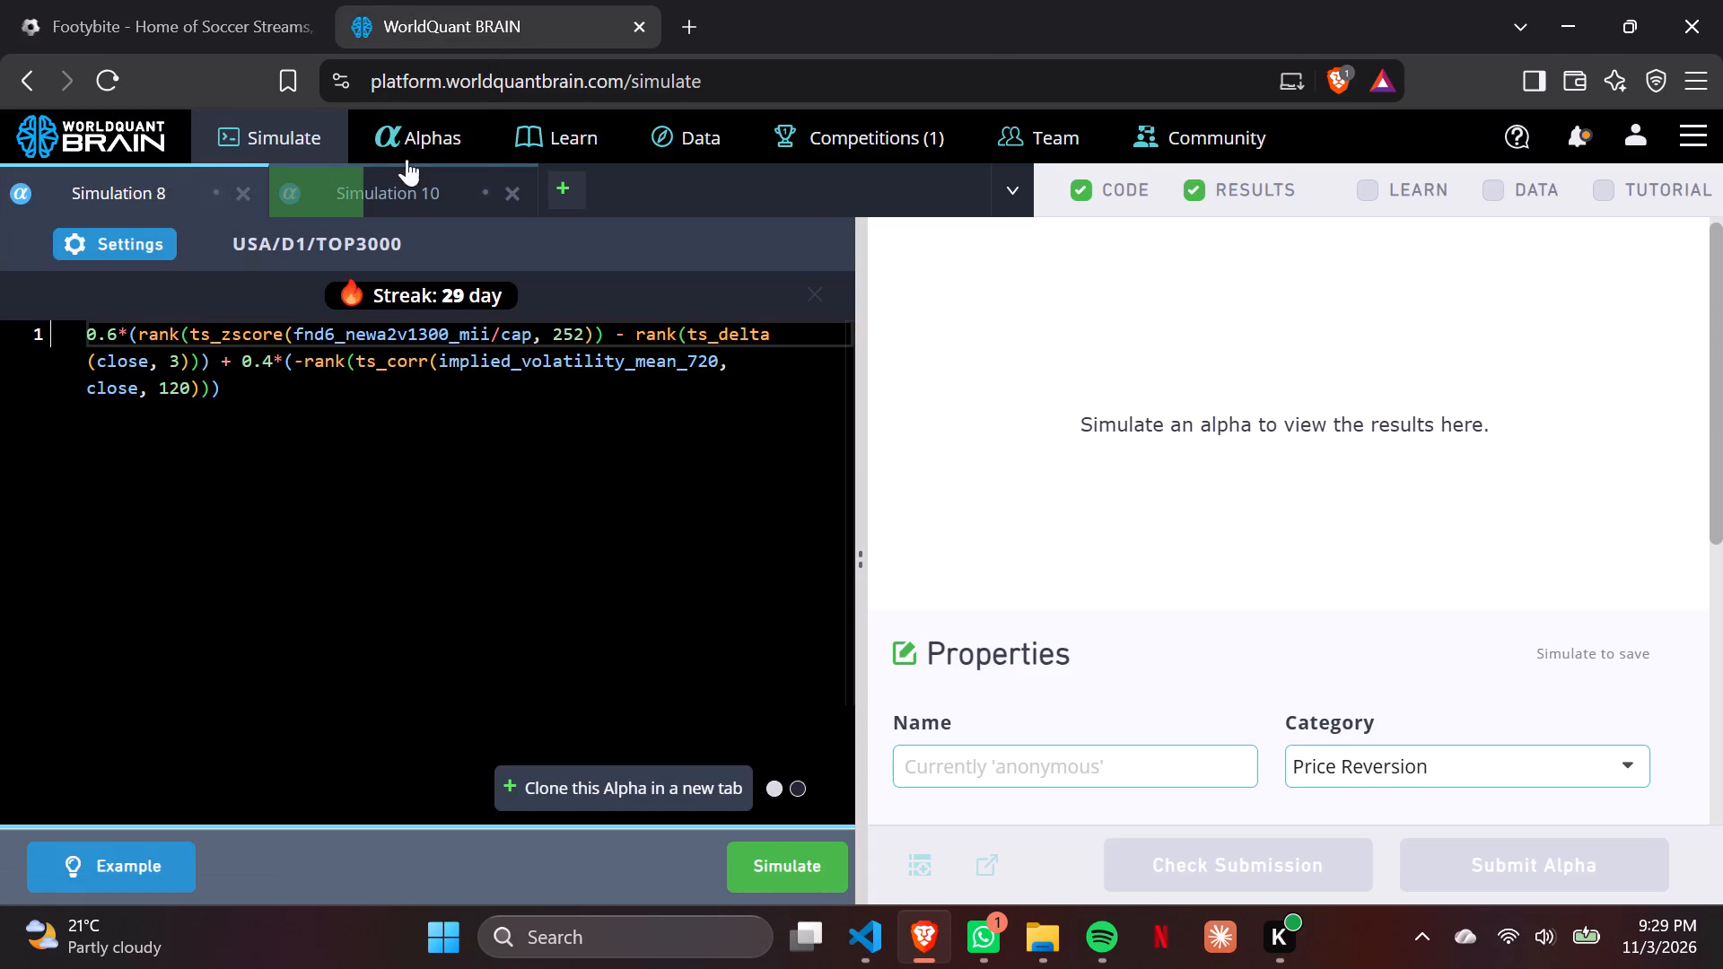
pyautogui.click(442, 181)
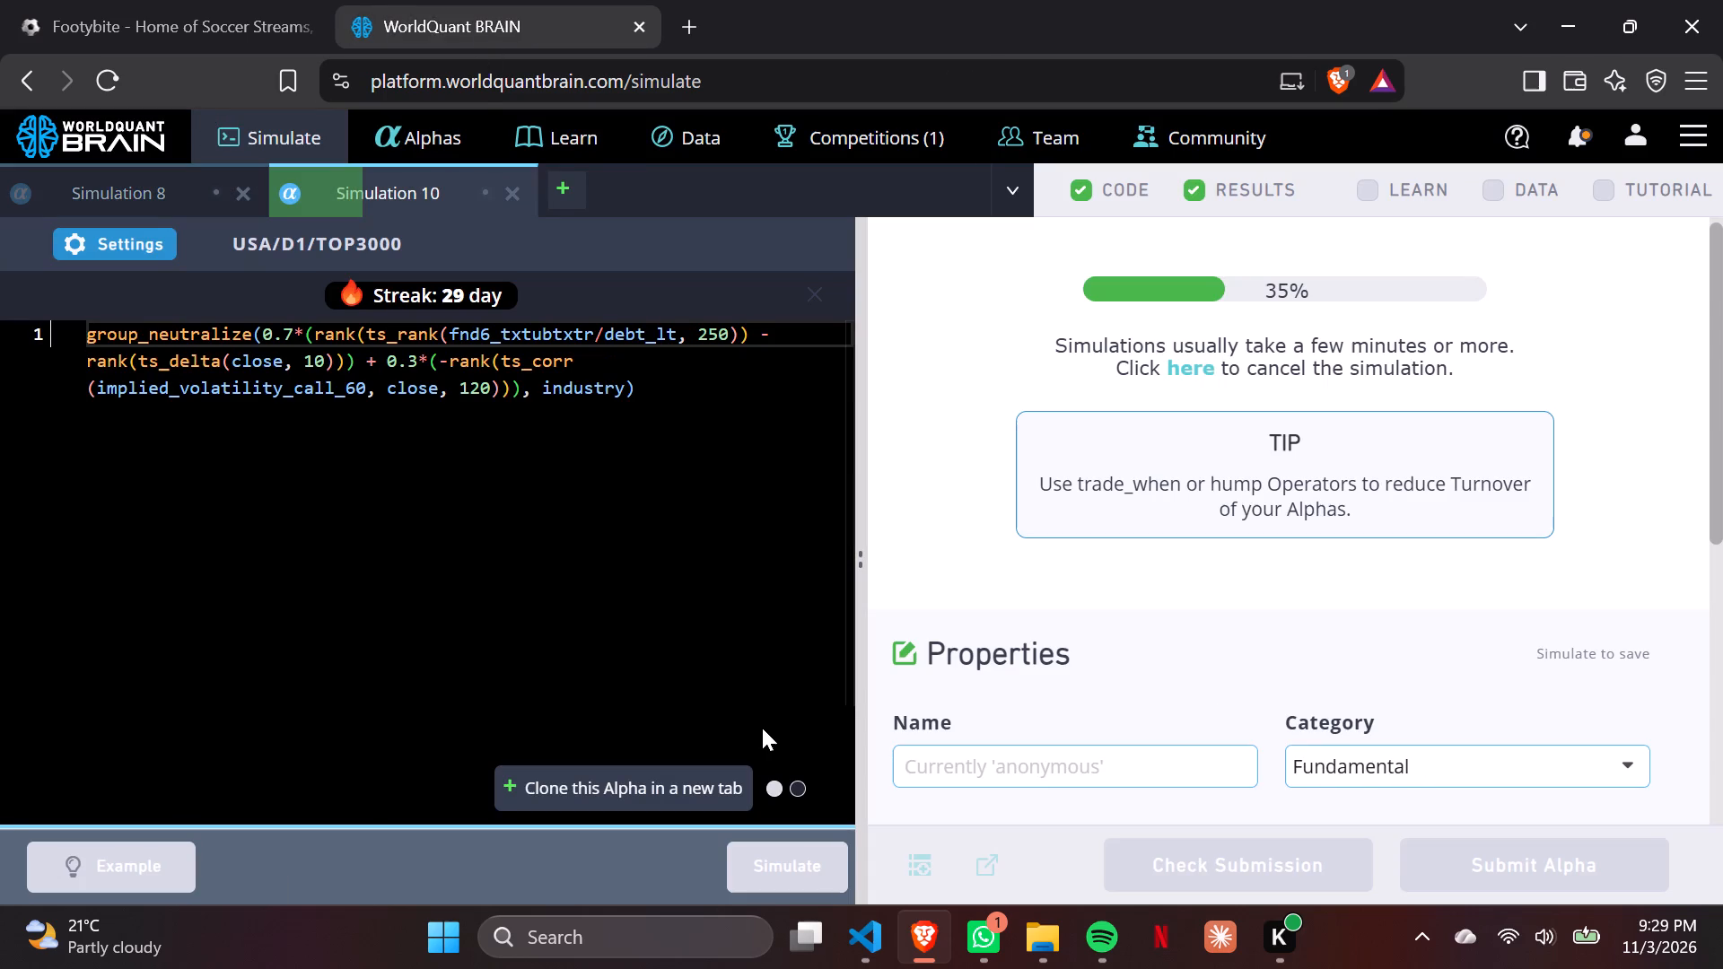
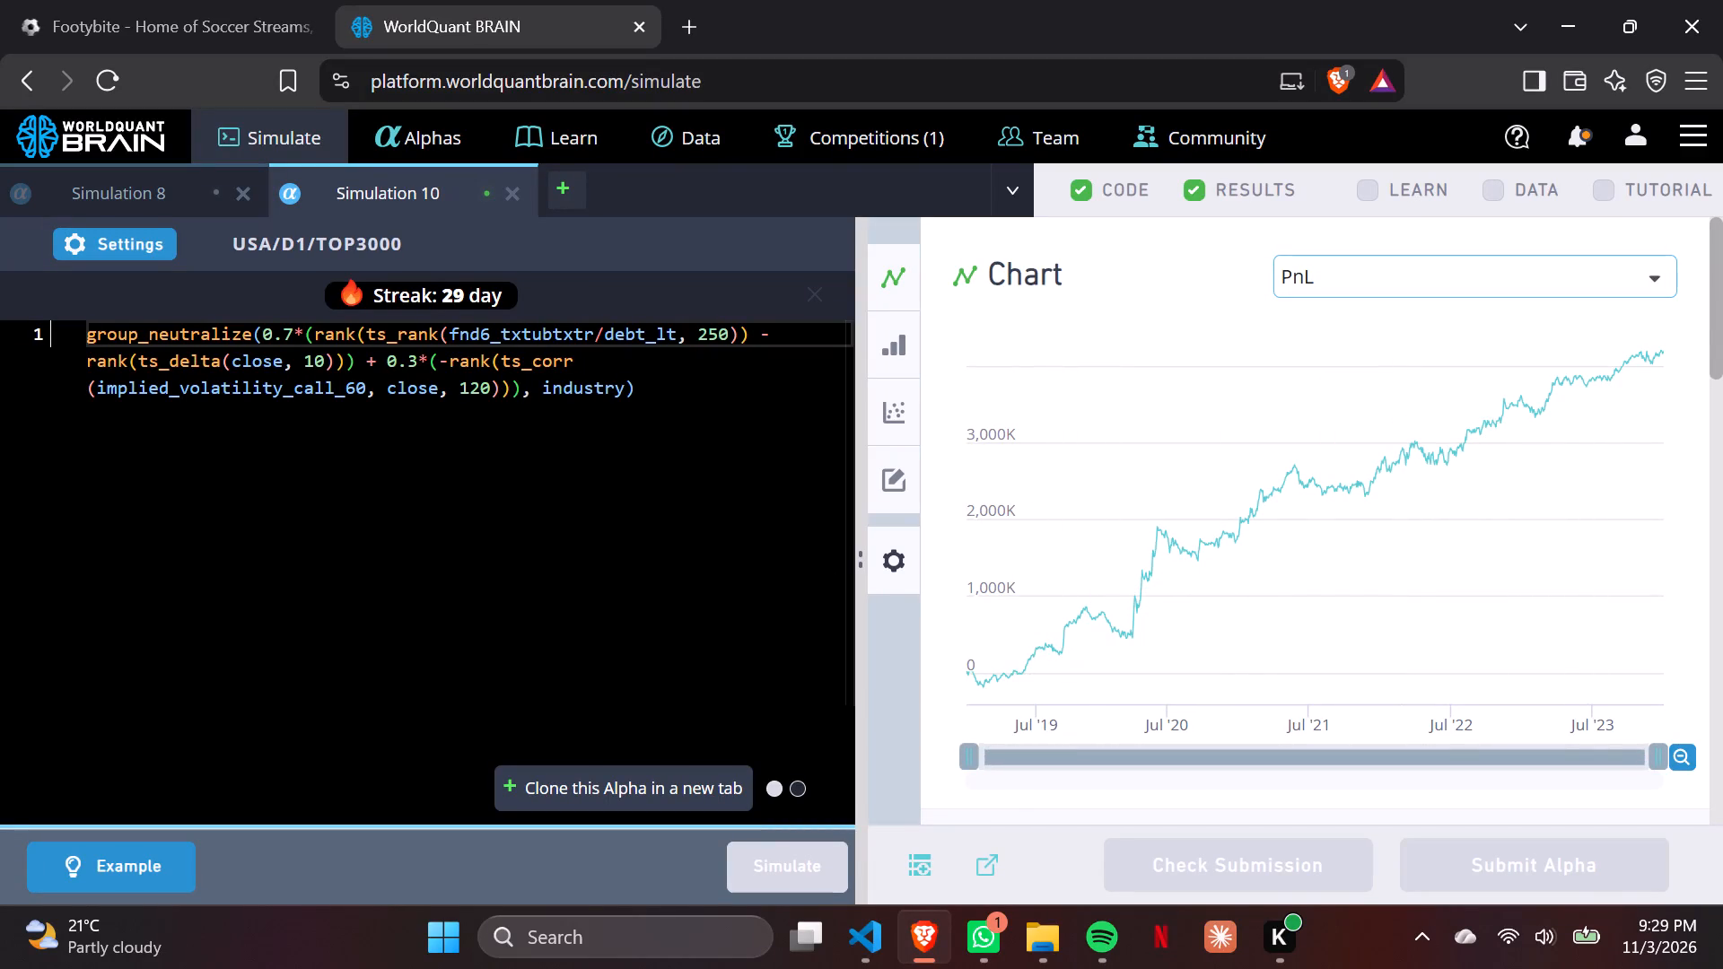
# Set the decay to 8 and raise the truncation in the Simulation 10 settings, and apply the changes.
pyautogui.click(113, 253)
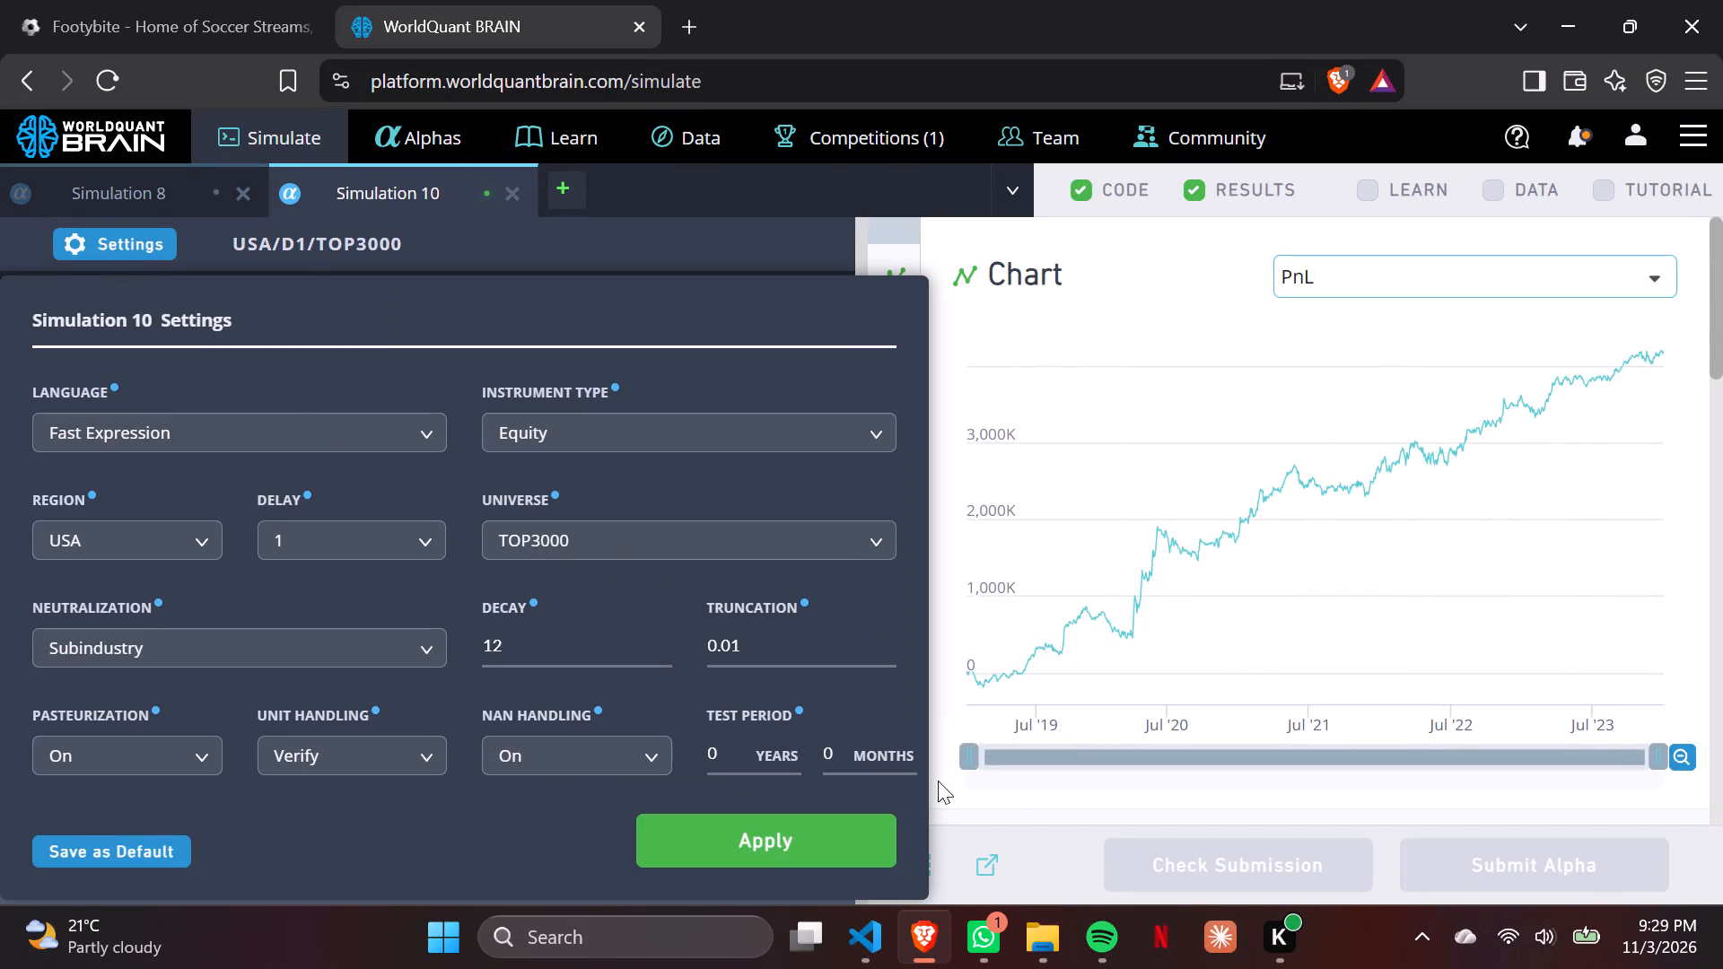
pyautogui.tripleClick(660, 655)
pyautogui.click(660, 655)
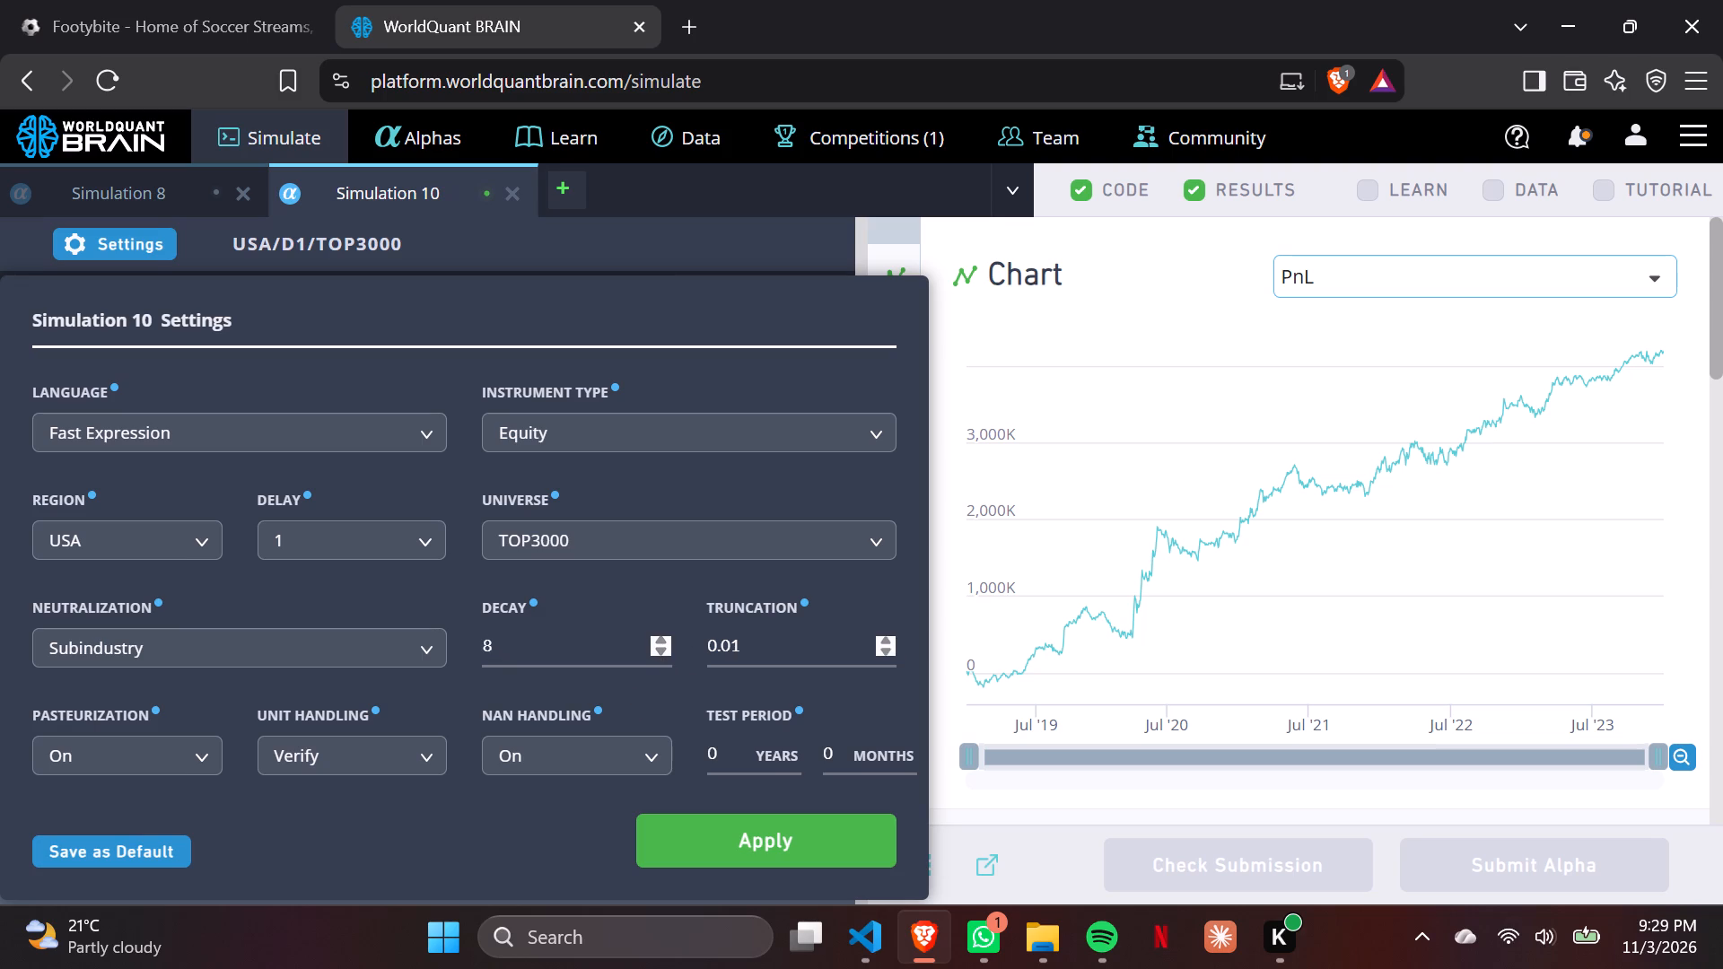
pyautogui.doubleClick(881, 642)
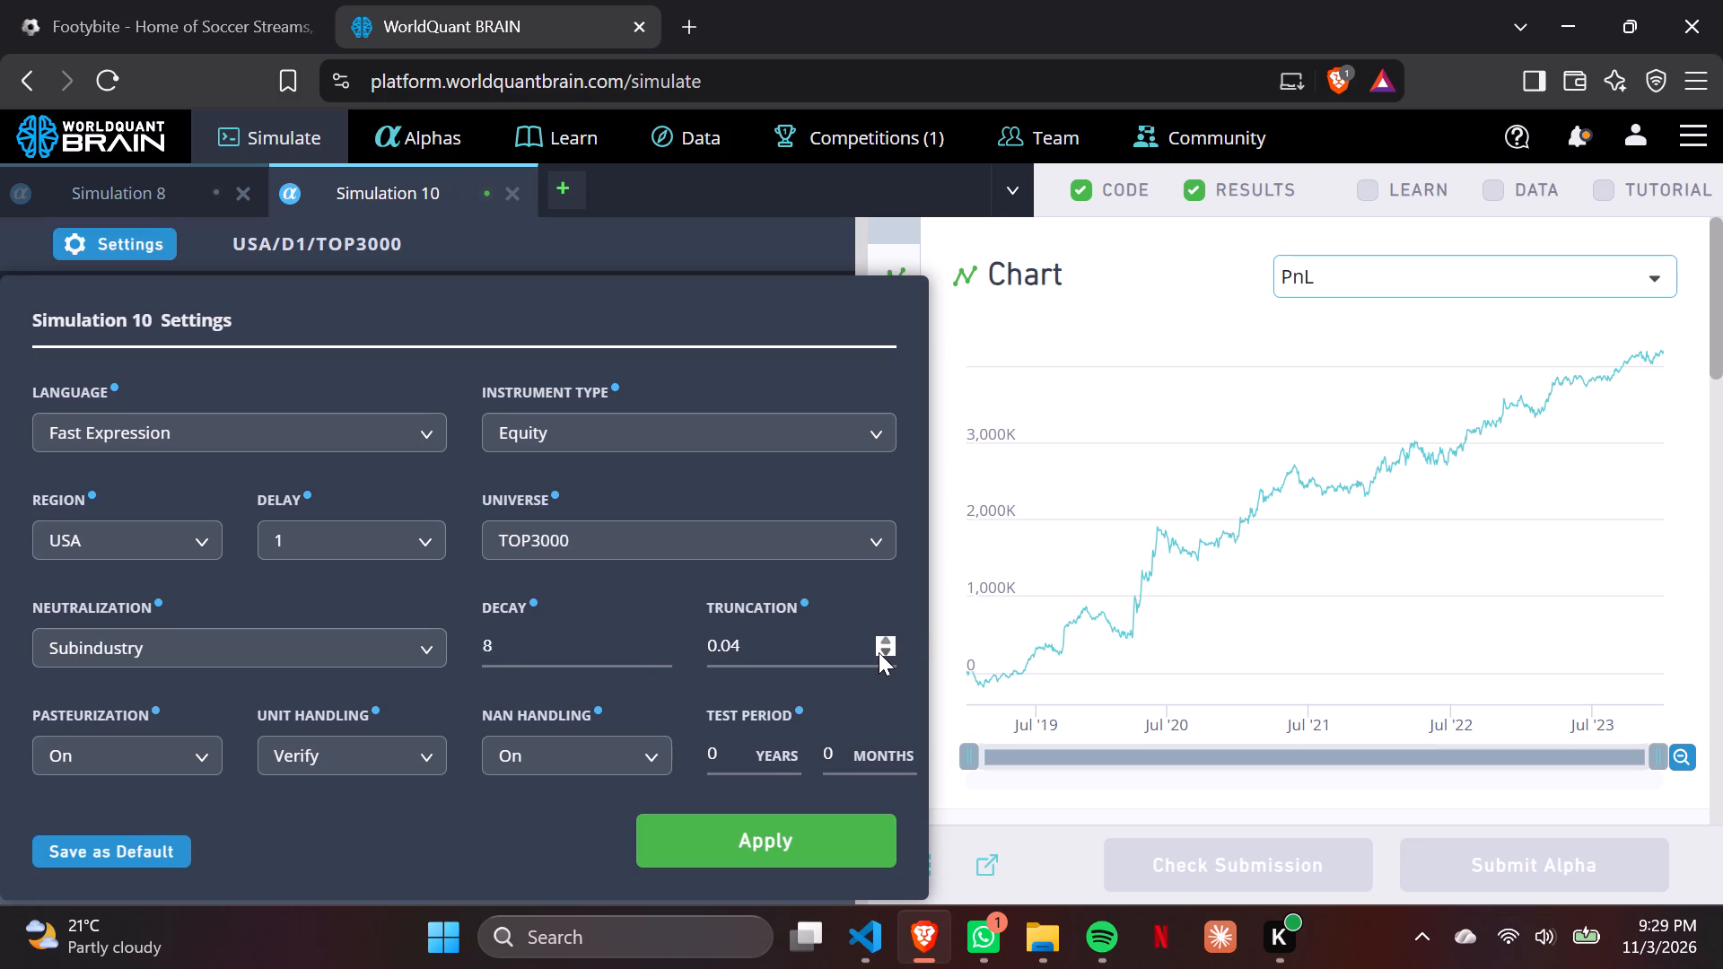
pyautogui.click(879, 652)
pyautogui.click(836, 847)
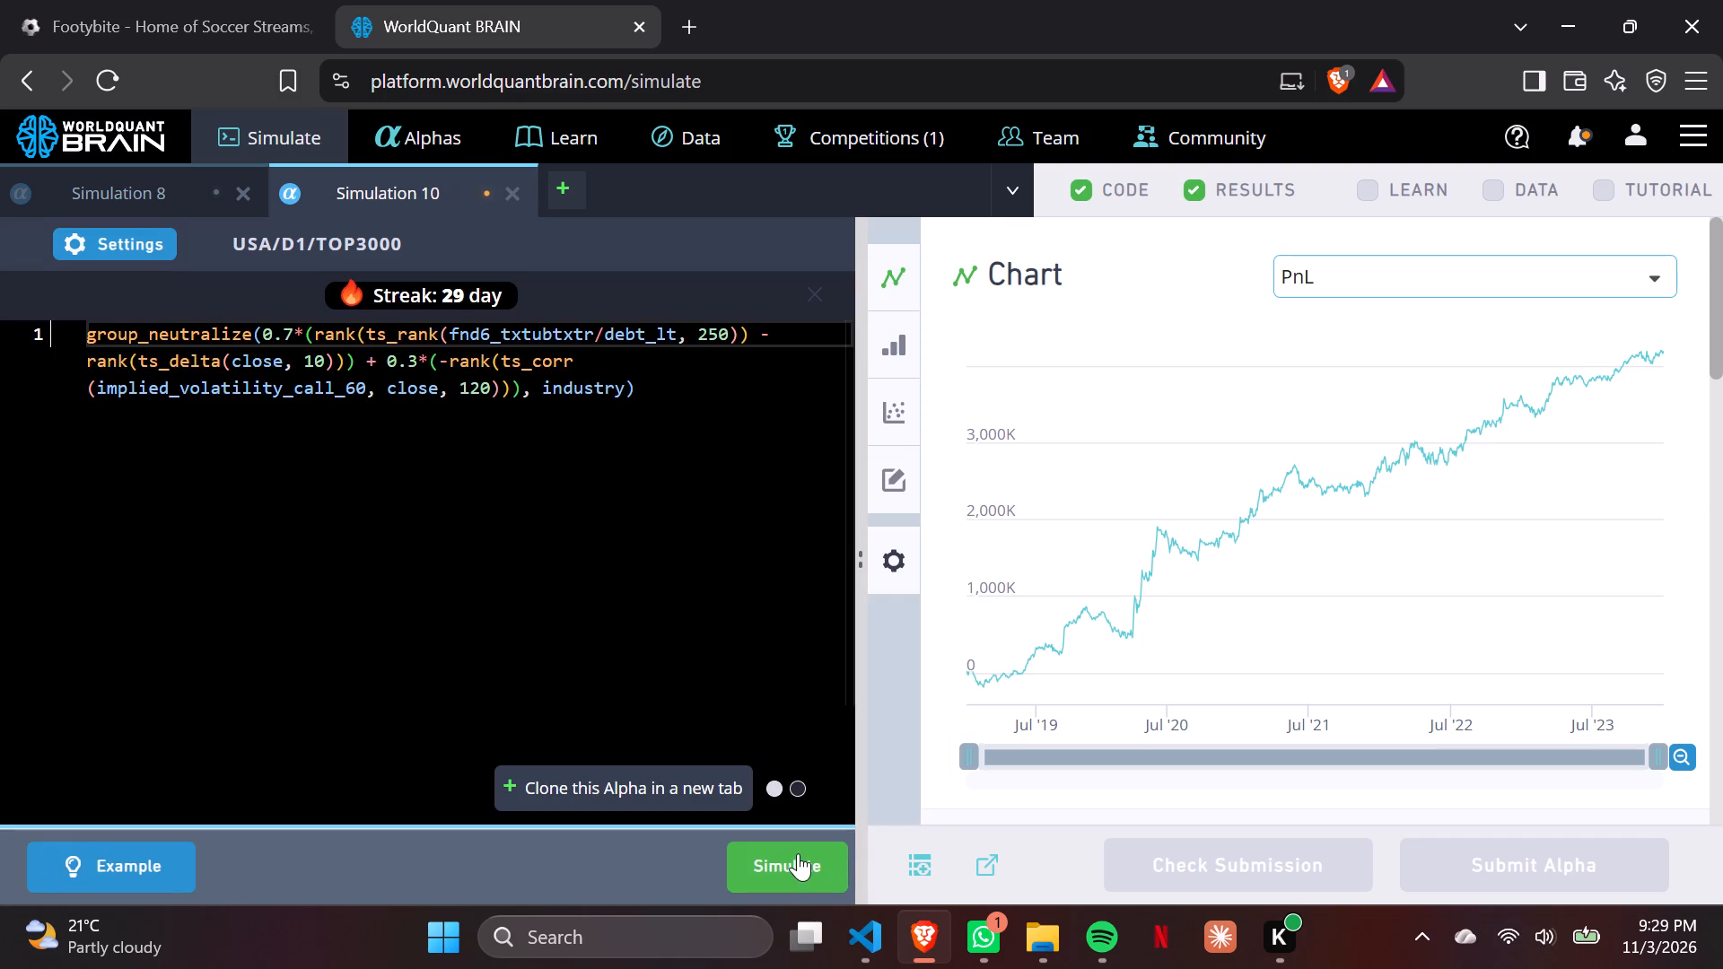
# Rerun the Simulation 10 group_neutralize alpha with the updated settings.
pyautogui.click(798, 853)
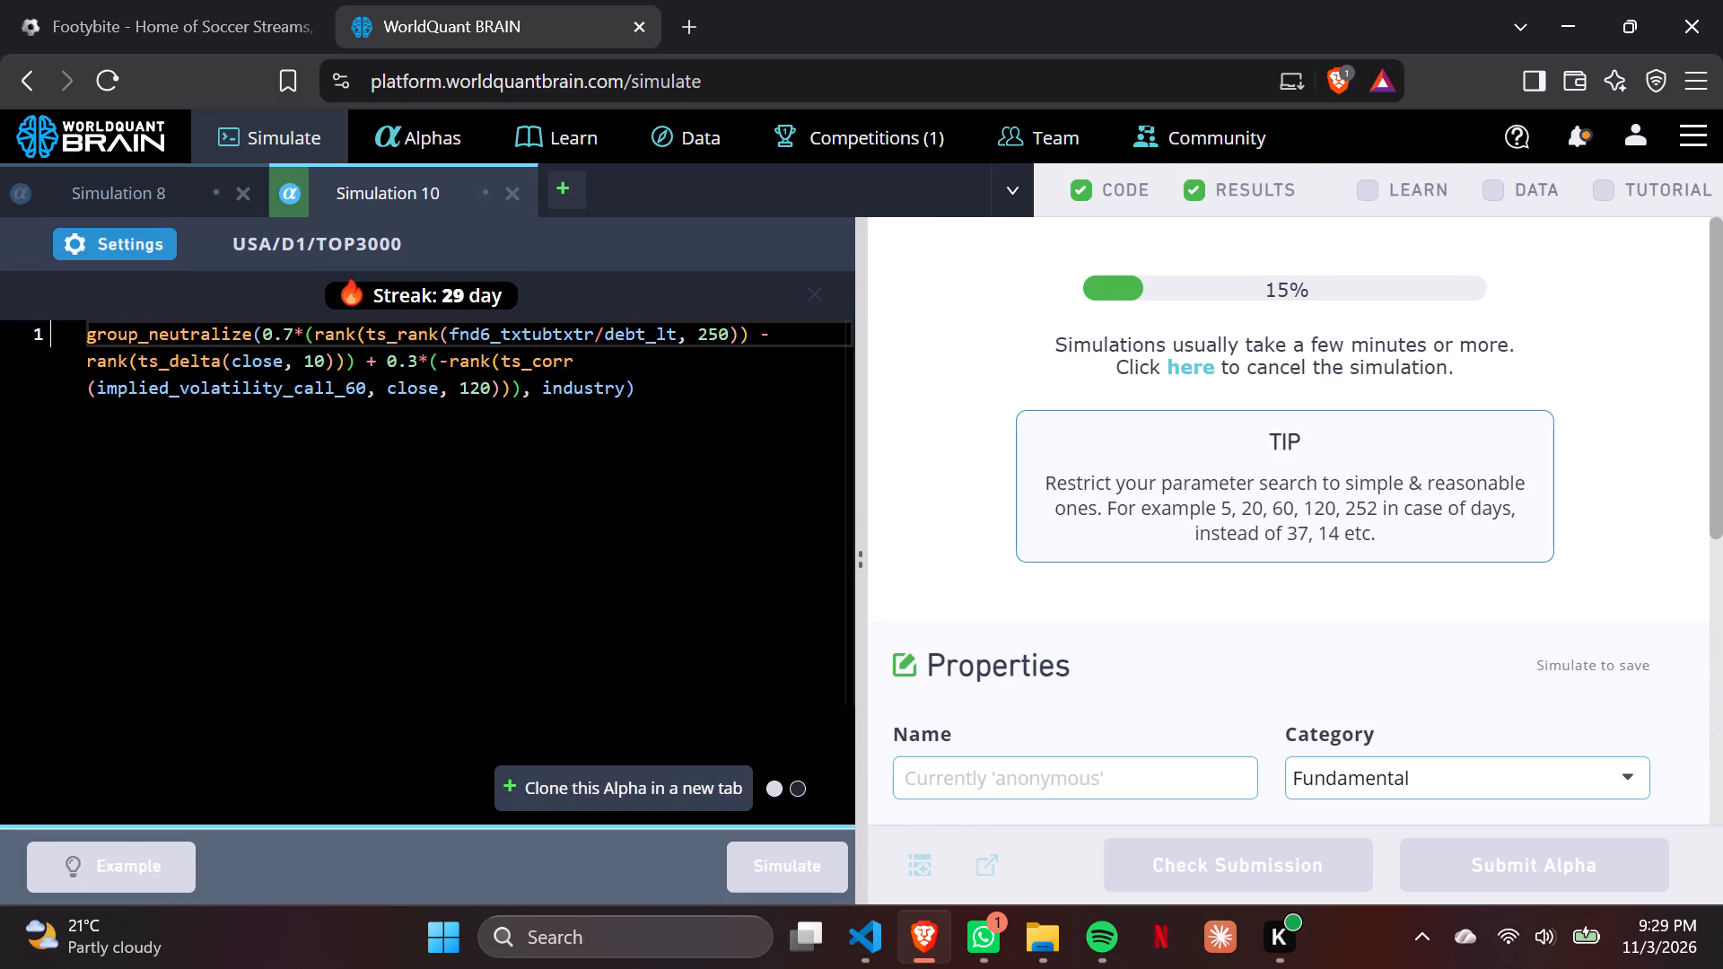
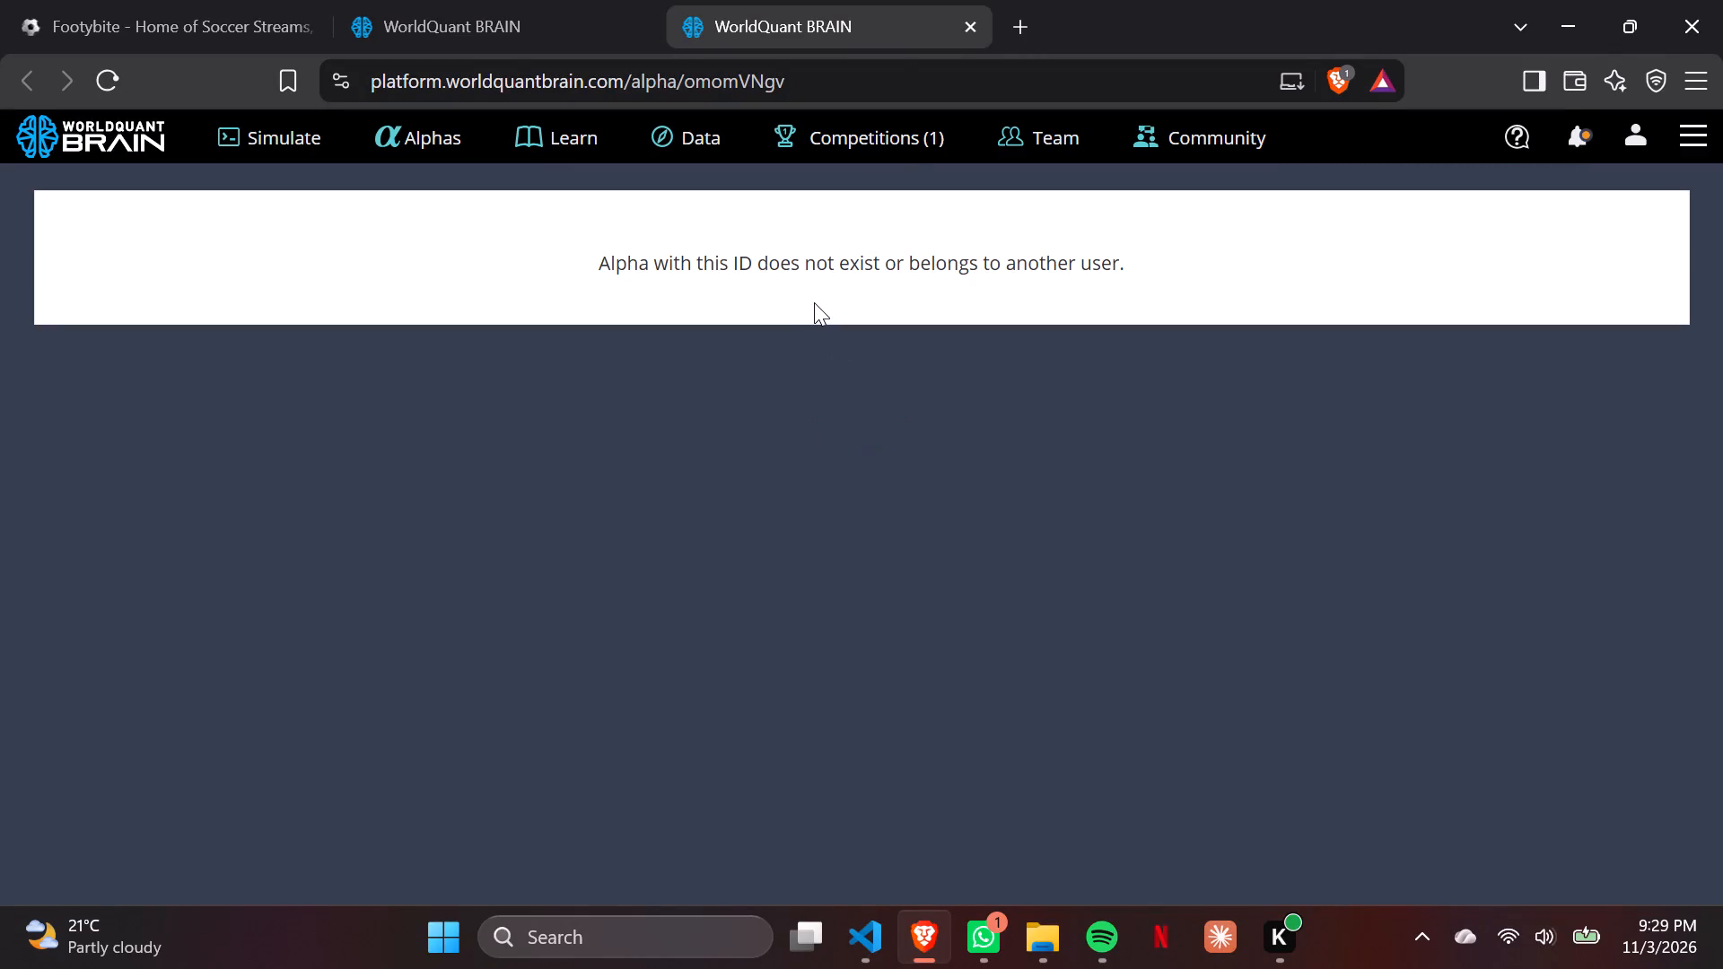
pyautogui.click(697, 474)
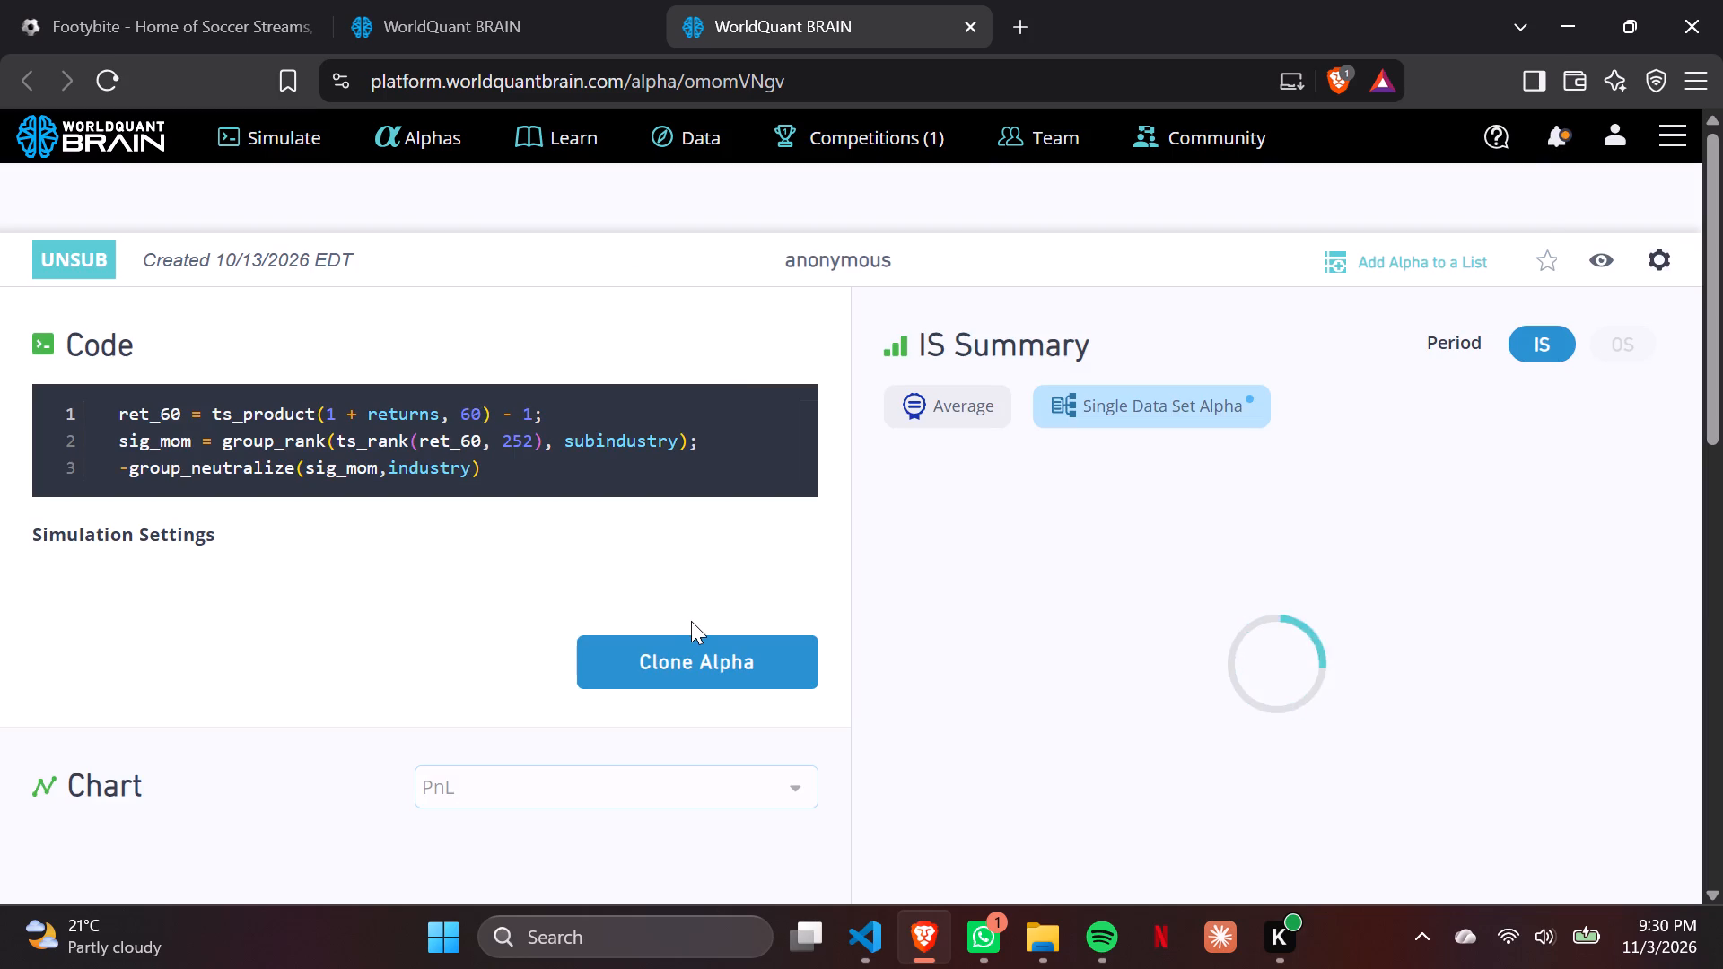
# Close the browser tab showing the anonymous unsubmitted alpha with the 60-day returns momentum code.
pyautogui.click(971, 36)
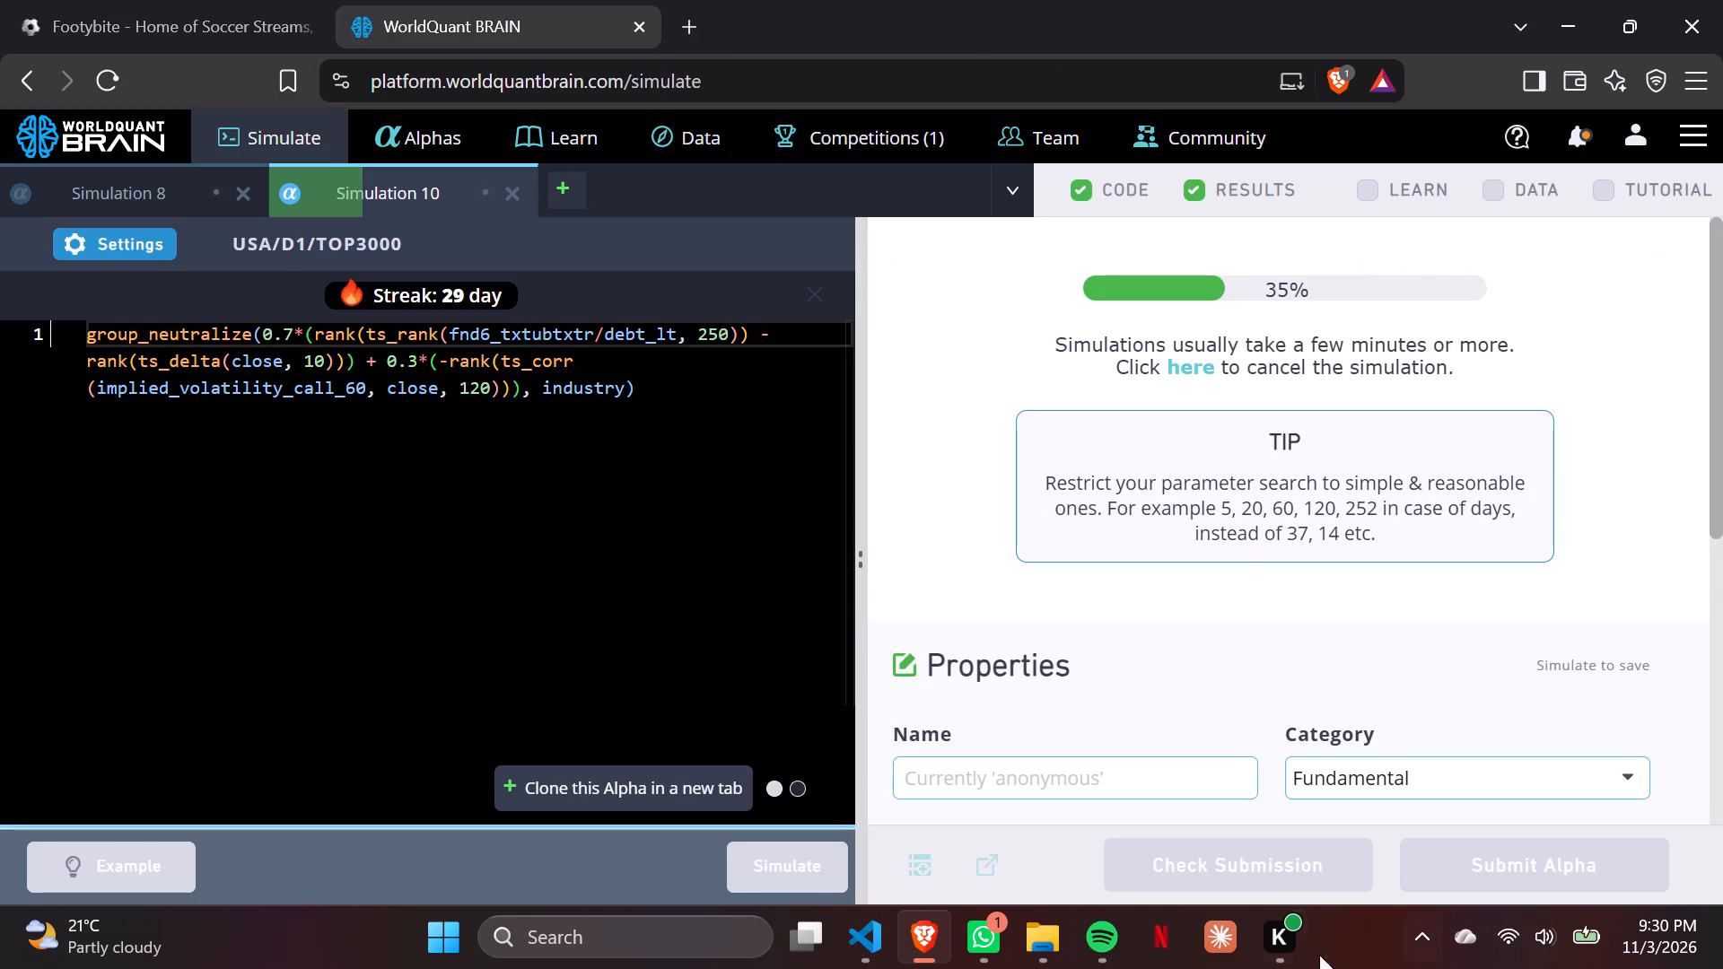
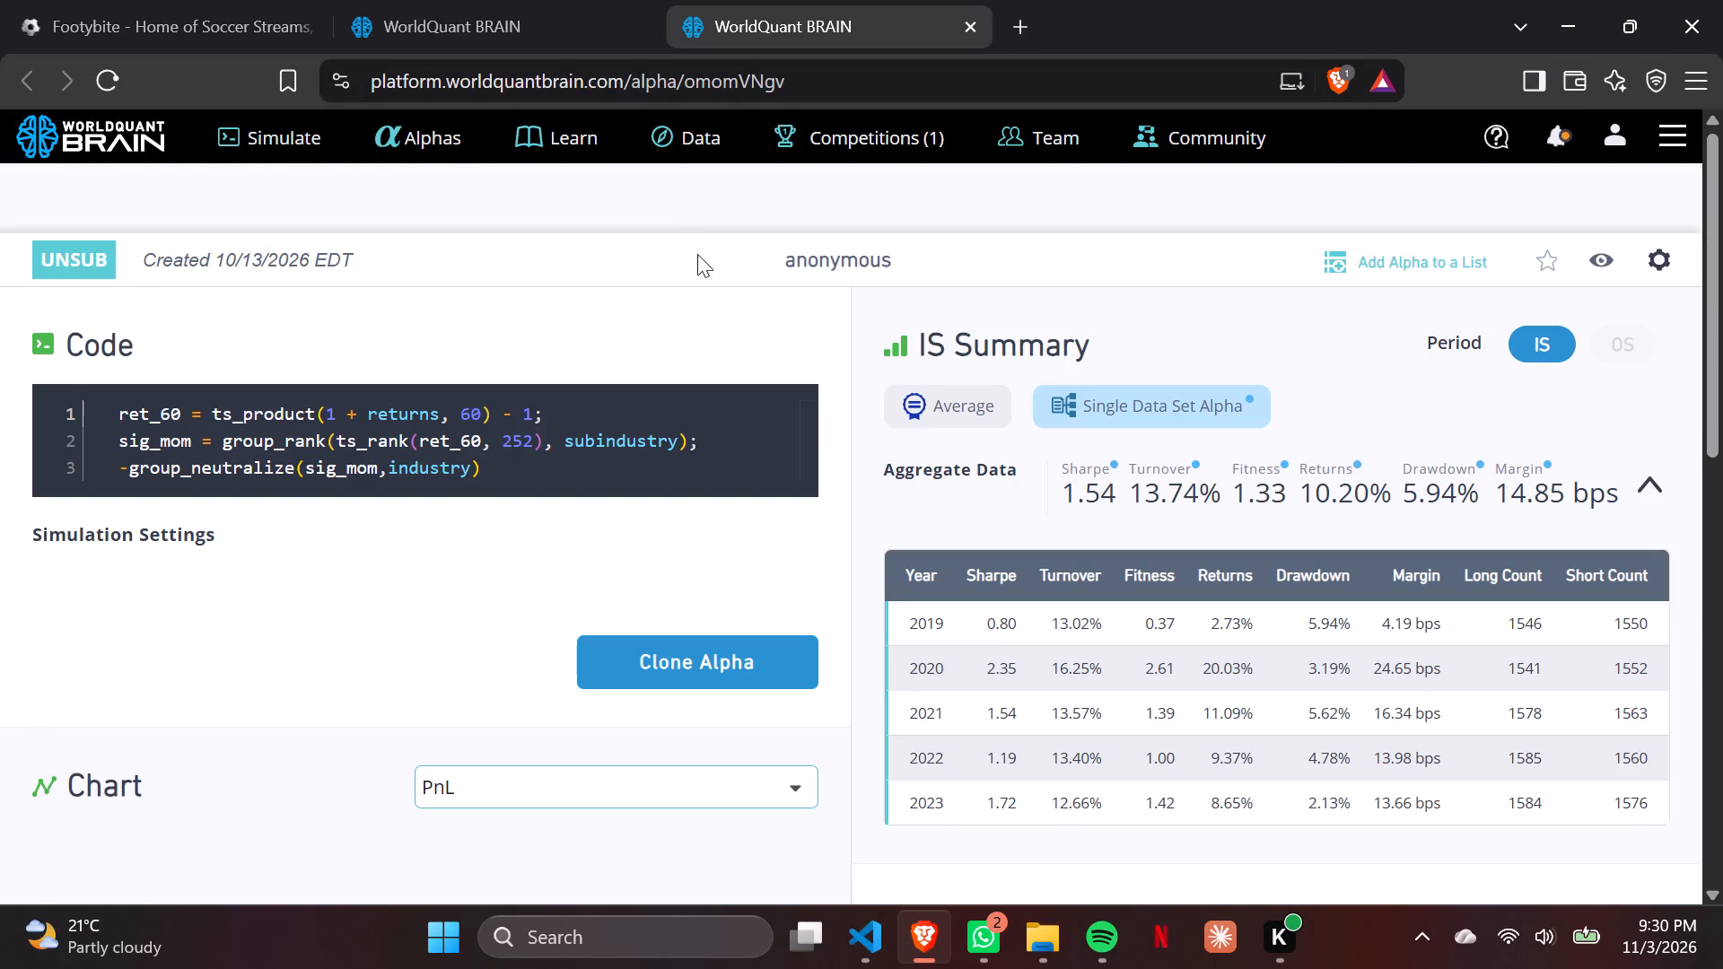
# Clone the anonymous 60-day returns momentum alpha into a new simulation and run it with USA/D1/TOP3000 settings.
pyautogui.click(691, 649)
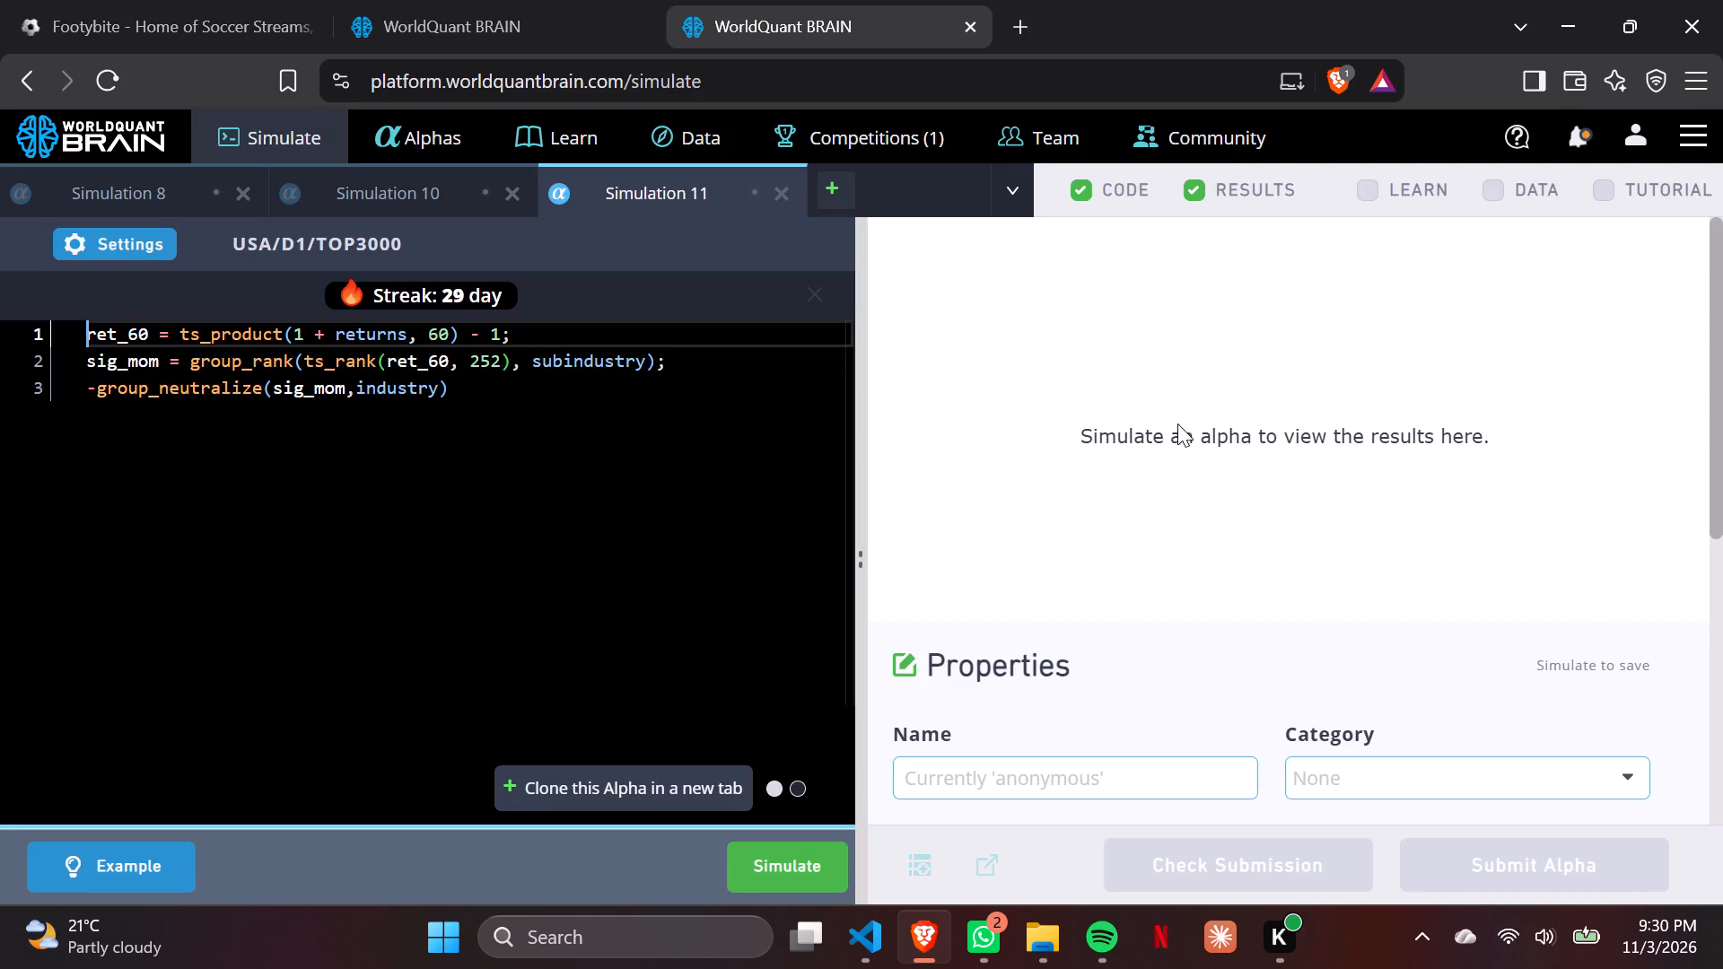
pyautogui.moveTo(1722, 335); pyautogui.dragTo(1718, 412)
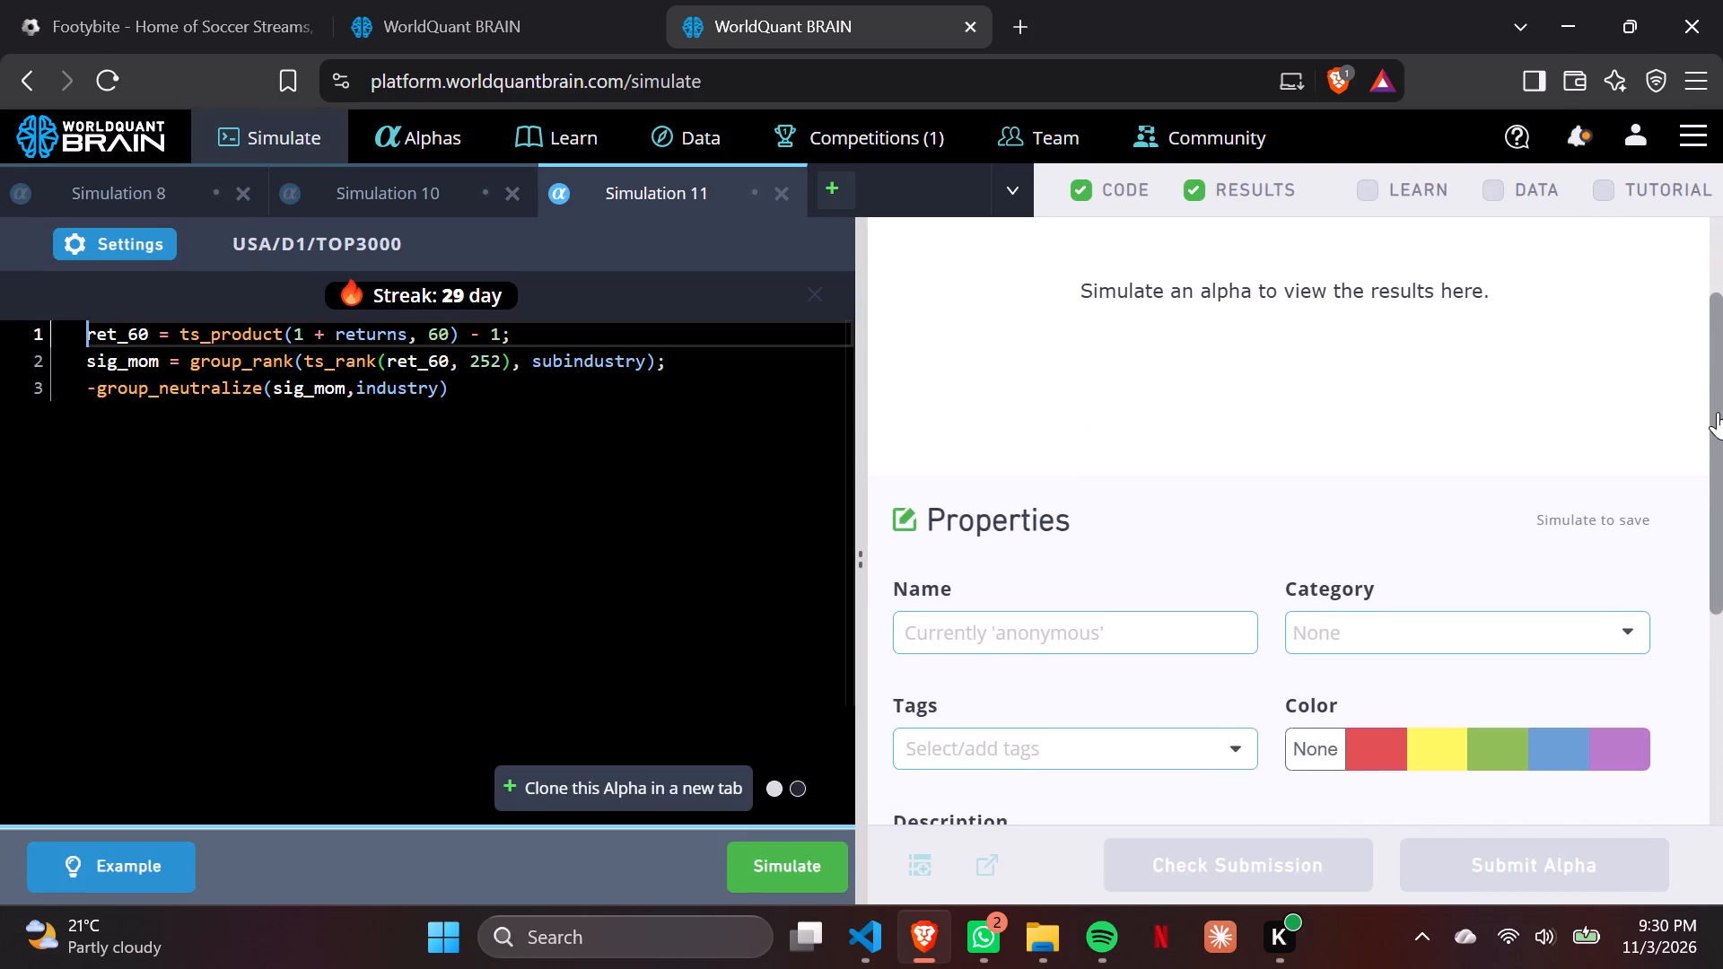
pyautogui.moveTo(1718, 412); pyautogui.dragTo(1705, 364)
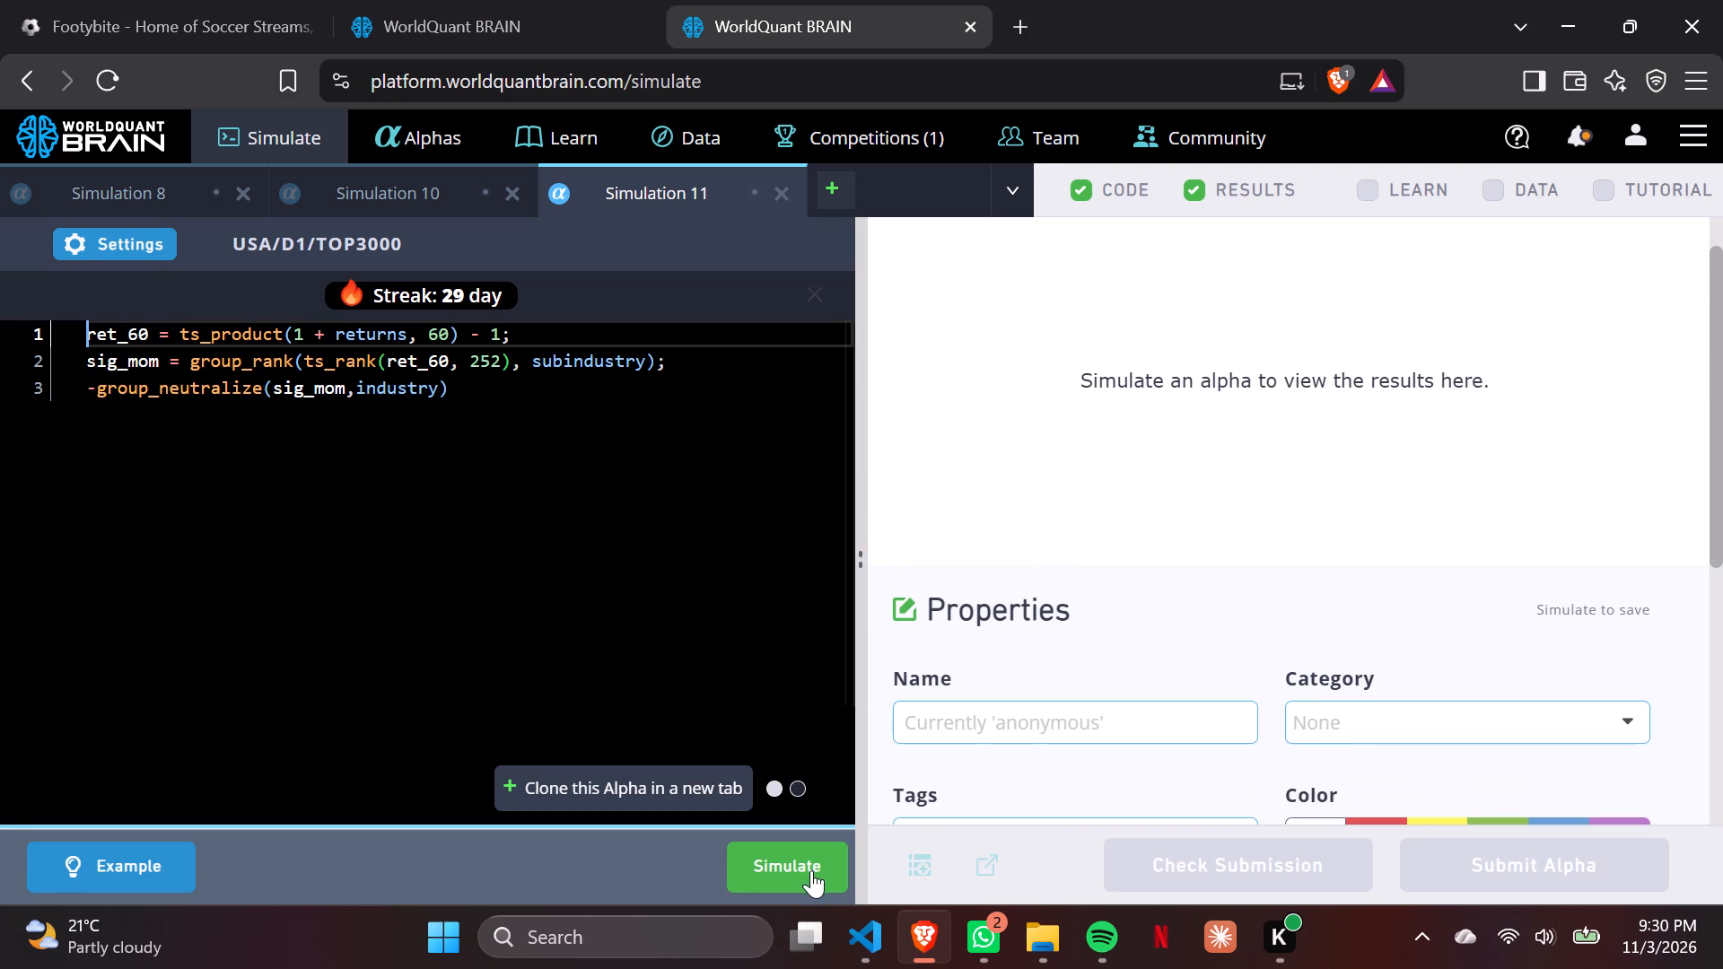
pyautogui.click(811, 870)
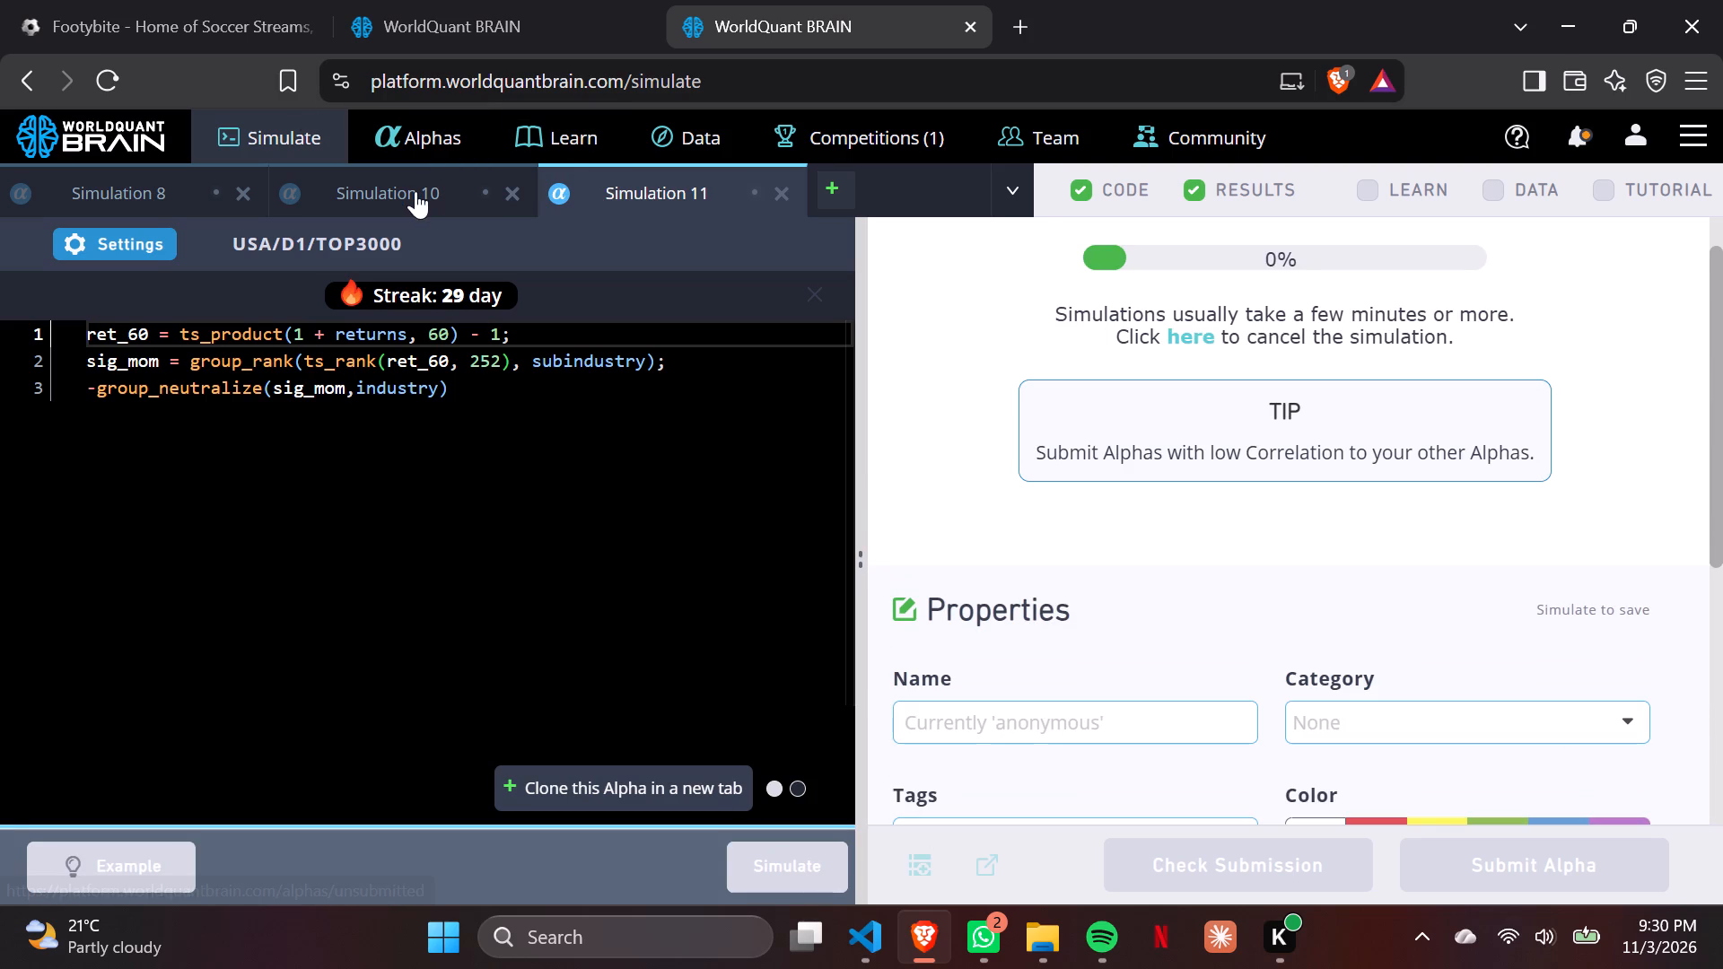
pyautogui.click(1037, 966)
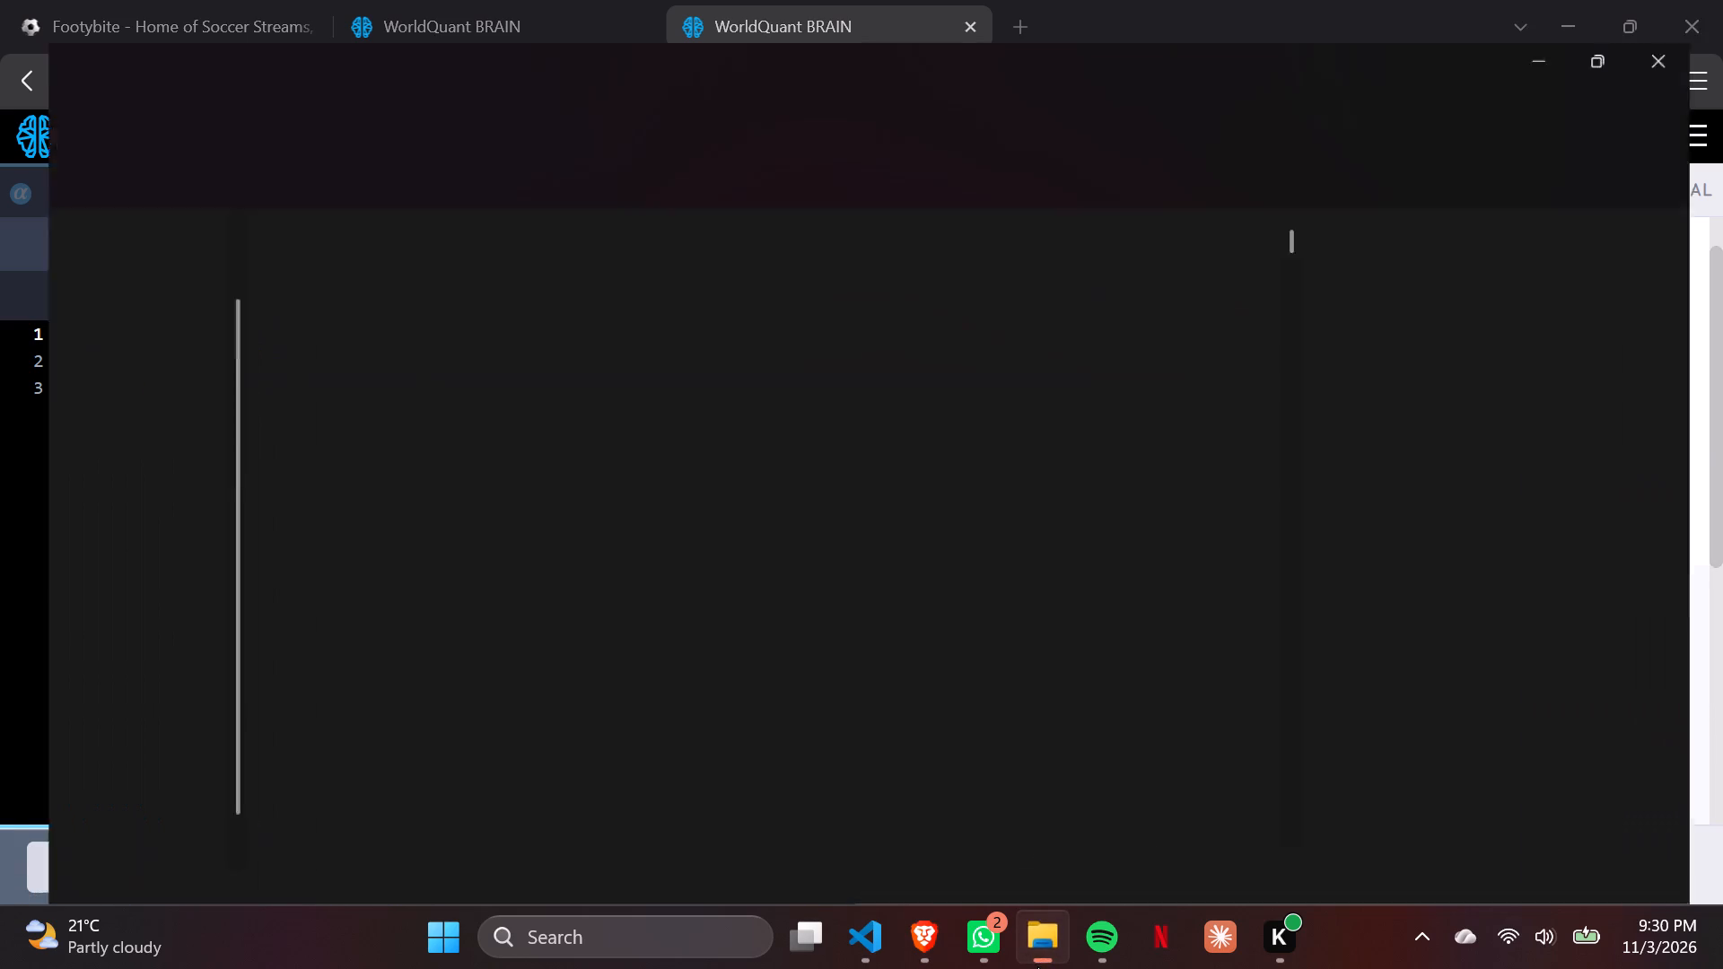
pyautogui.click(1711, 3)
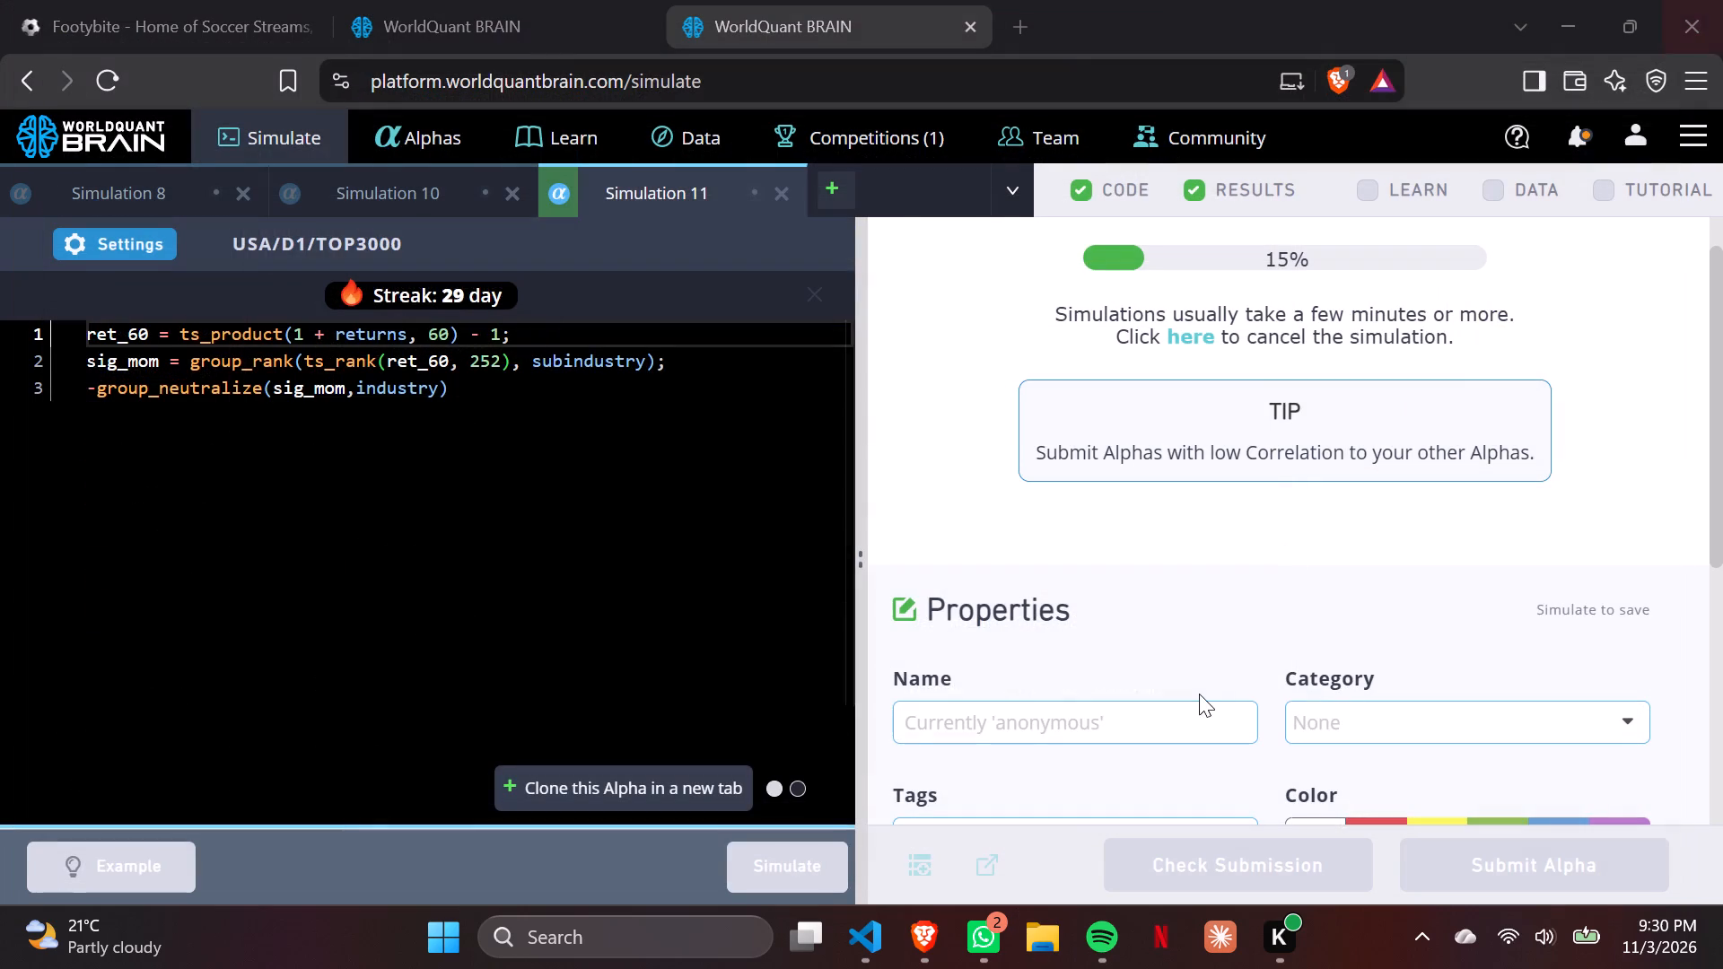
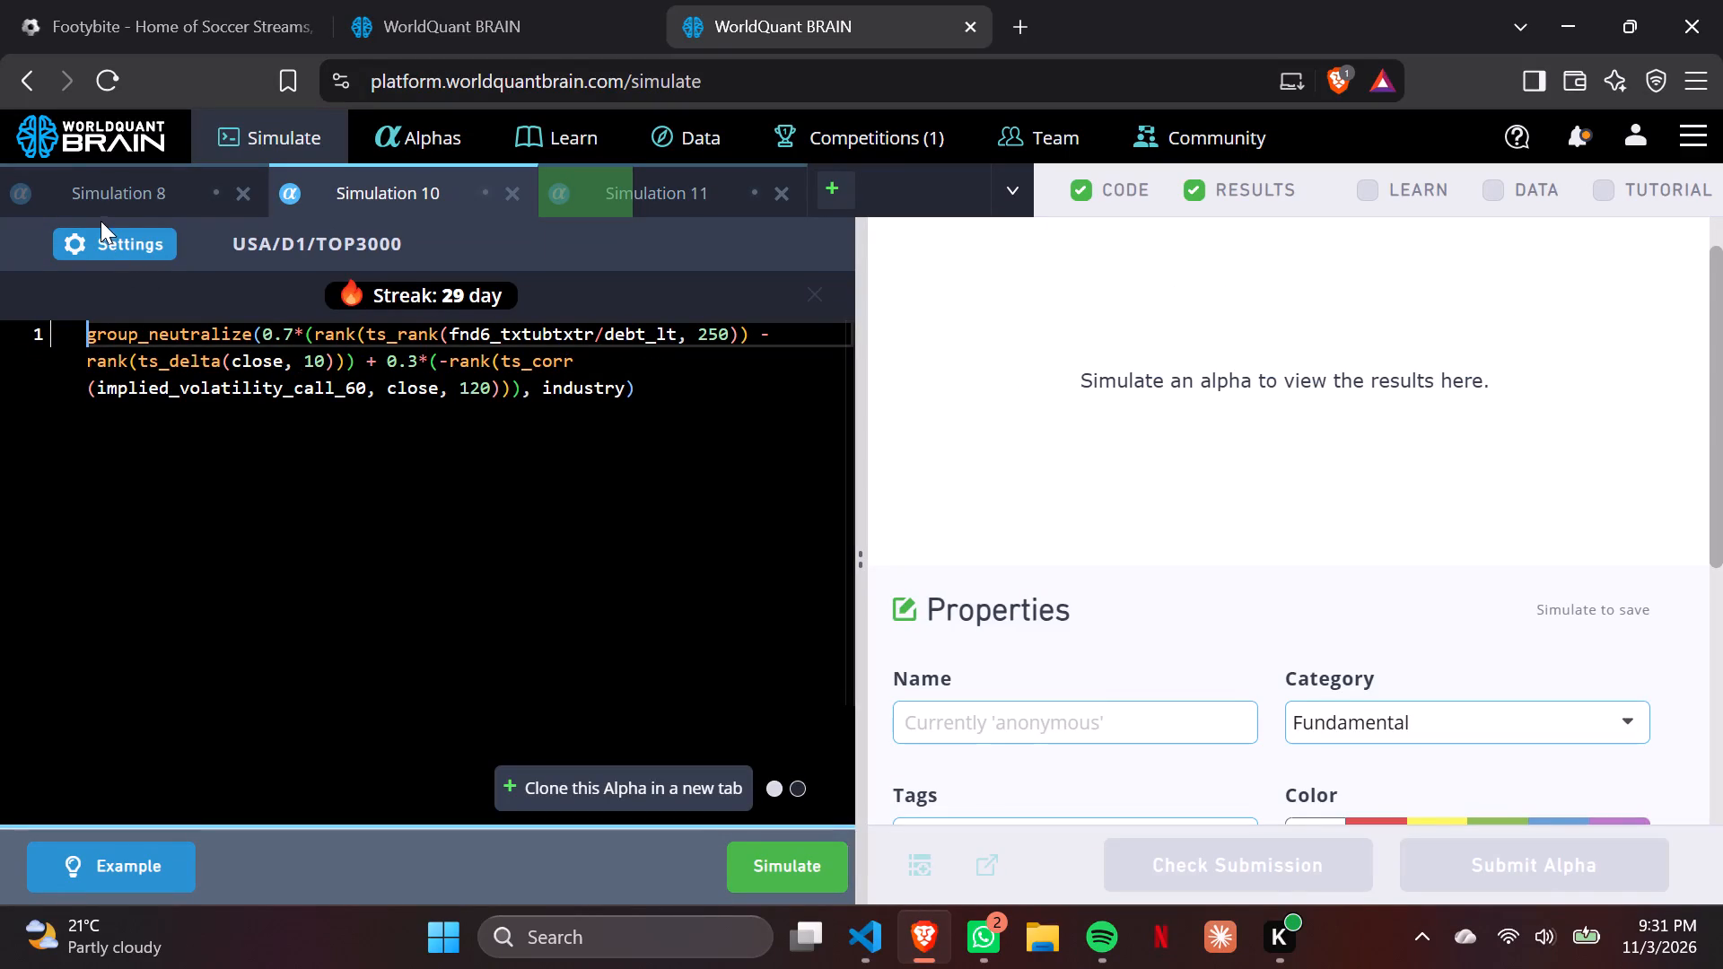
# Review the PnL chart, IS summary, correlation and testing status of the simulated group-neutralized alpha in Simulation 10.
pyautogui.click(122, 214)
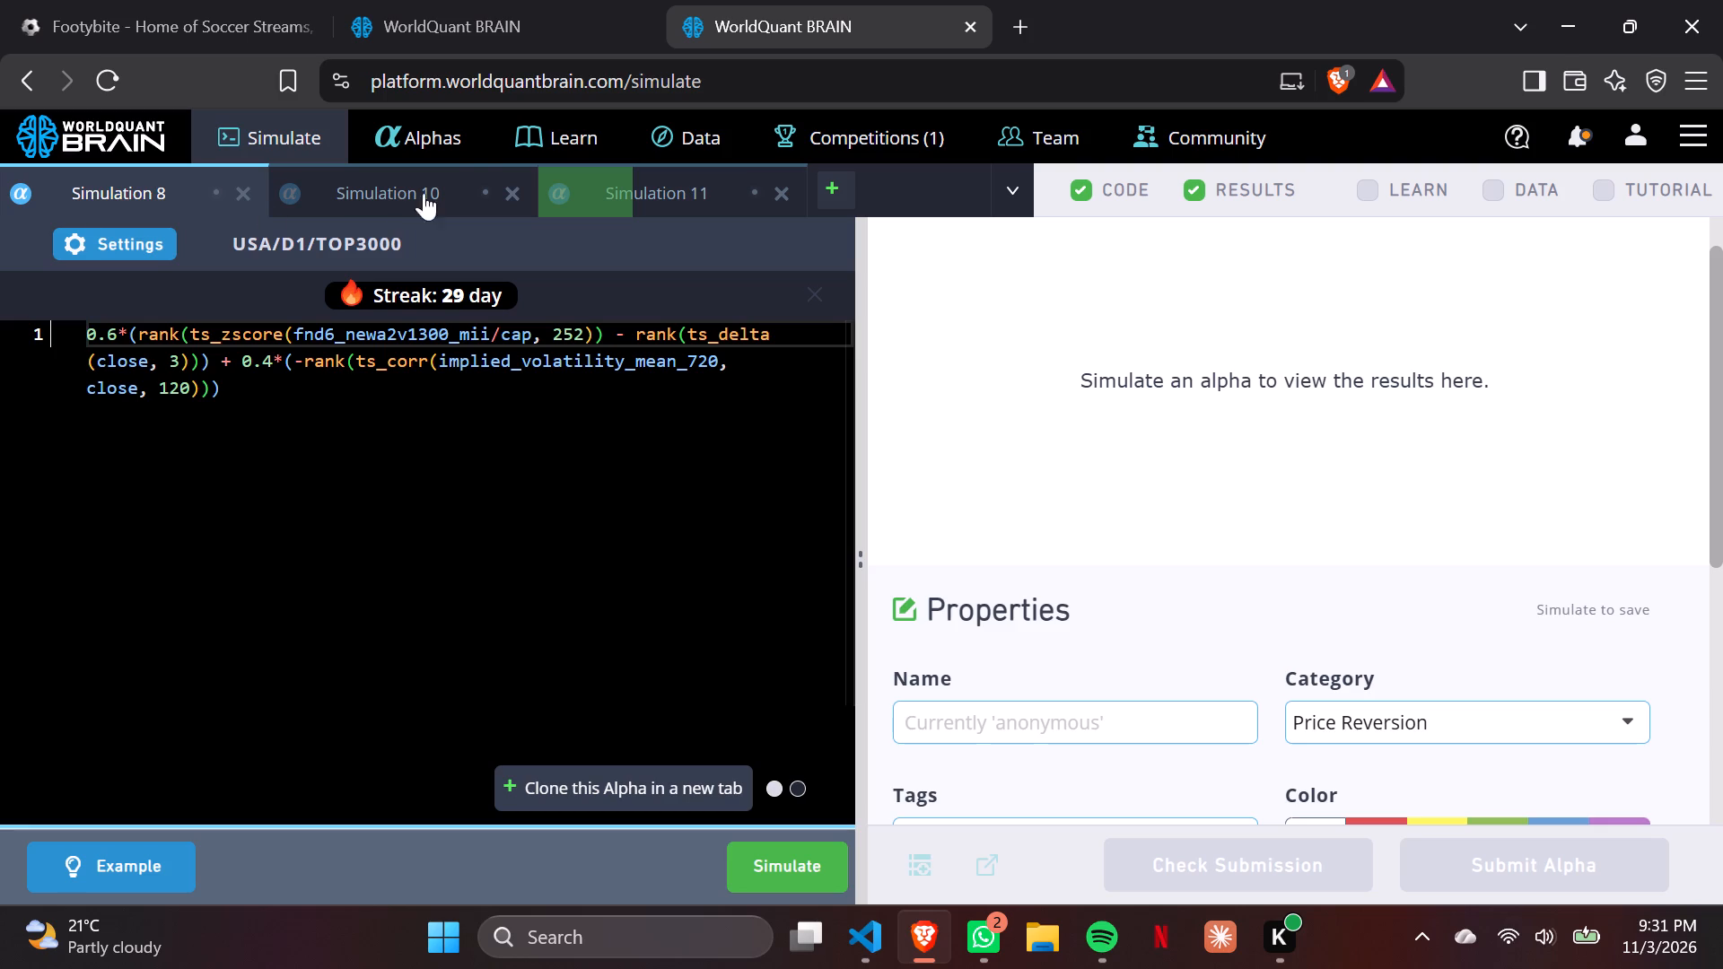
pyautogui.click(486, 31)
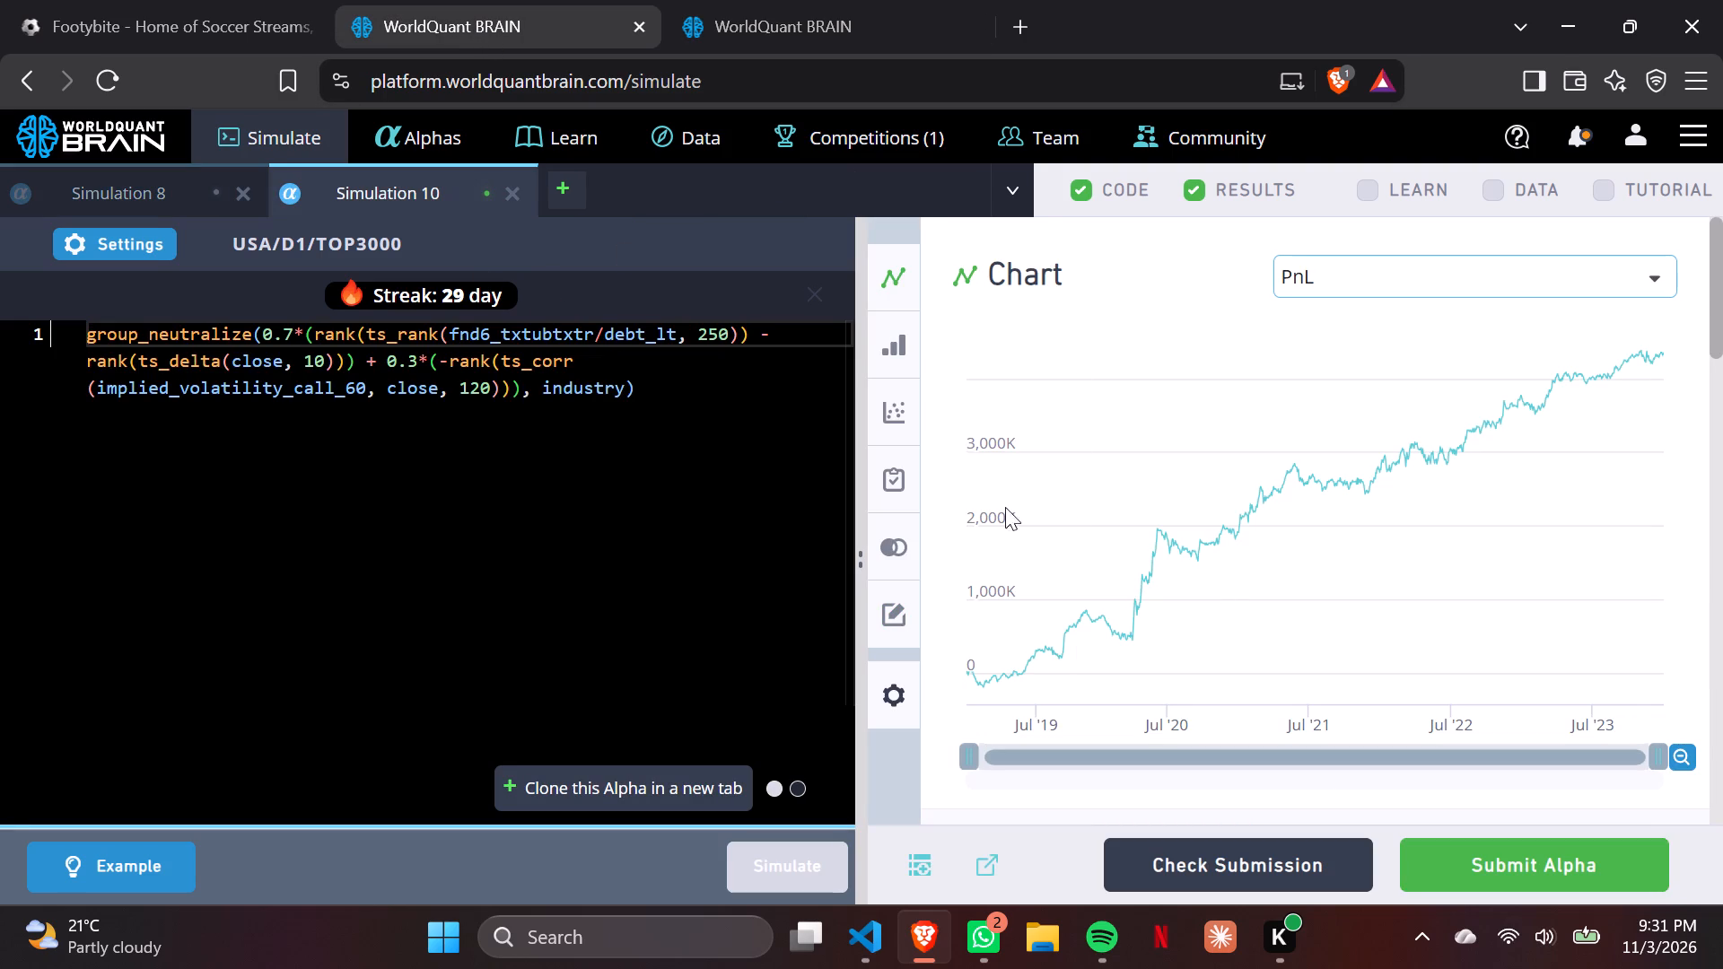
pyautogui.moveTo(1722, 324); pyautogui.dragTo(1674, 475)
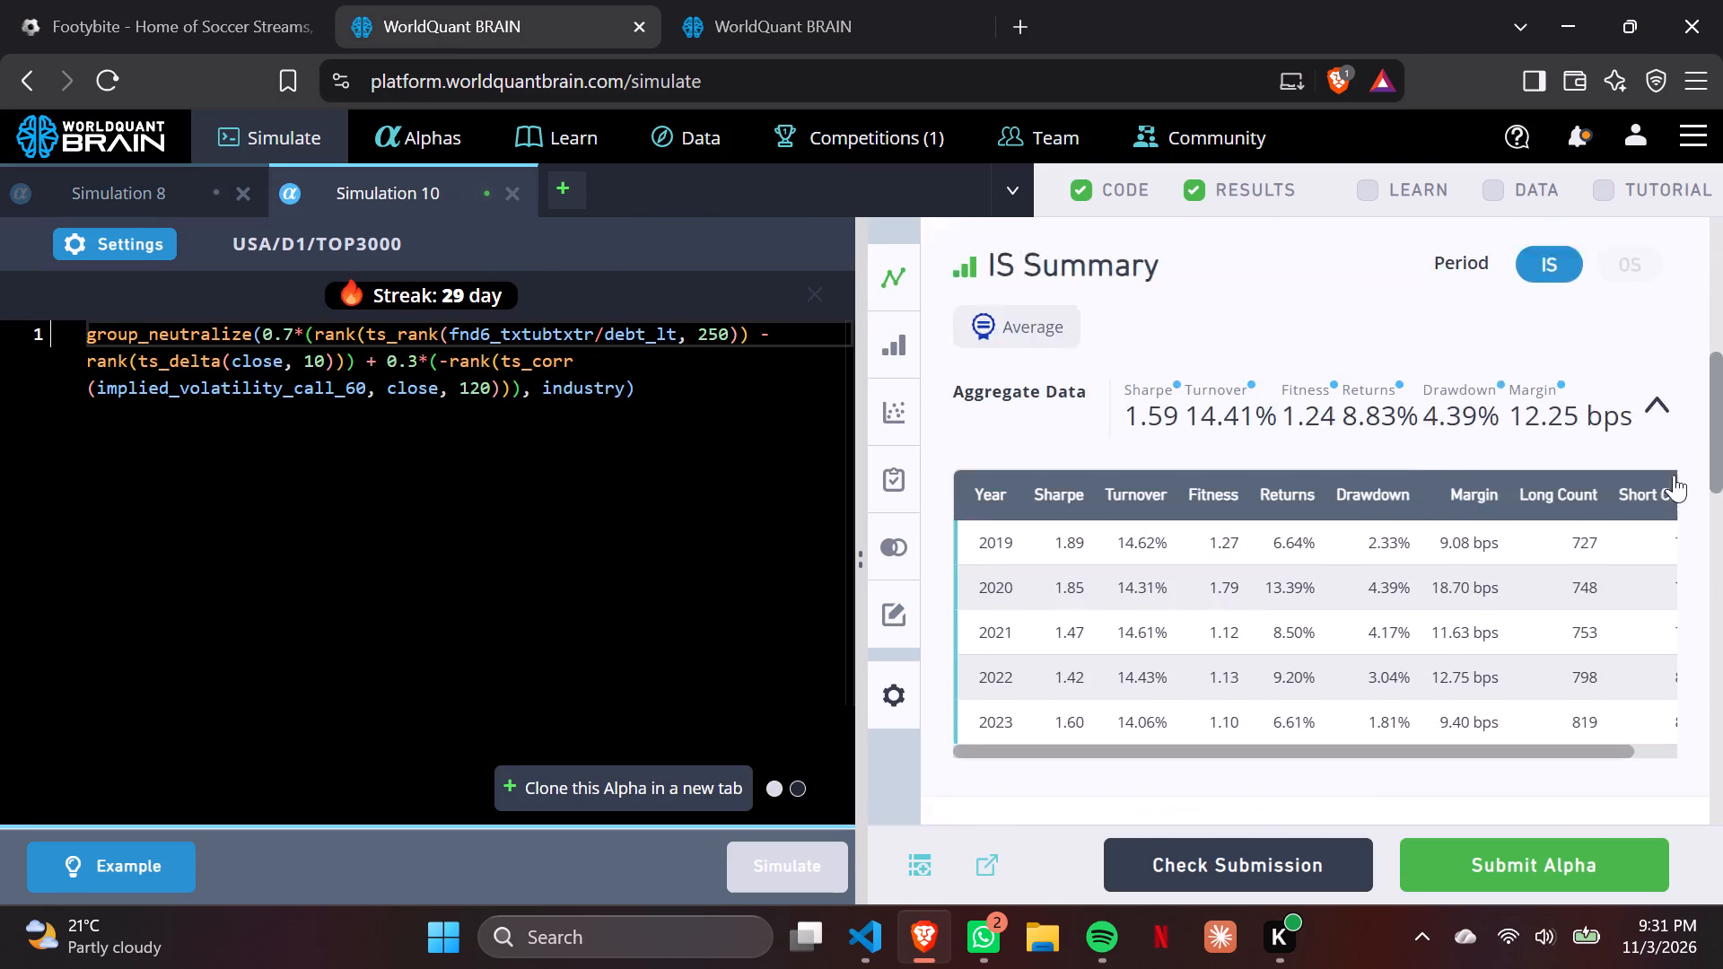
pyautogui.moveTo(1674, 475); pyautogui.dragTo(1619, 583)
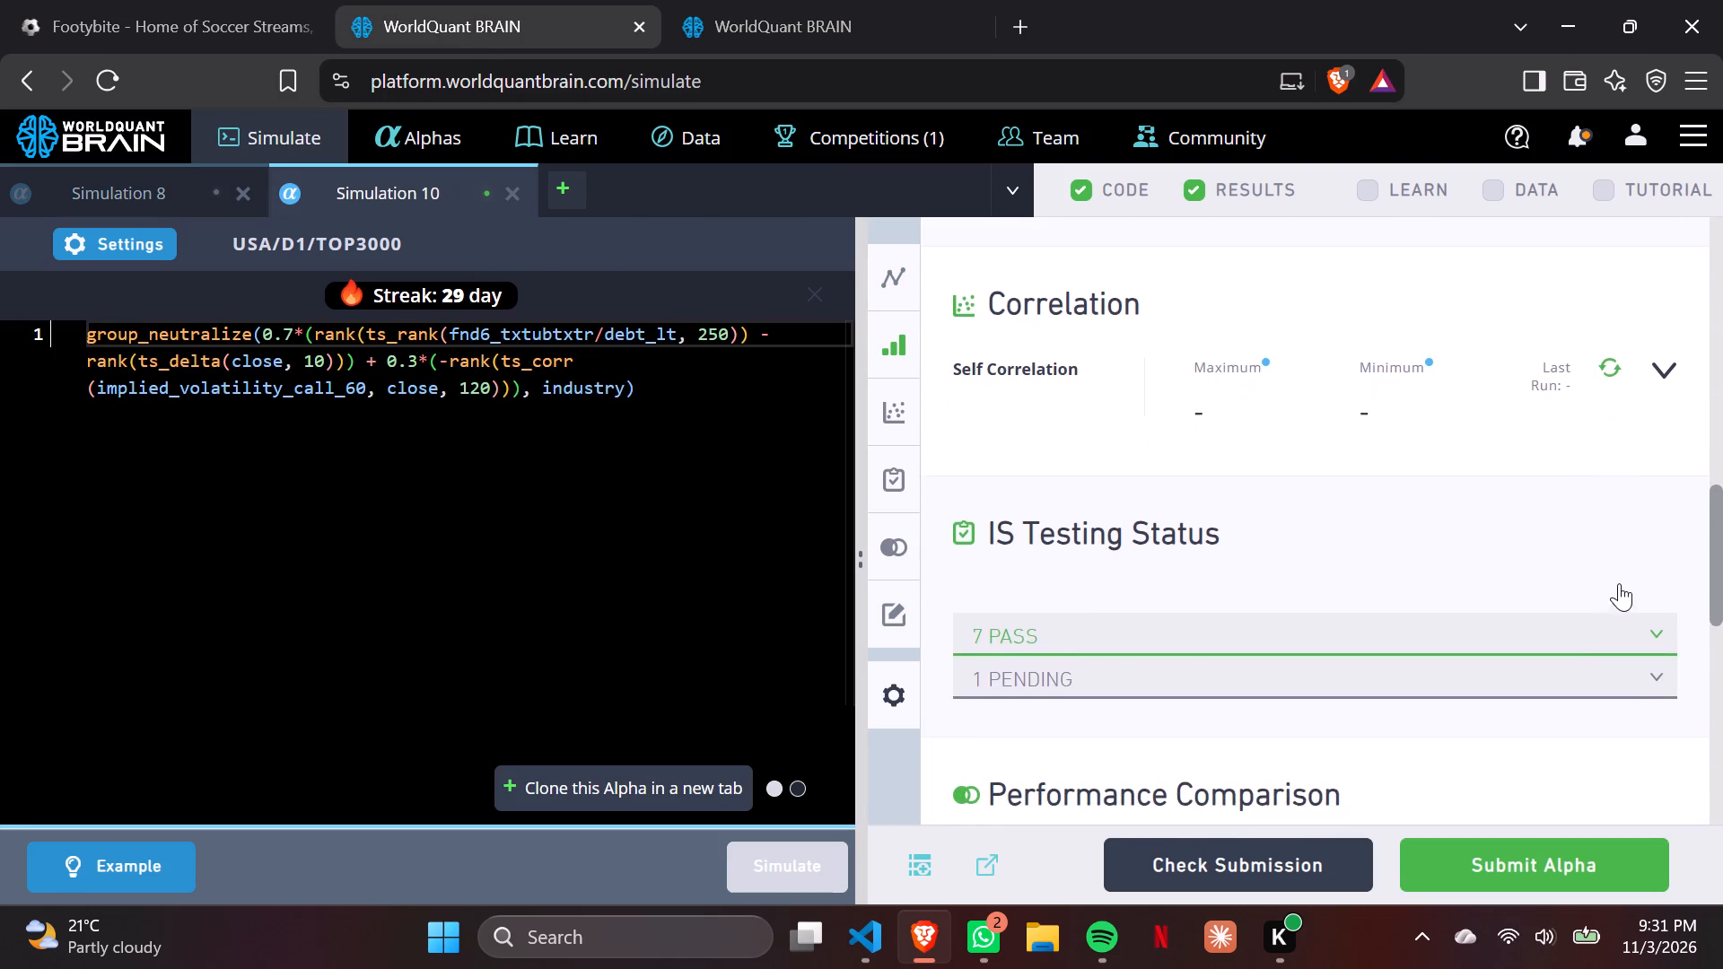
pyautogui.moveTo(1619, 583); pyautogui.dragTo(1626, 533)
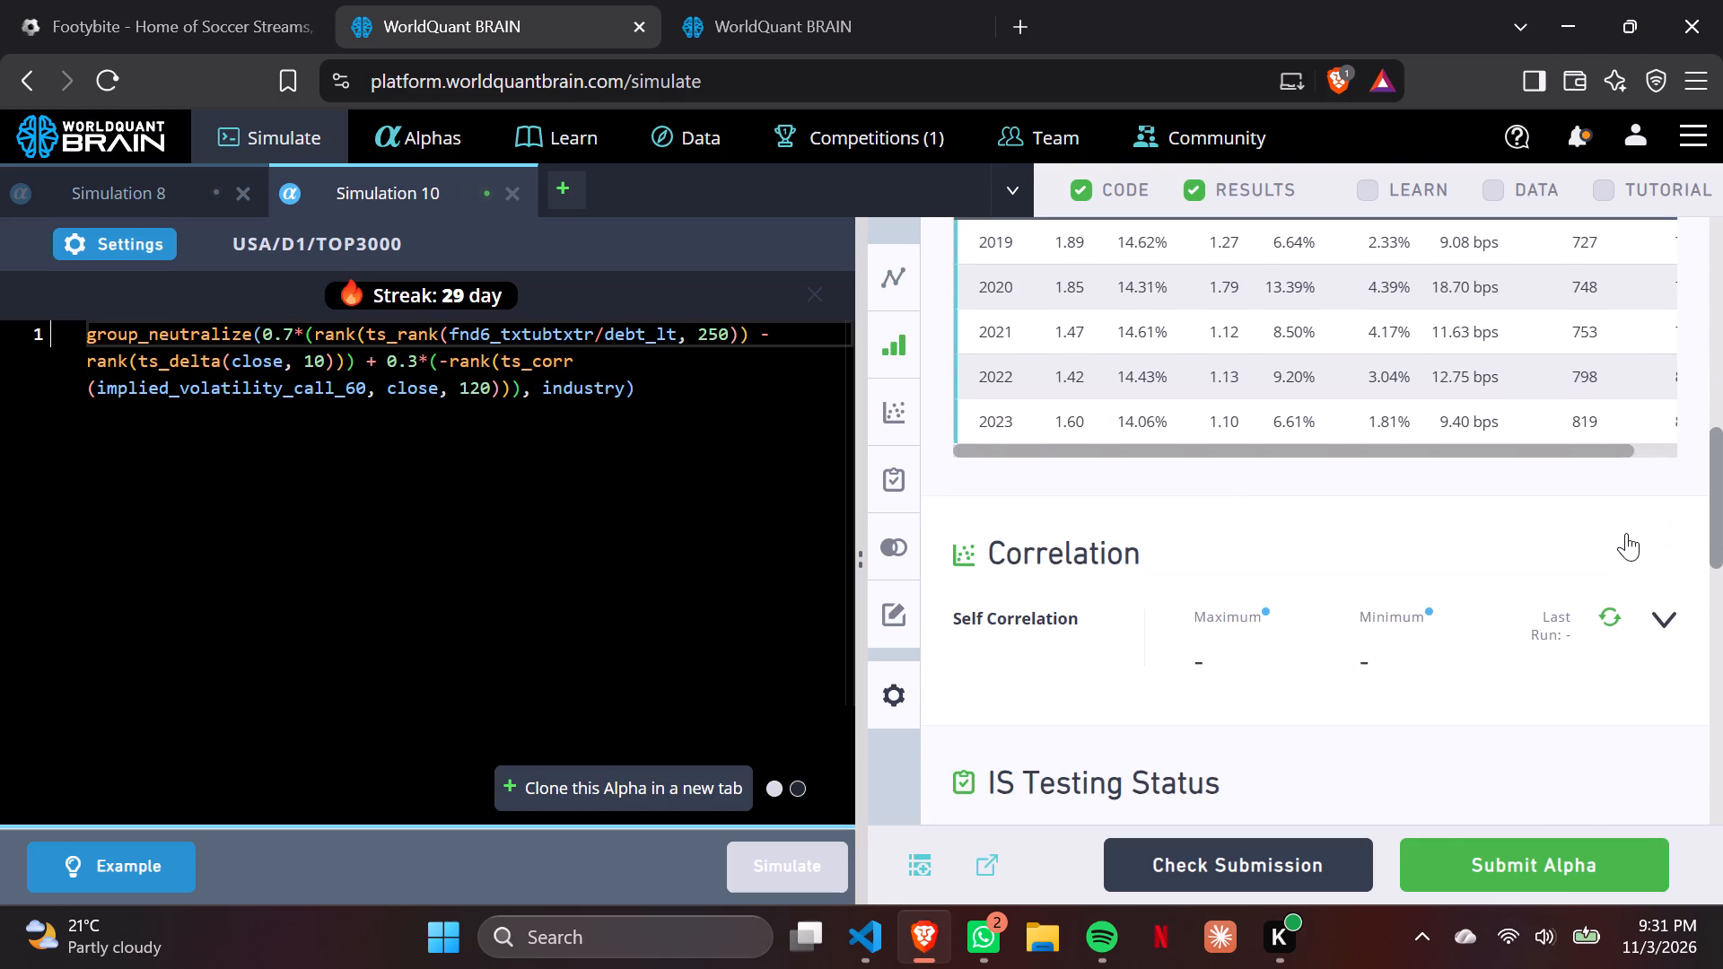
pyautogui.moveTo(1626, 533); pyautogui.dragTo(1626, 527)
# Run the submission check on Simulation 10 and inspect the details of its IS testing status.
pyautogui.click(1277, 872)
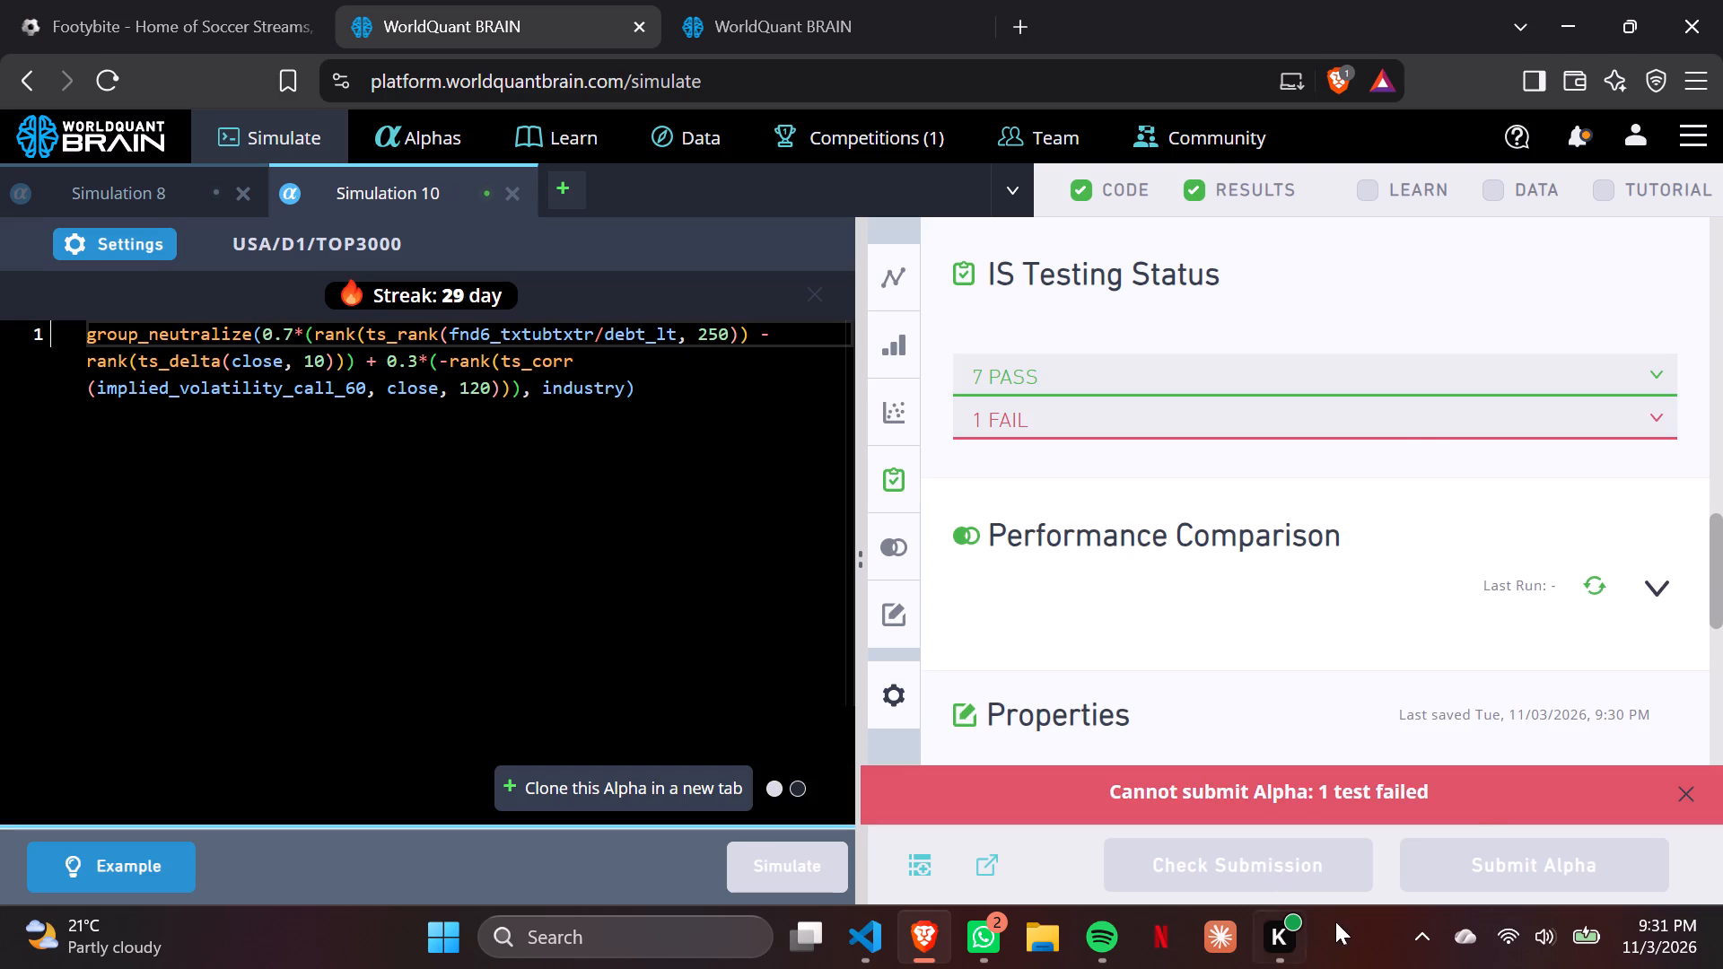
pyautogui.click(1377, 427)
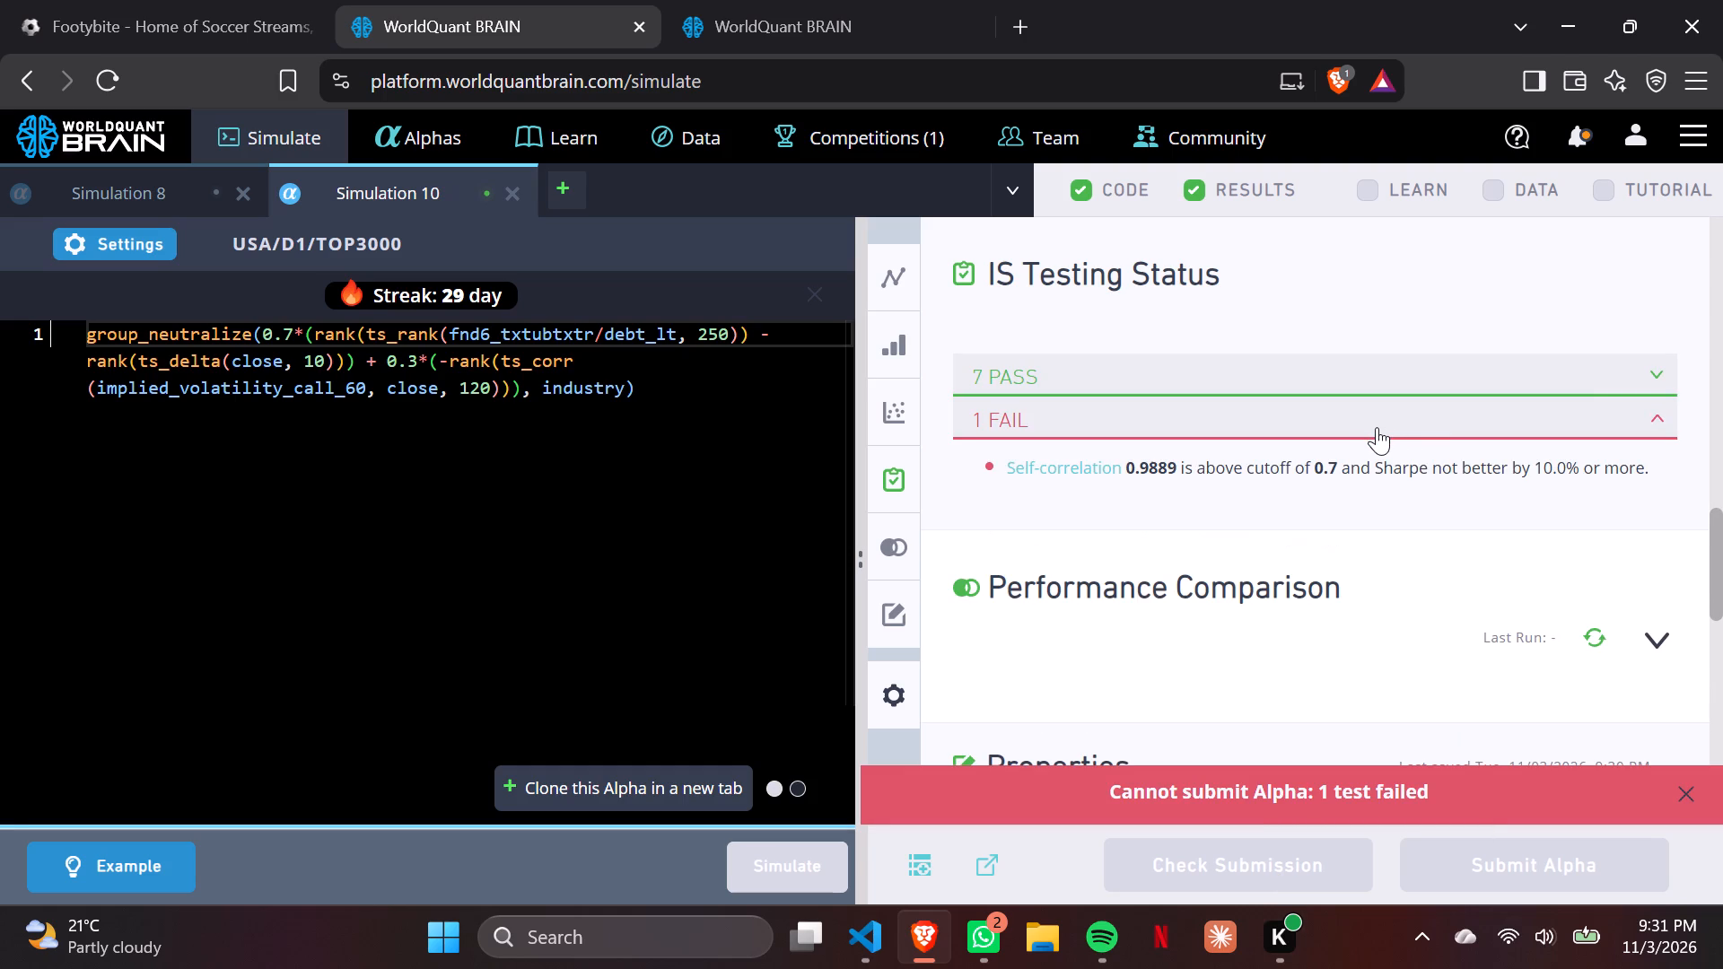
pyautogui.click(1377, 427)
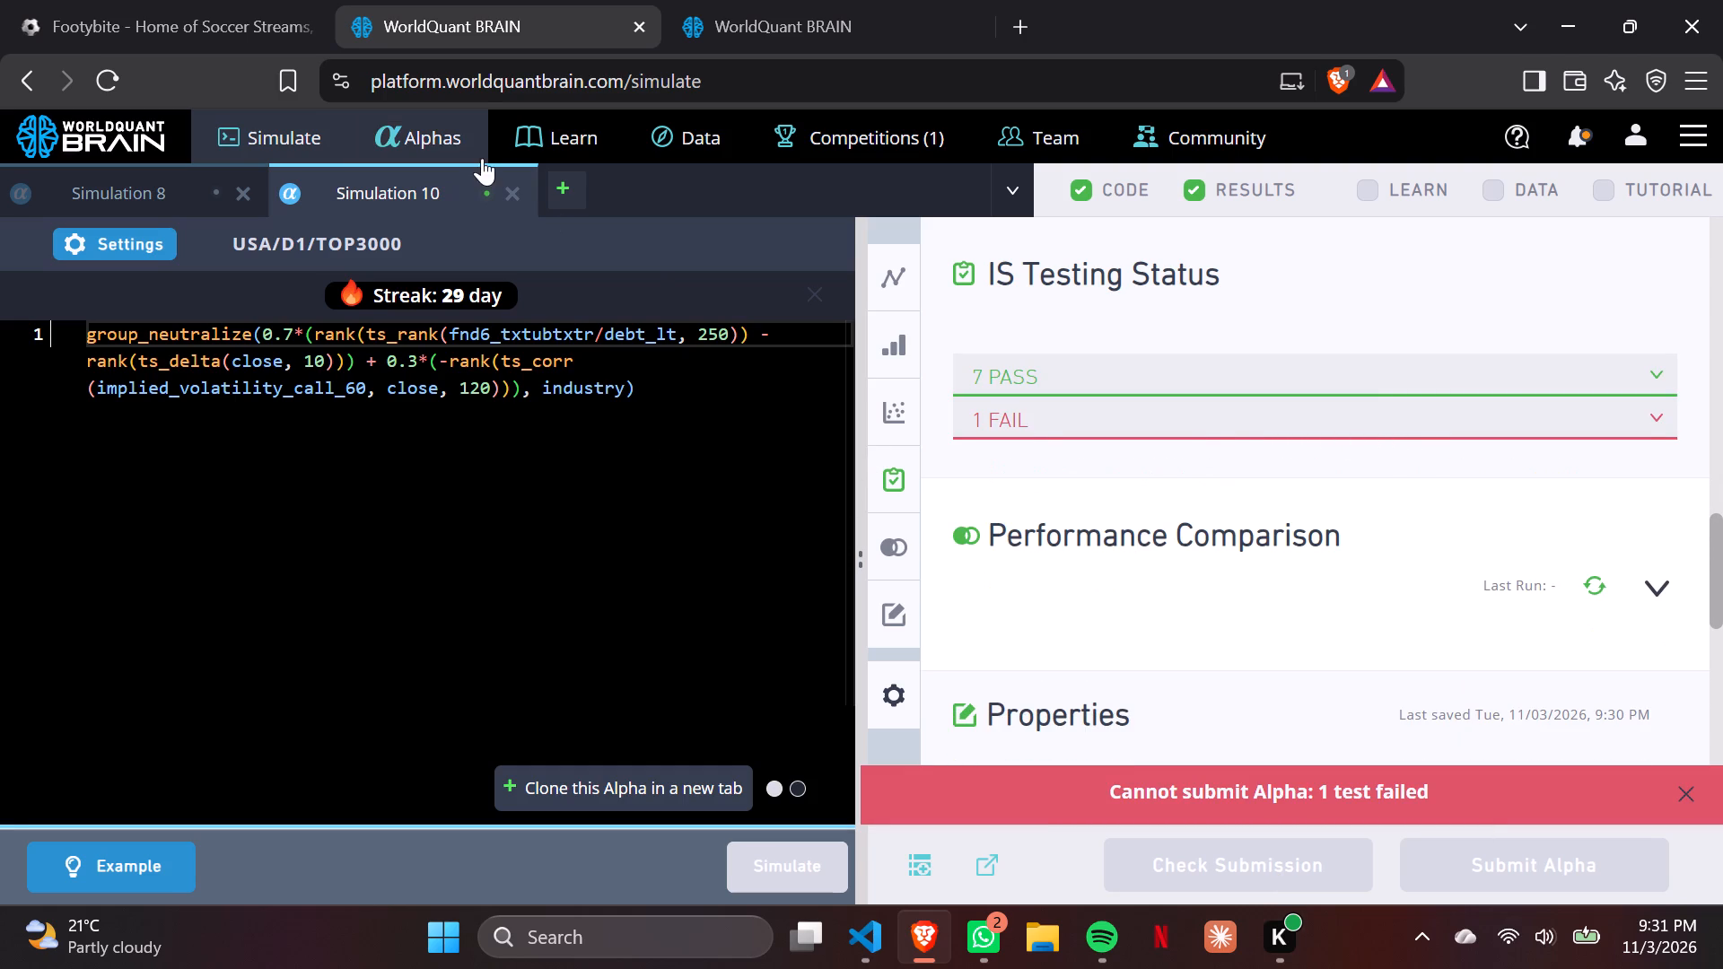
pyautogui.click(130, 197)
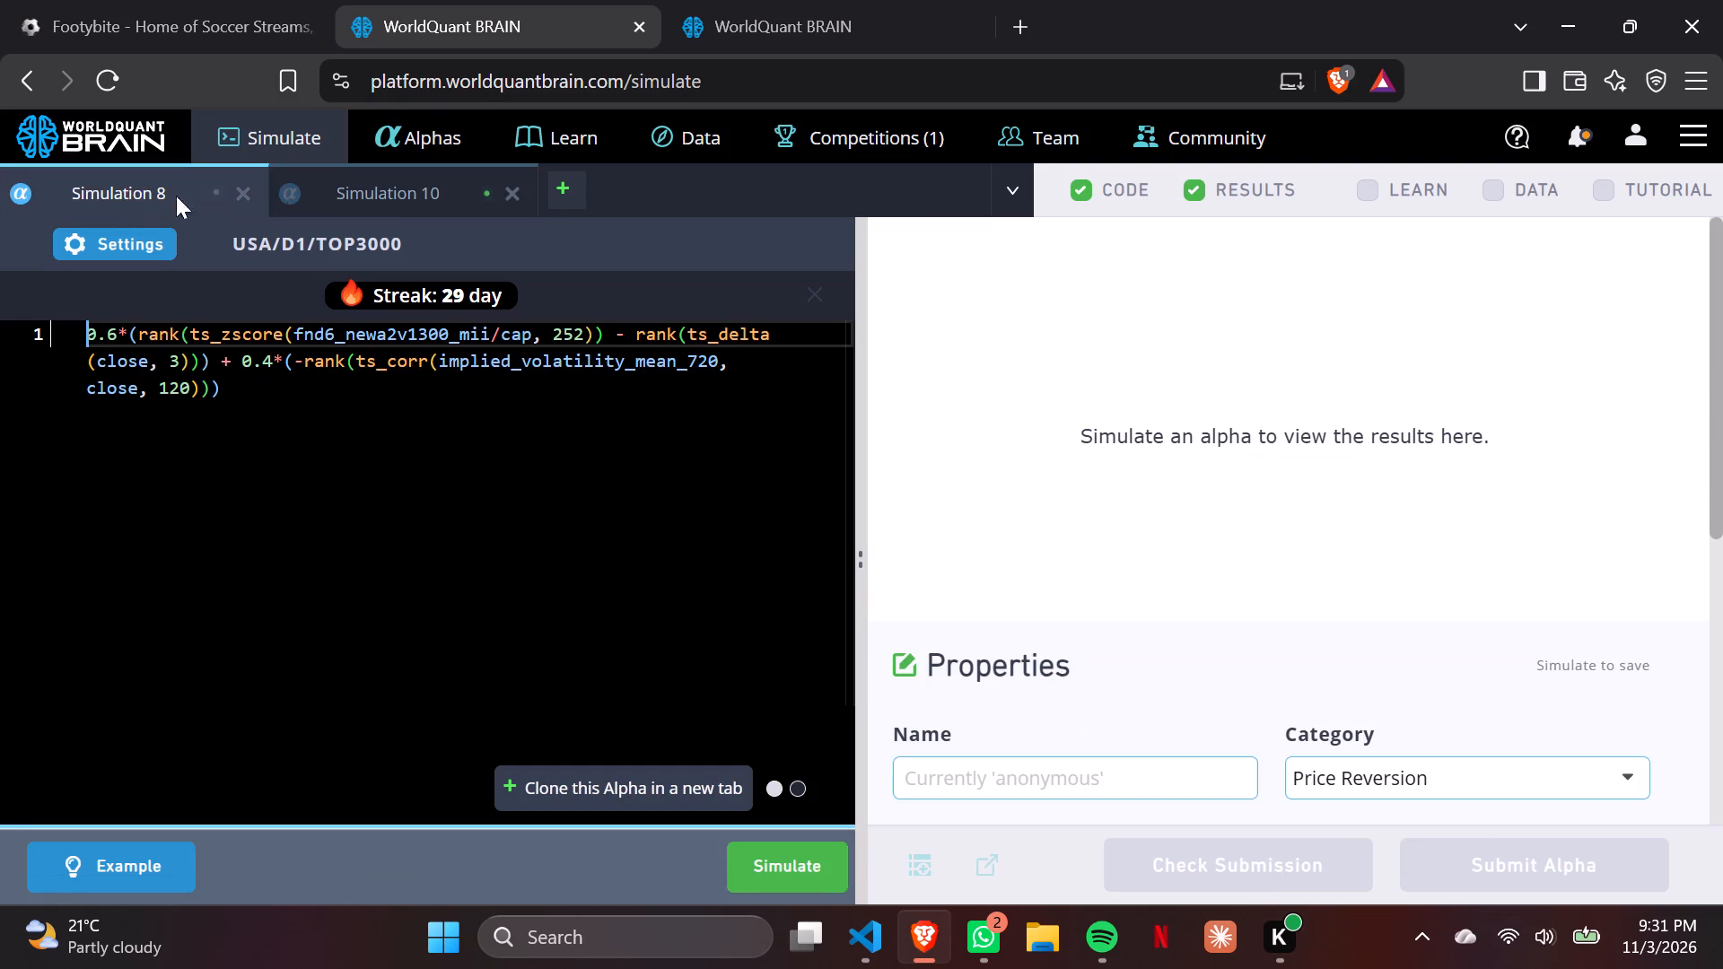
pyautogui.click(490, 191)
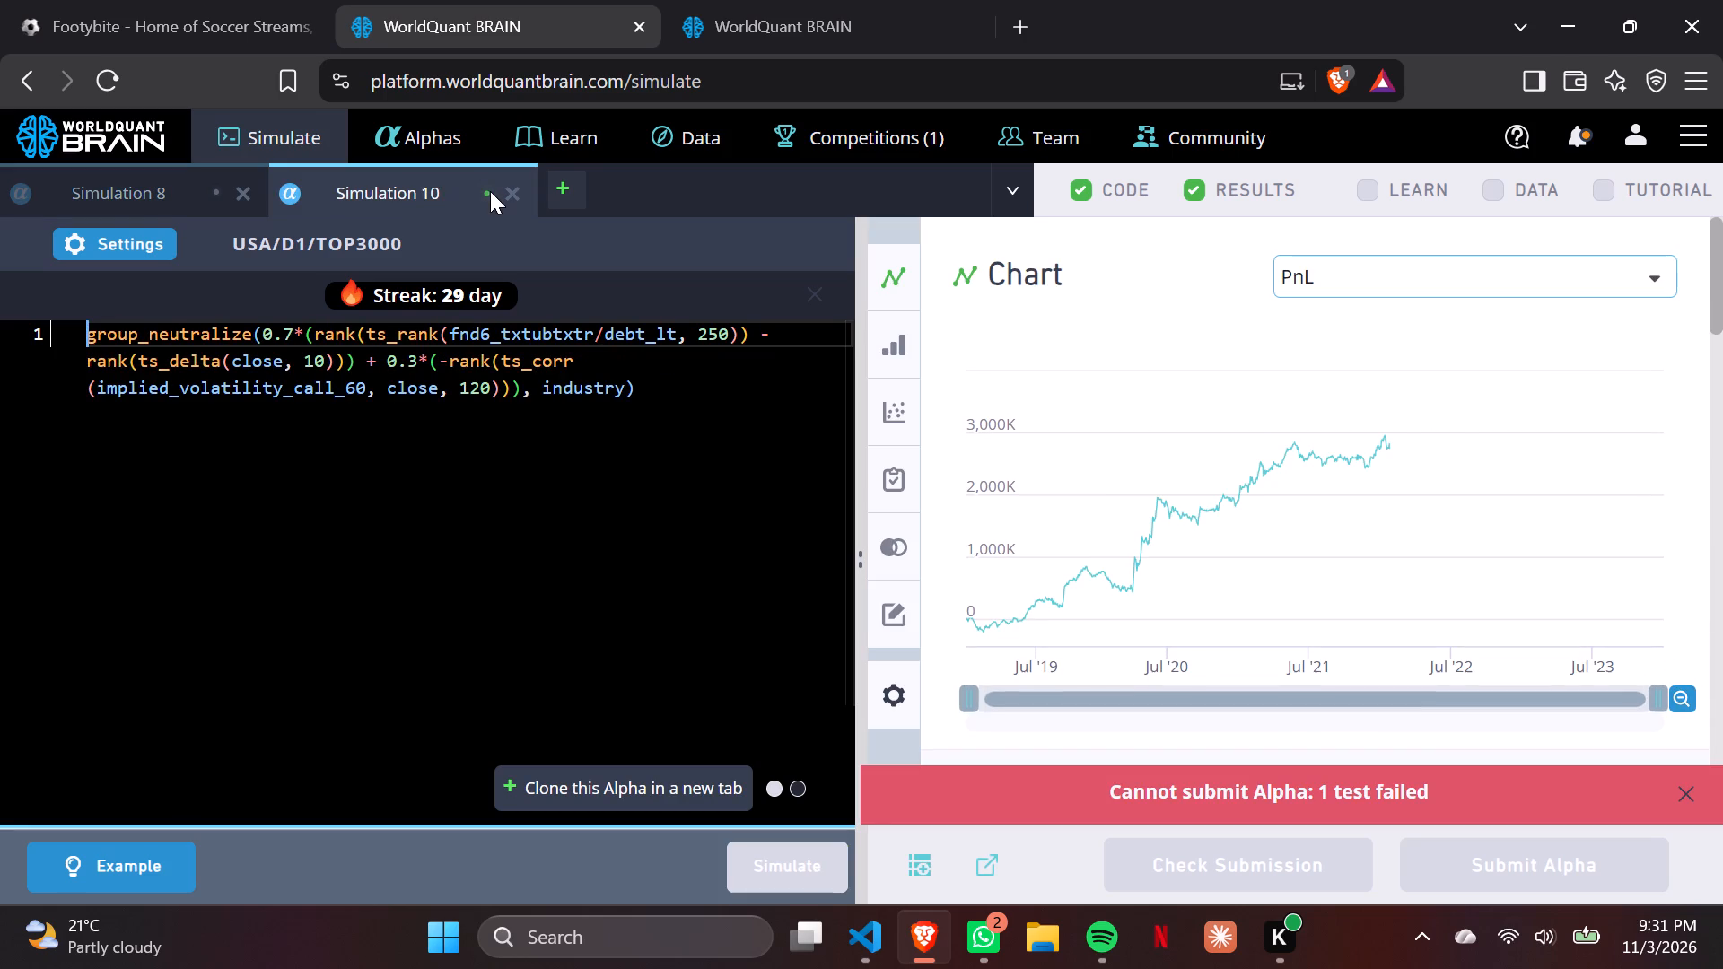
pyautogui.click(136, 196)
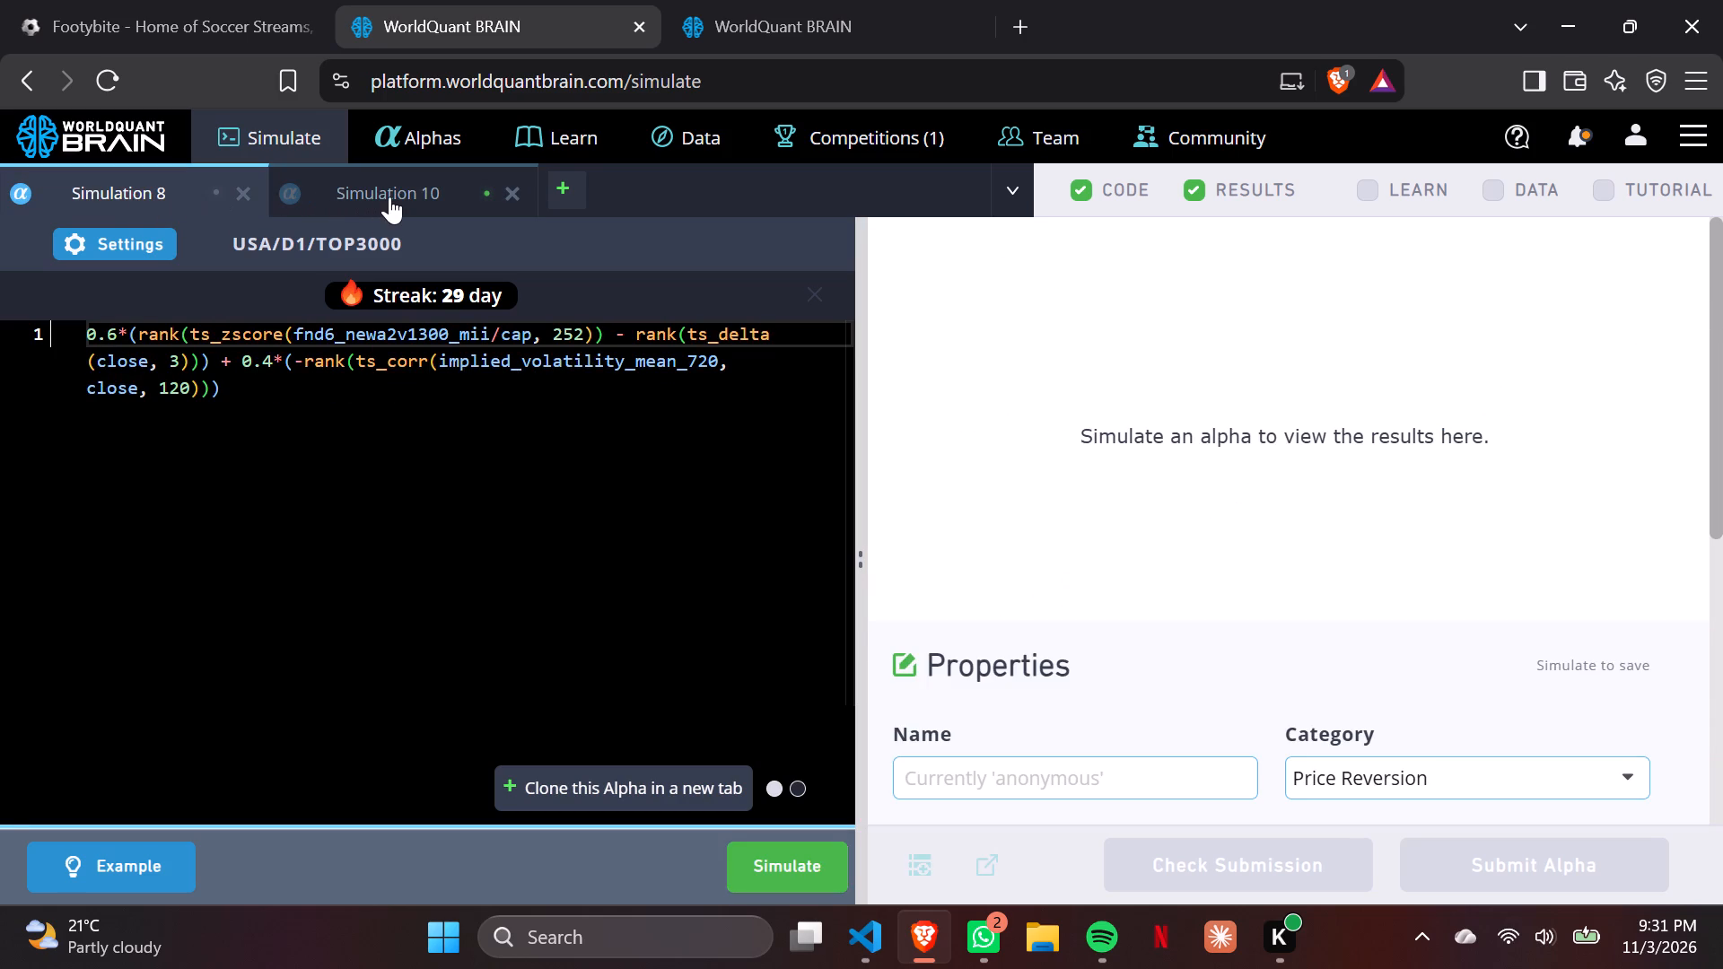
# Set Simulation 10's decay to 4 and truncation to 0.08, apply the settings and rerun the simulation.
pyautogui.click(389, 196)
pyautogui.click(136, 242)
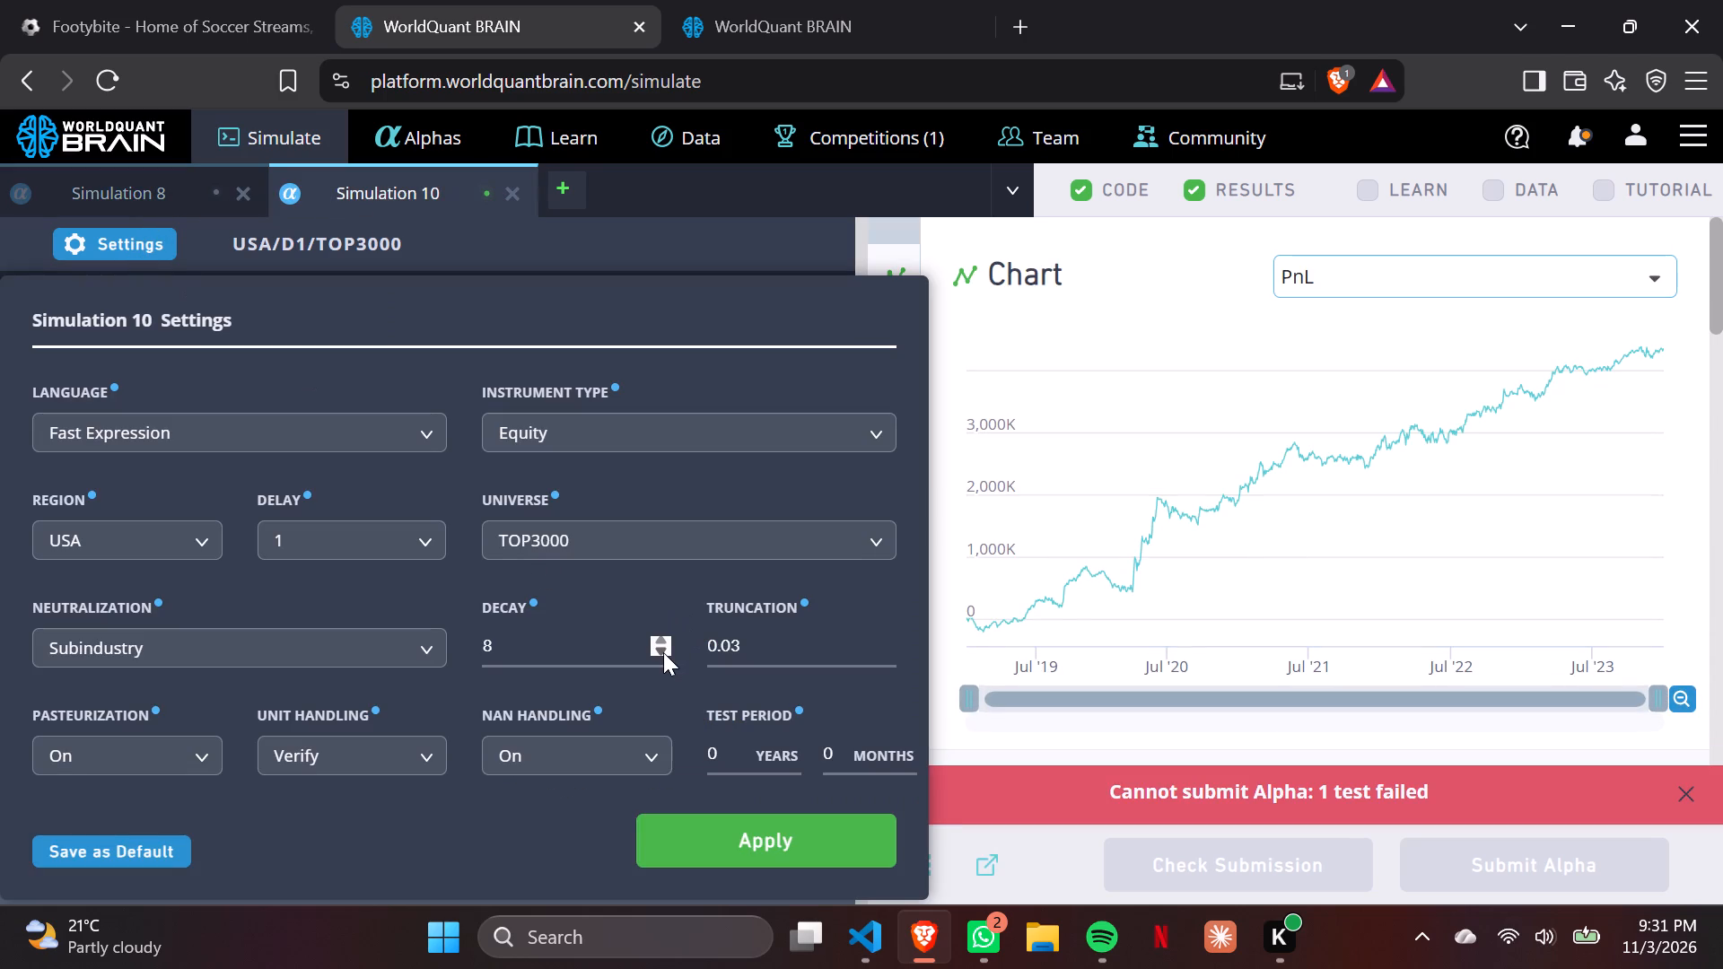
pyautogui.doubleClick(663, 652)
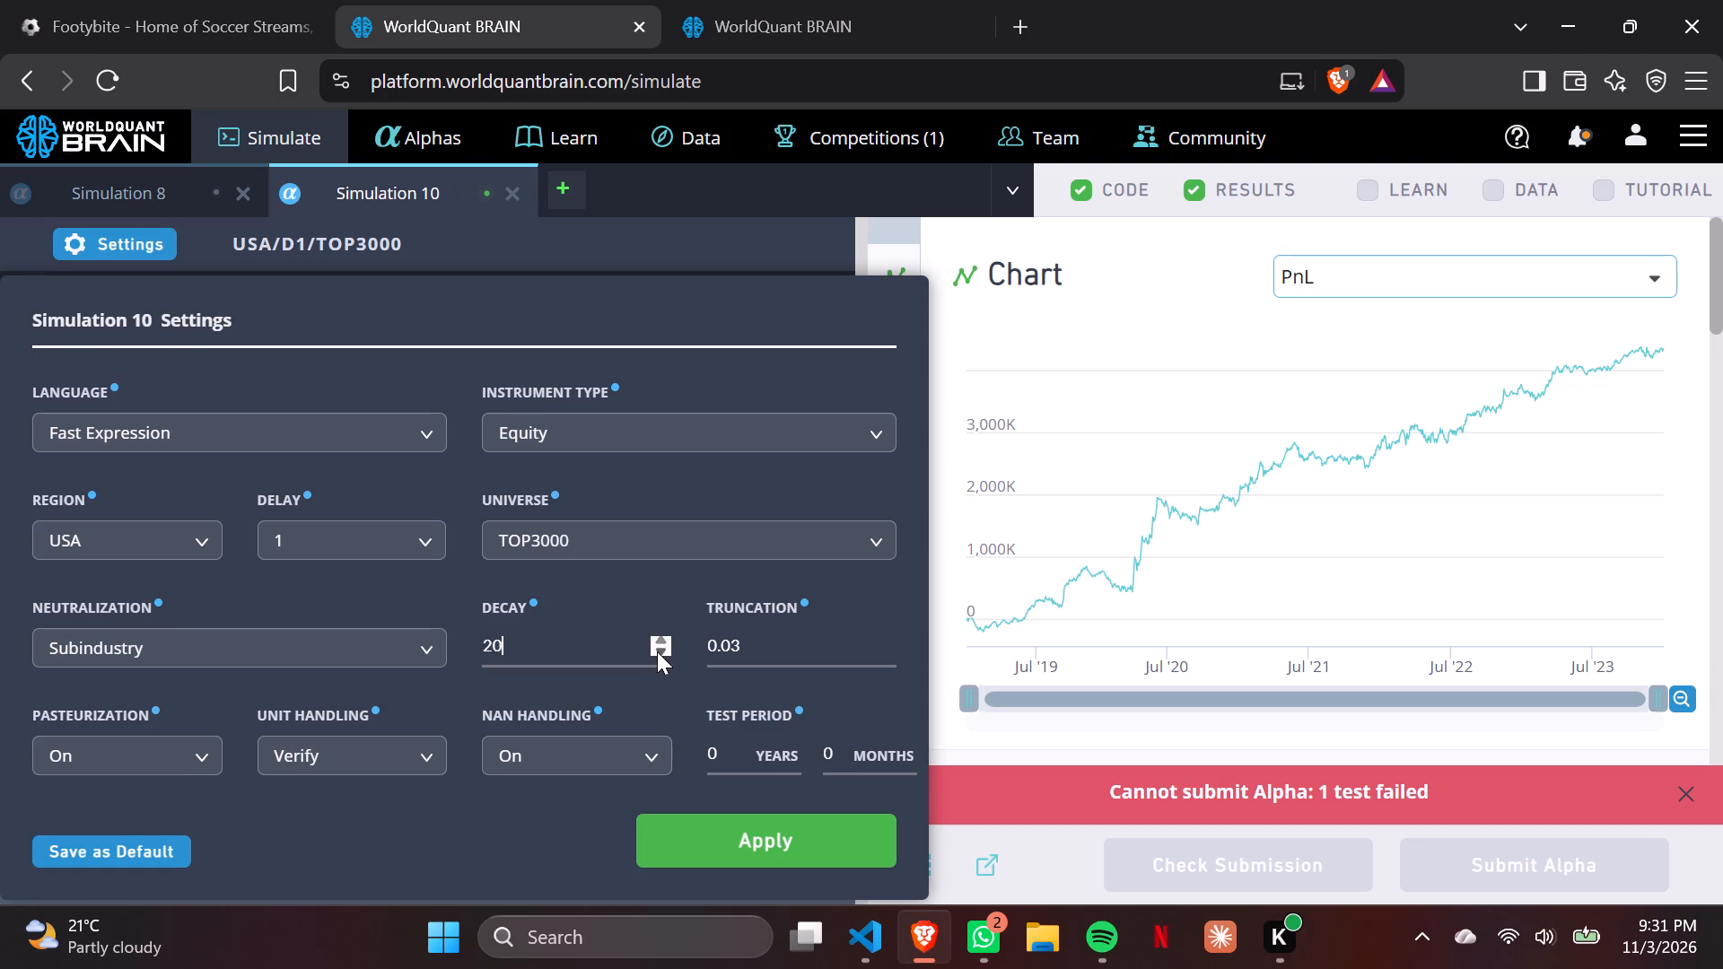
pyautogui.tripleClick(657, 654)
pyautogui.tripleClick(657, 654)
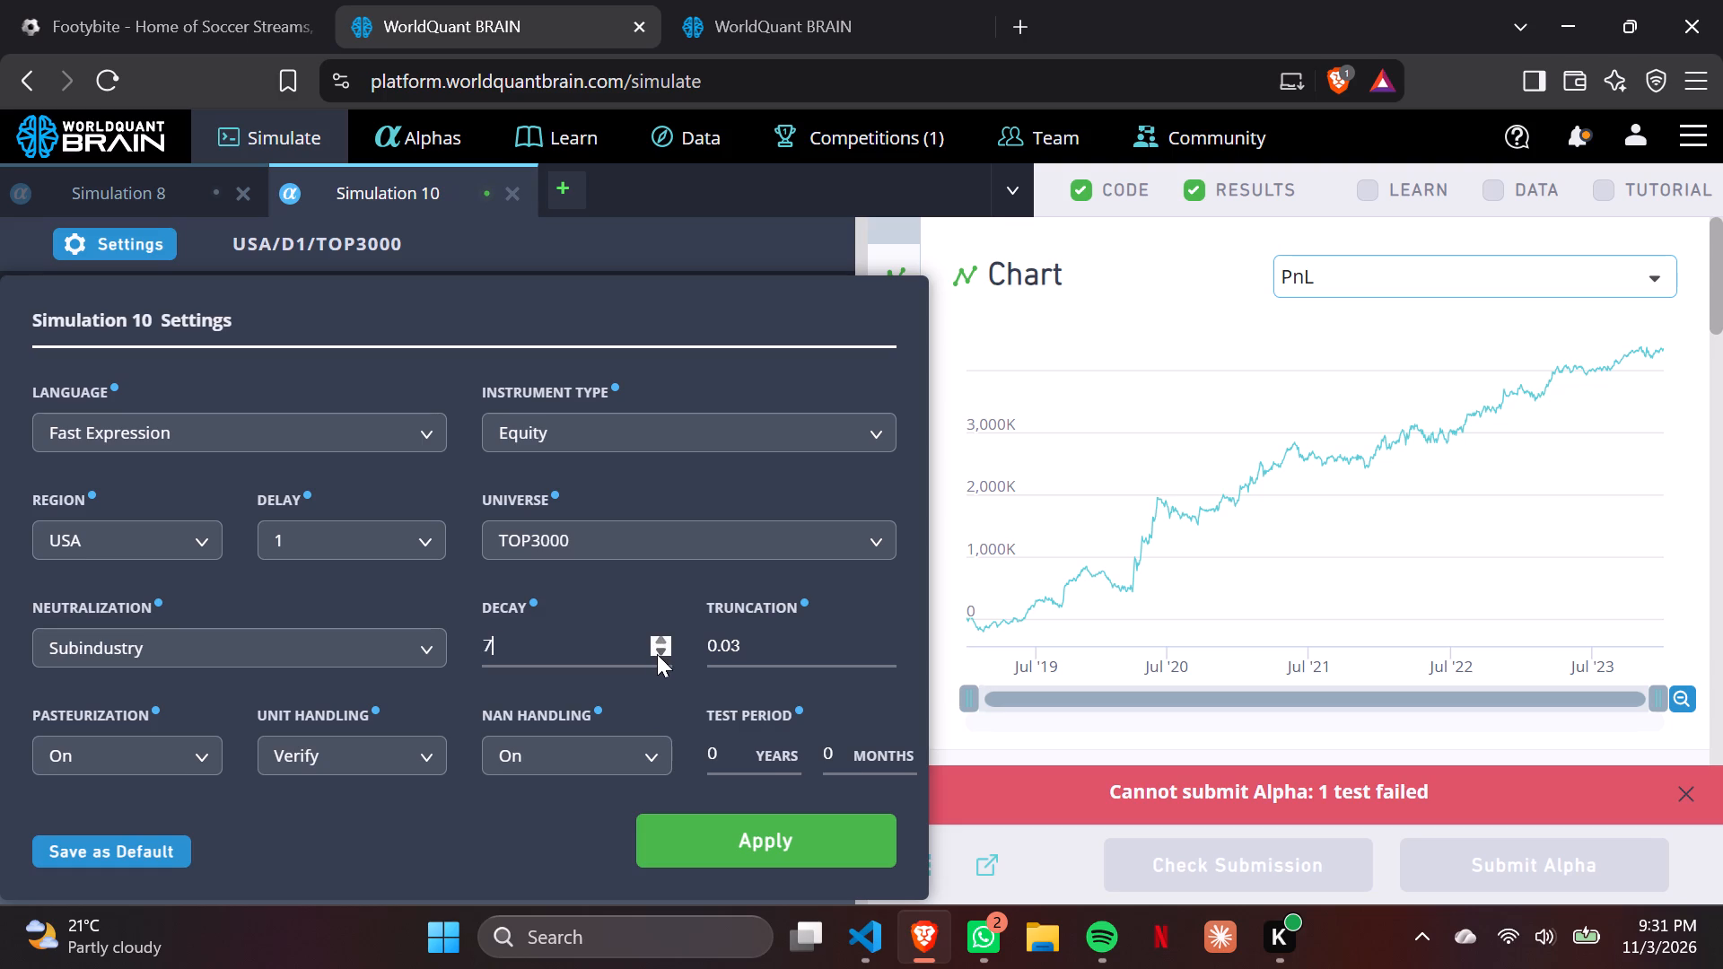
pyautogui.doubleClick(657, 654)
pyautogui.click(657, 654)
pyautogui.tripleClick(879, 642)
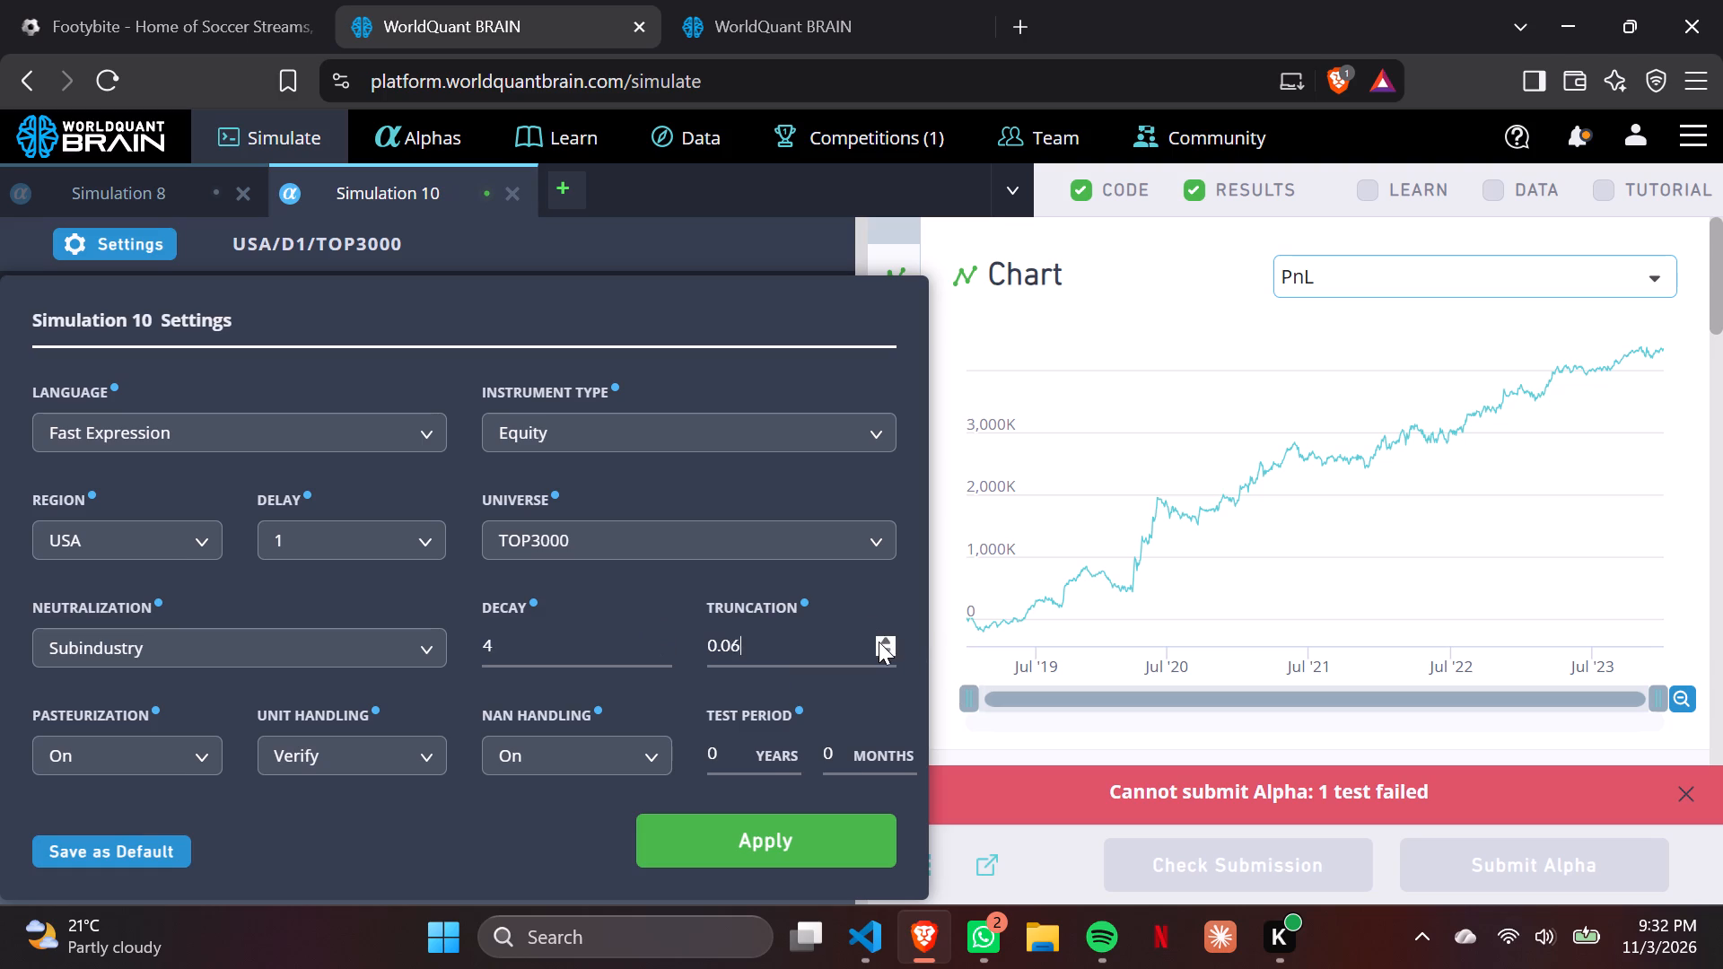
pyautogui.doubleClick(879, 642)
pyautogui.click(757, 829)
pyautogui.click(784, 851)
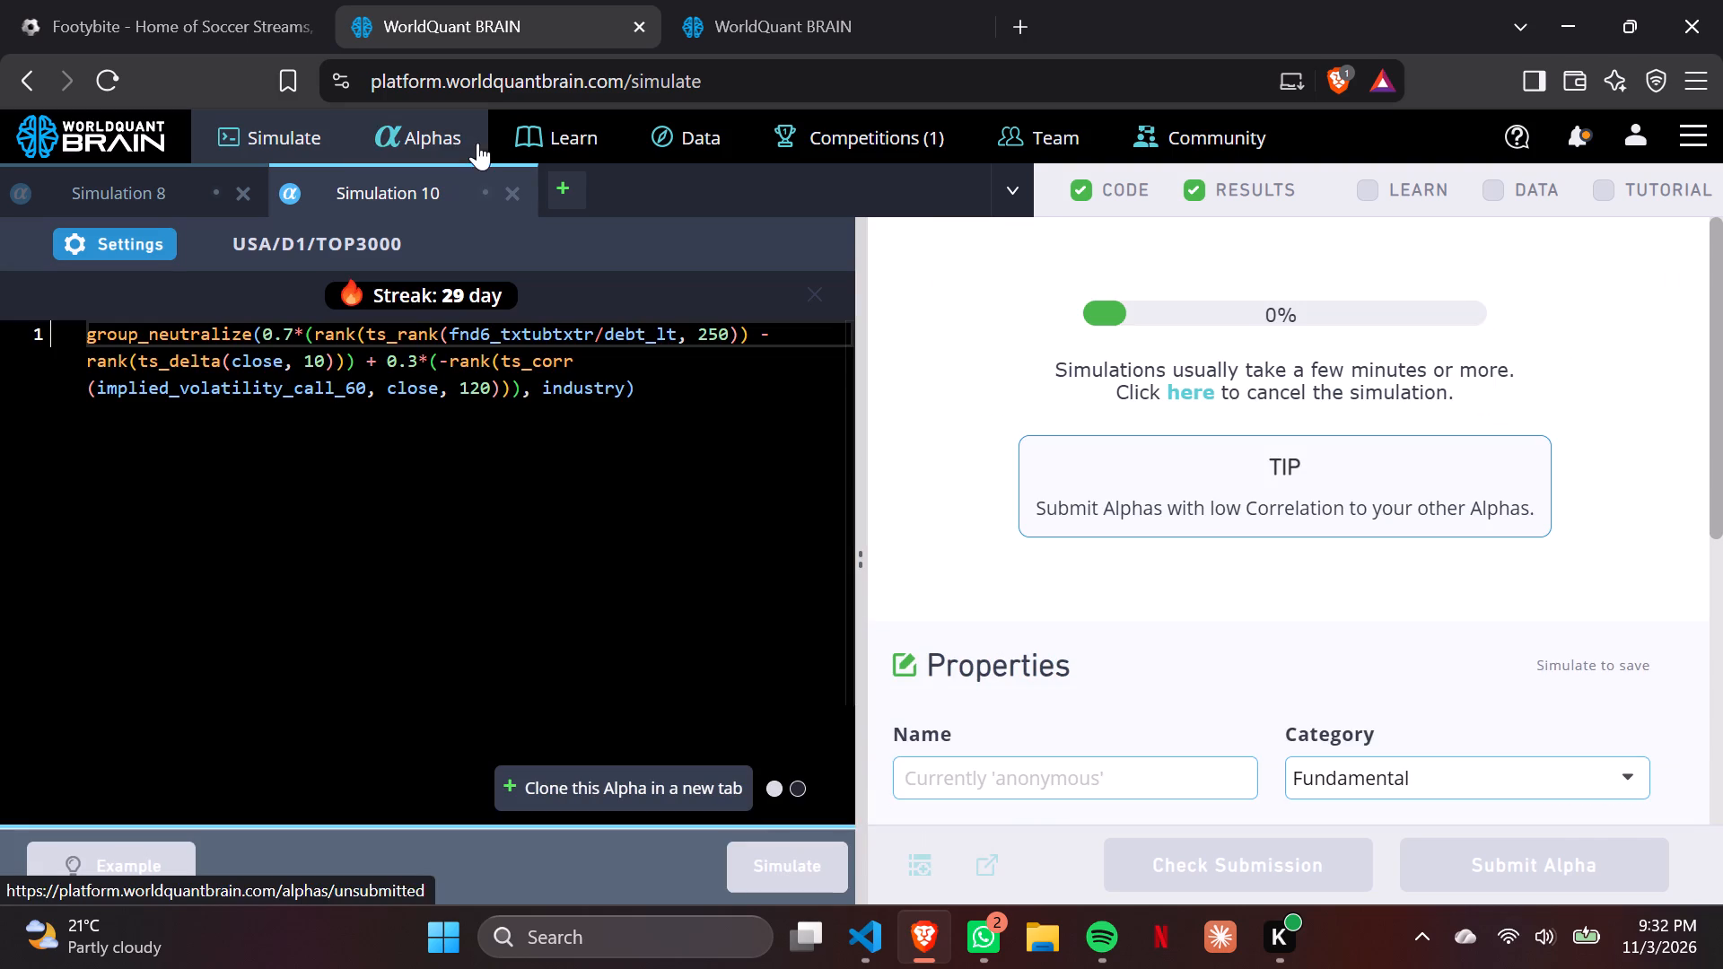
# View Simulation 8's settings and open the results of the cloned 60-day momentum alpha in Simulation 11.
pyautogui.click(745, 16)
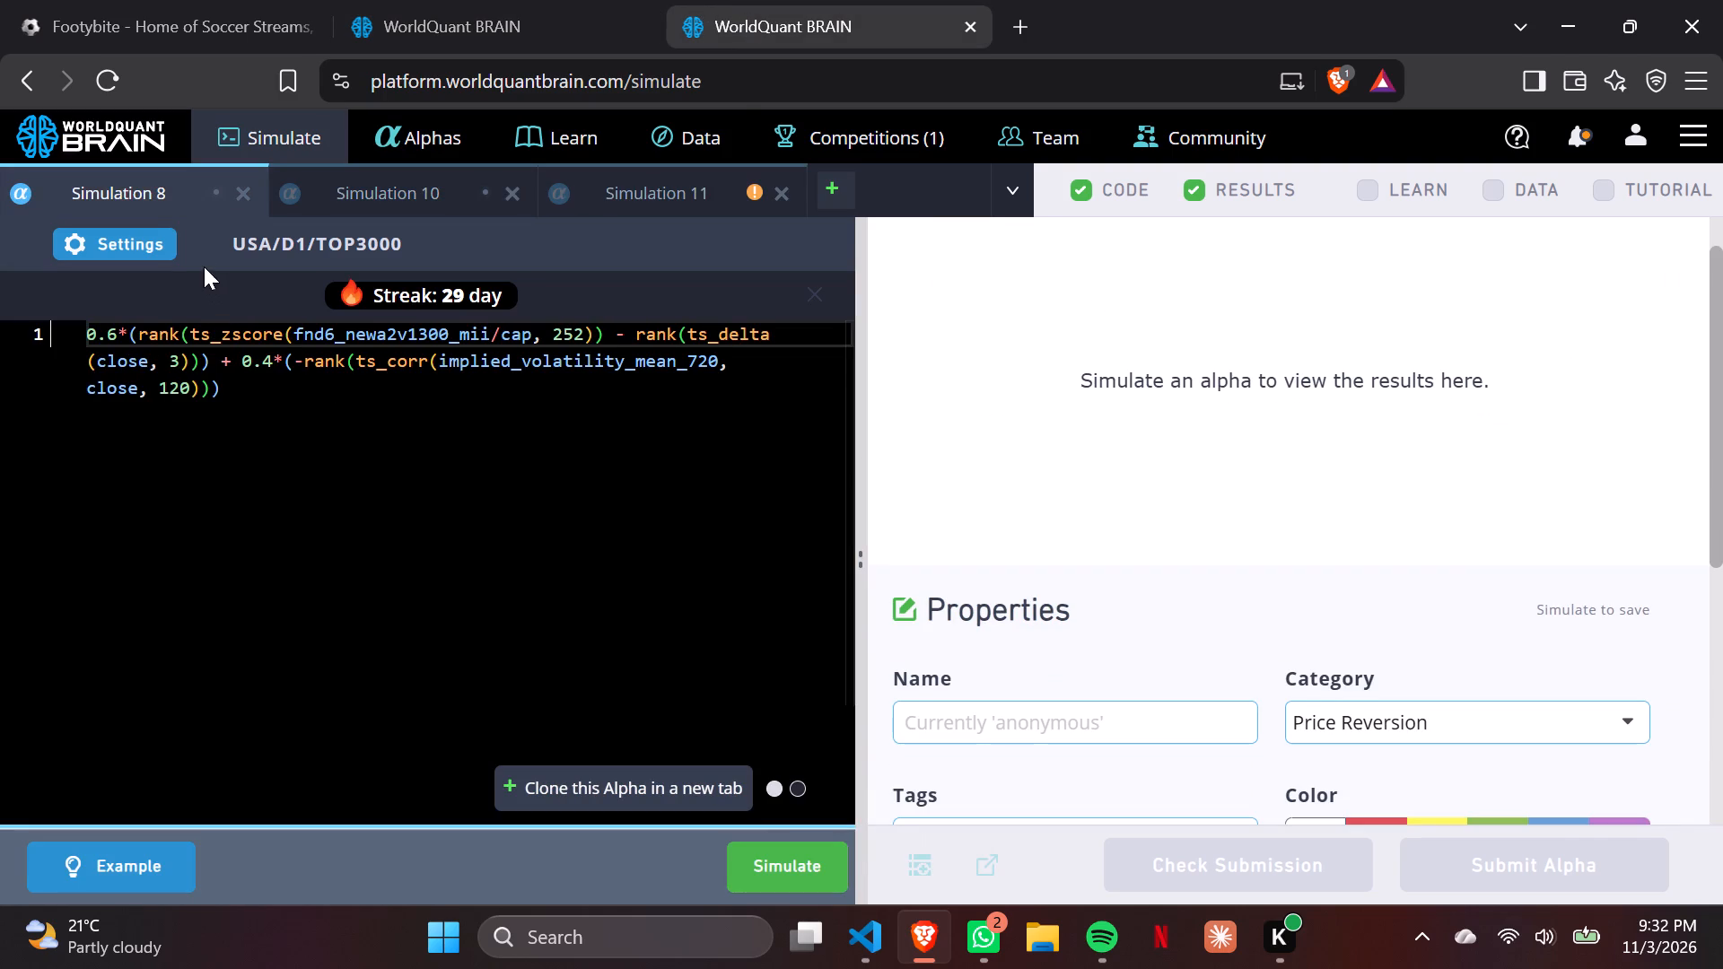
pyautogui.click(113, 240)
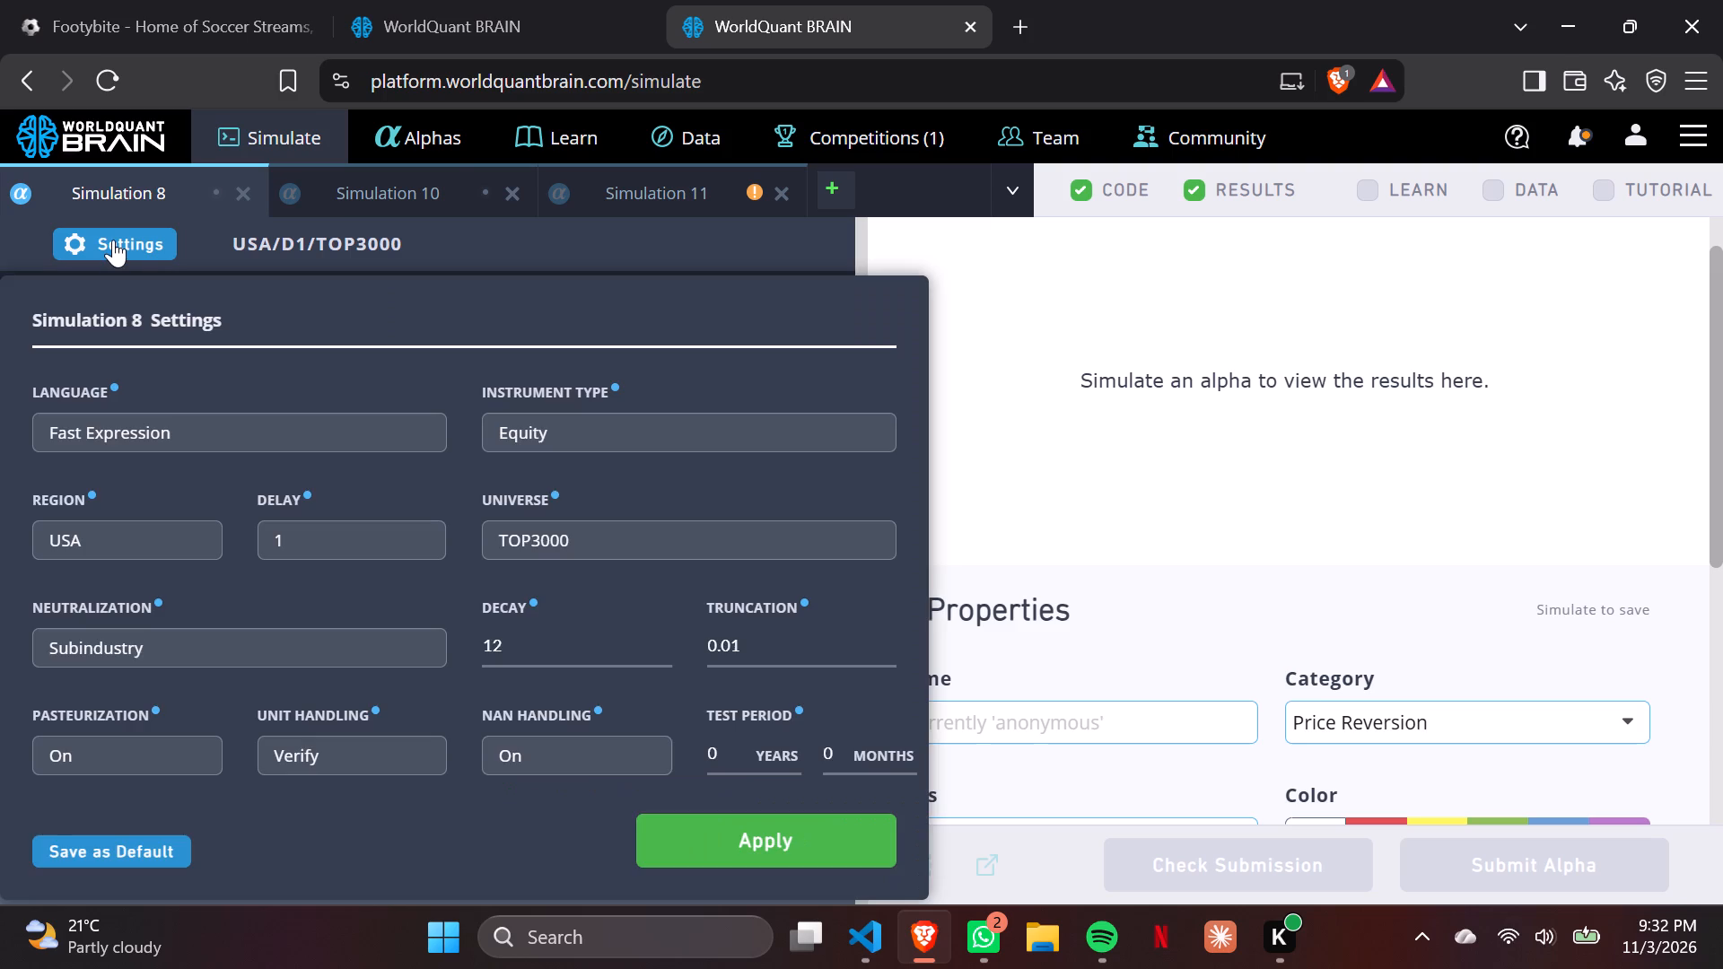
pyautogui.click(596, 196)
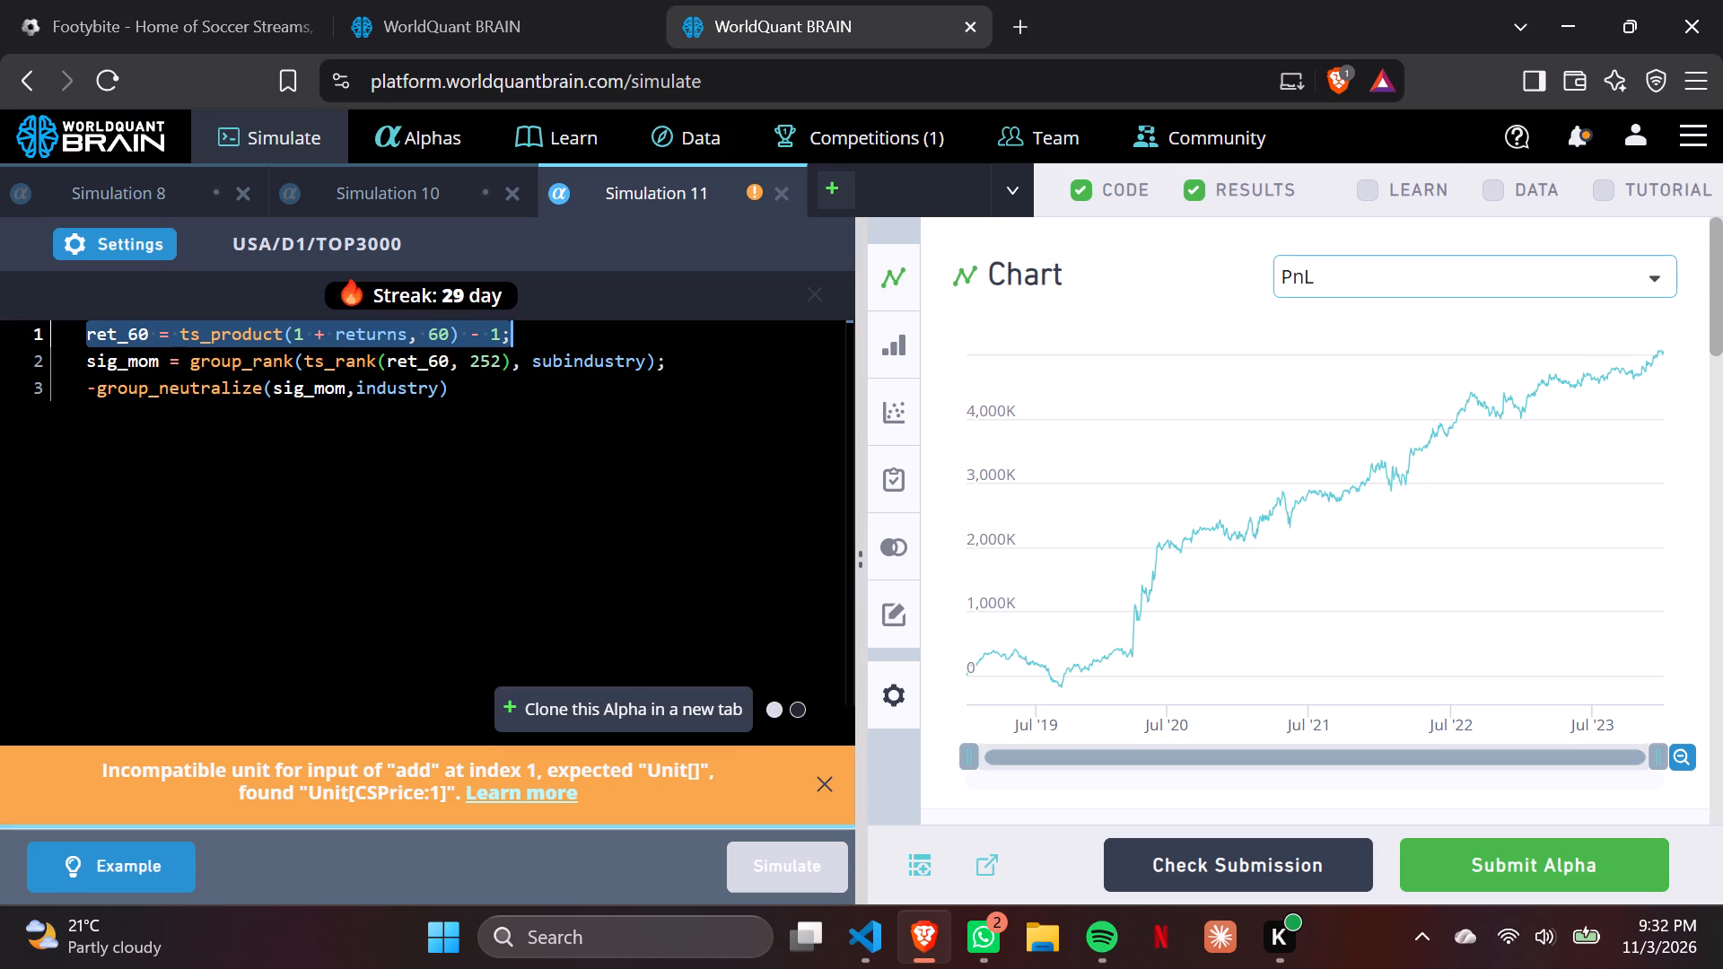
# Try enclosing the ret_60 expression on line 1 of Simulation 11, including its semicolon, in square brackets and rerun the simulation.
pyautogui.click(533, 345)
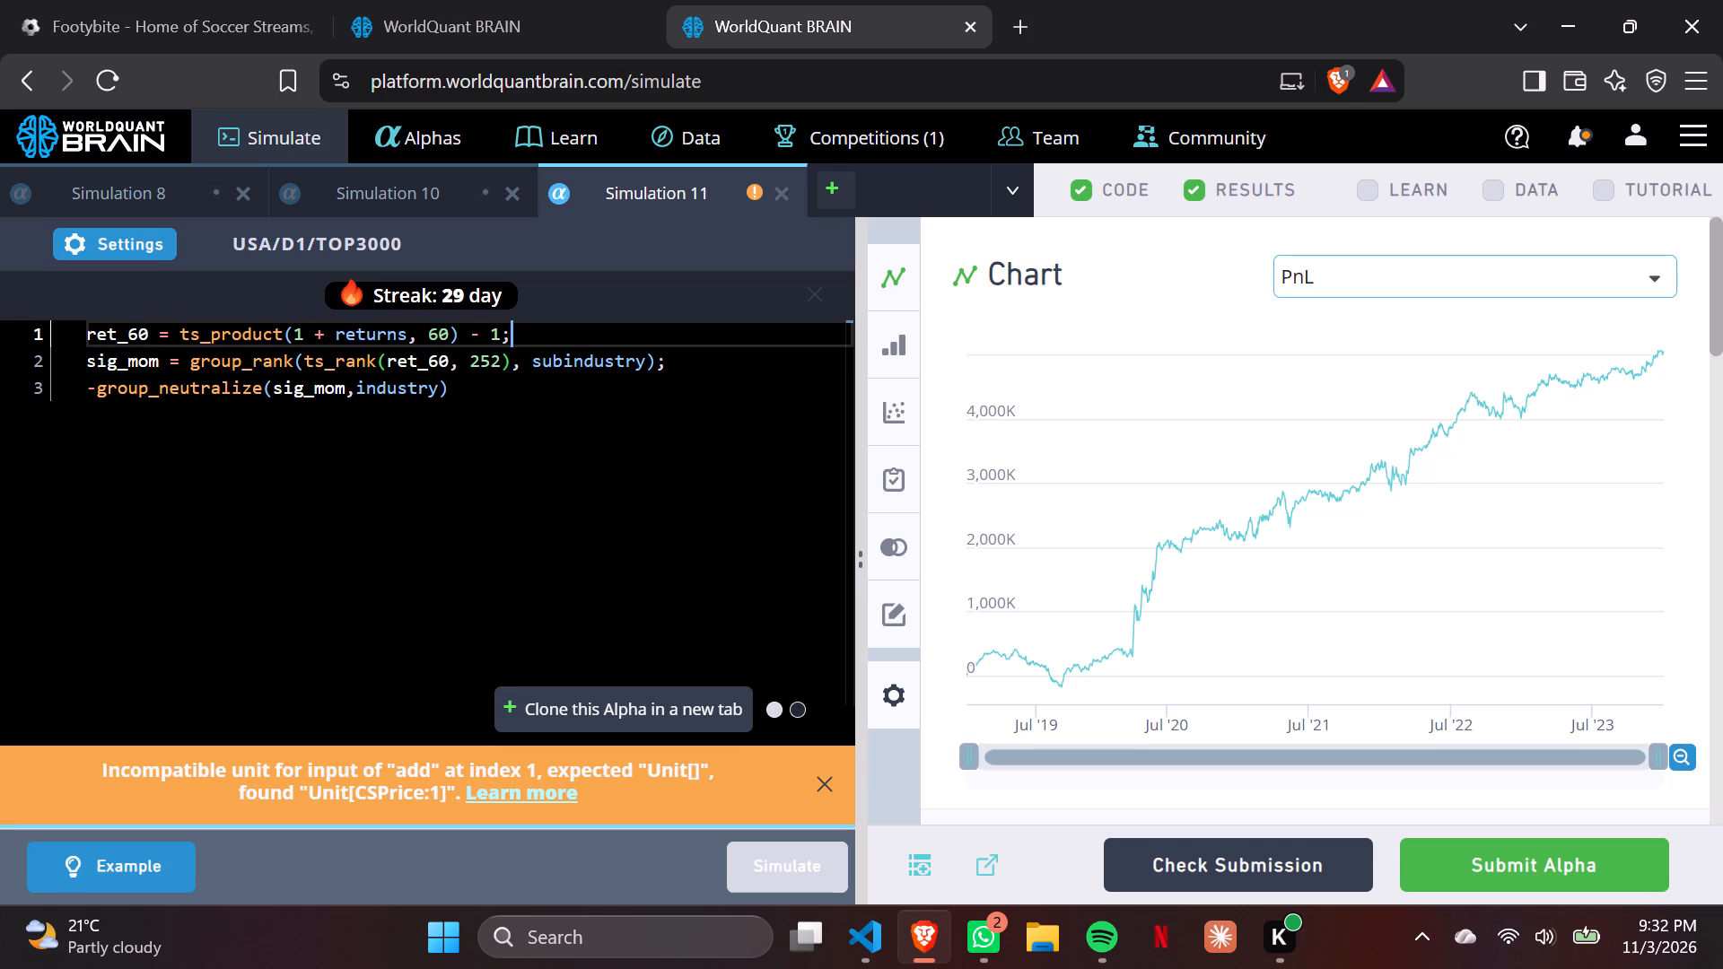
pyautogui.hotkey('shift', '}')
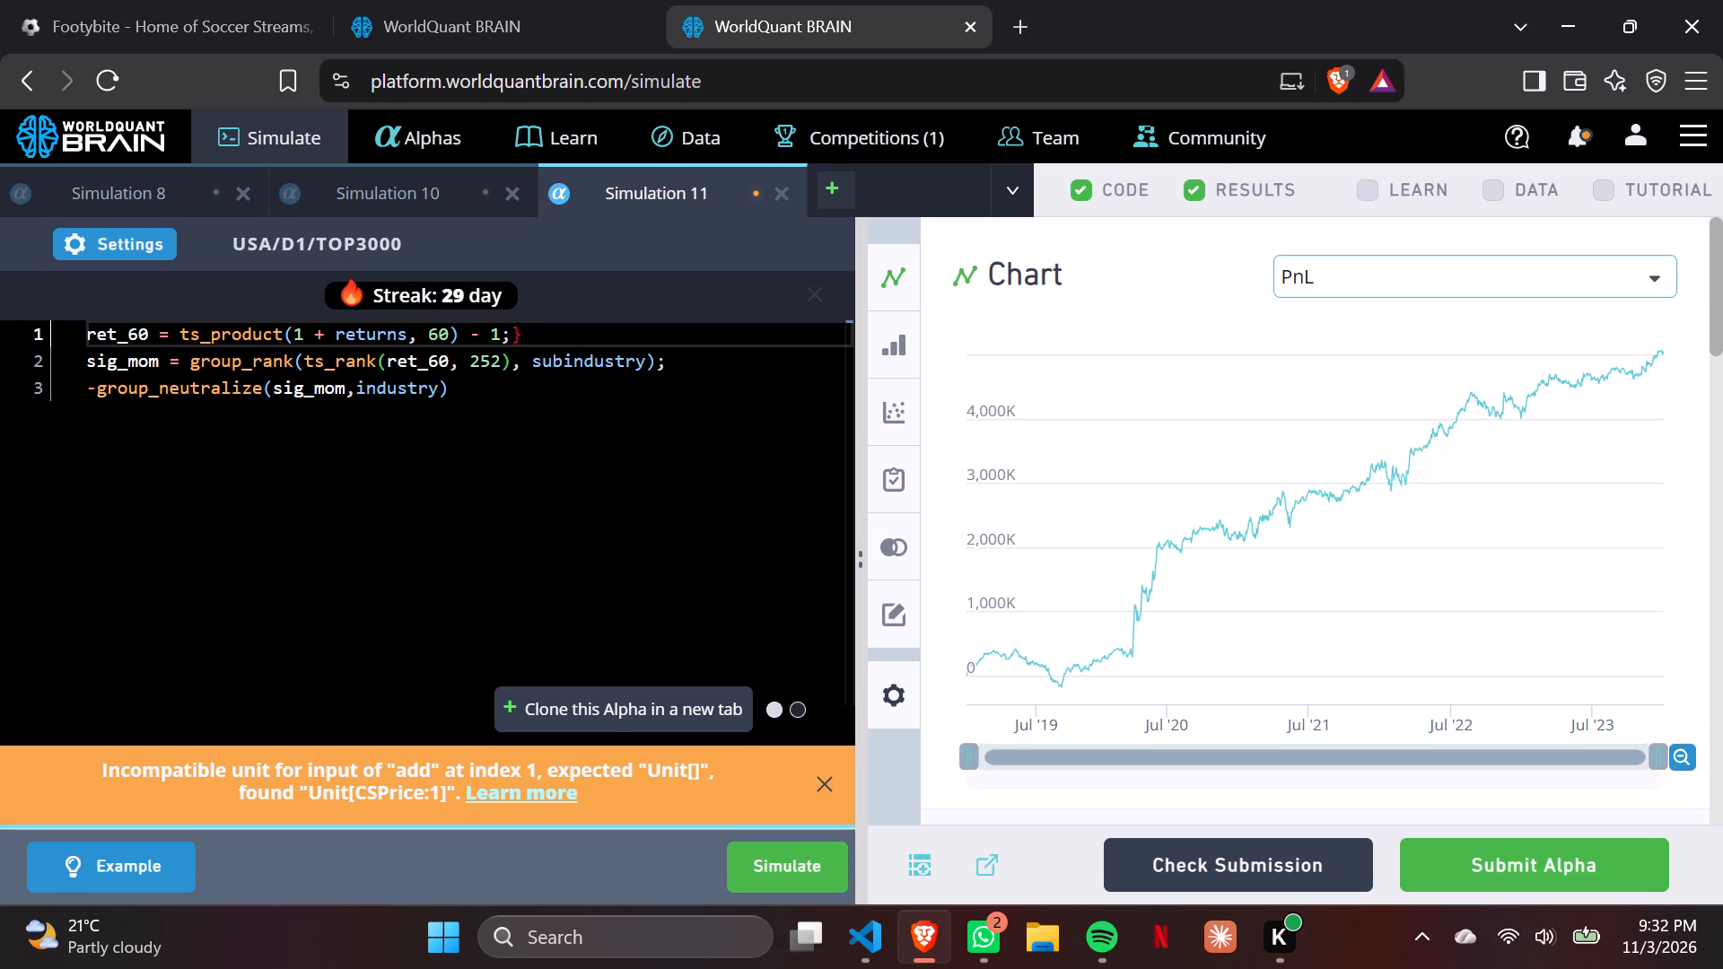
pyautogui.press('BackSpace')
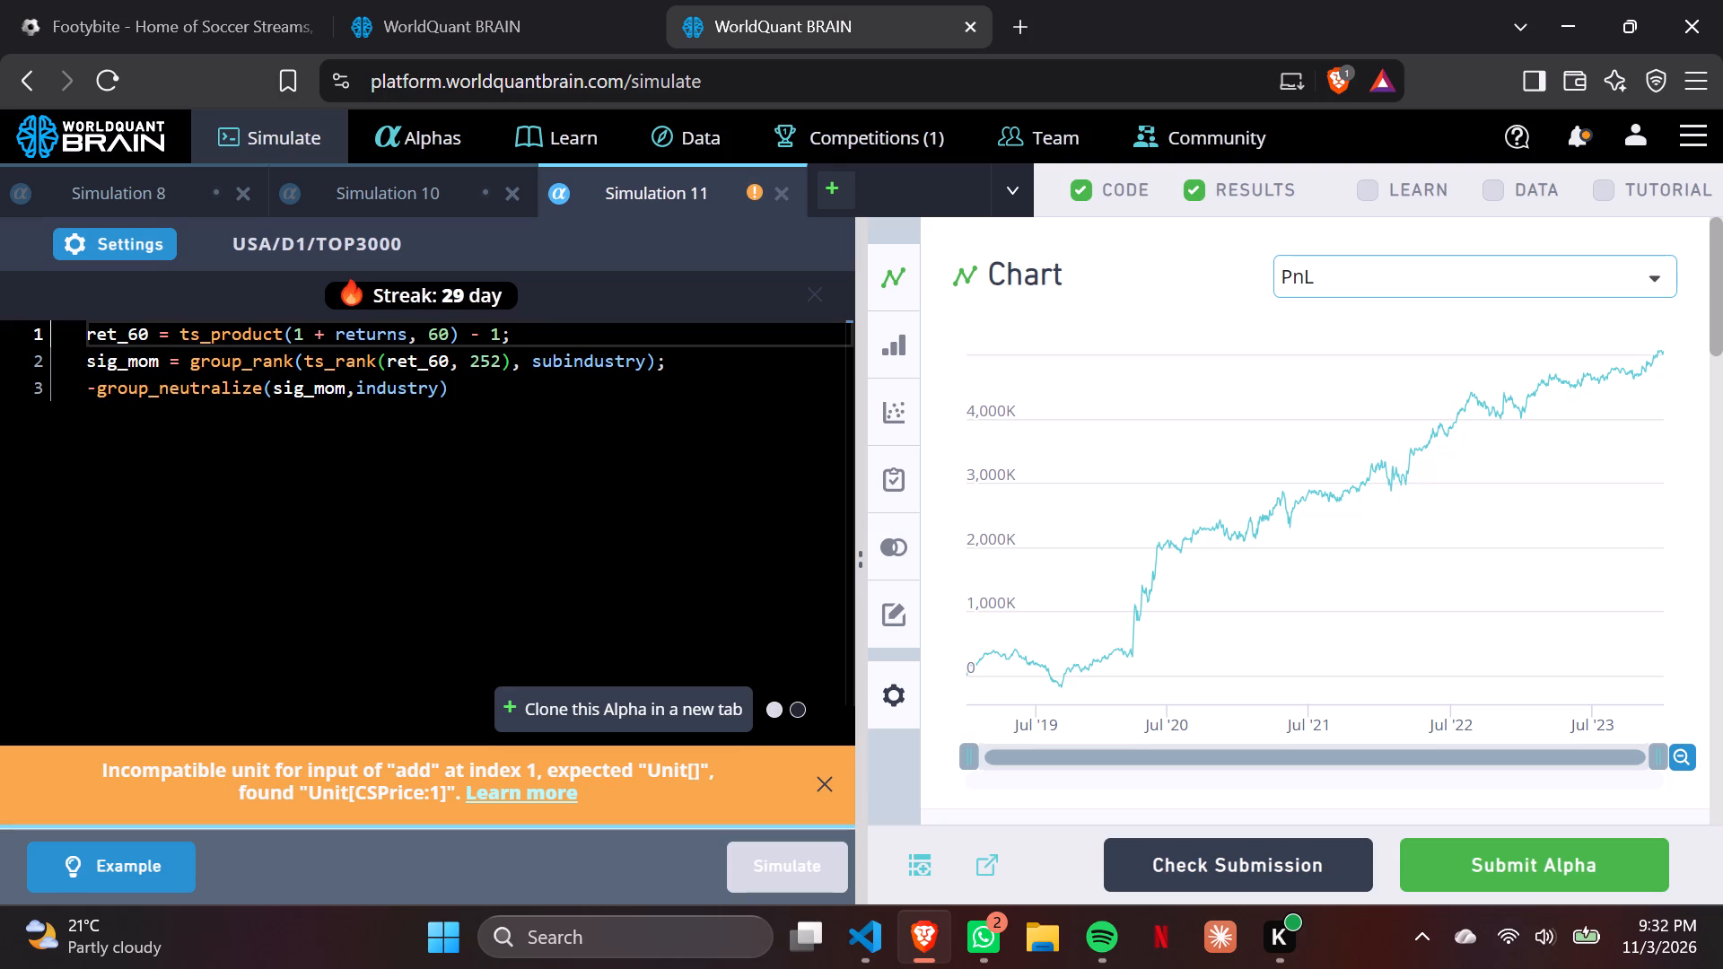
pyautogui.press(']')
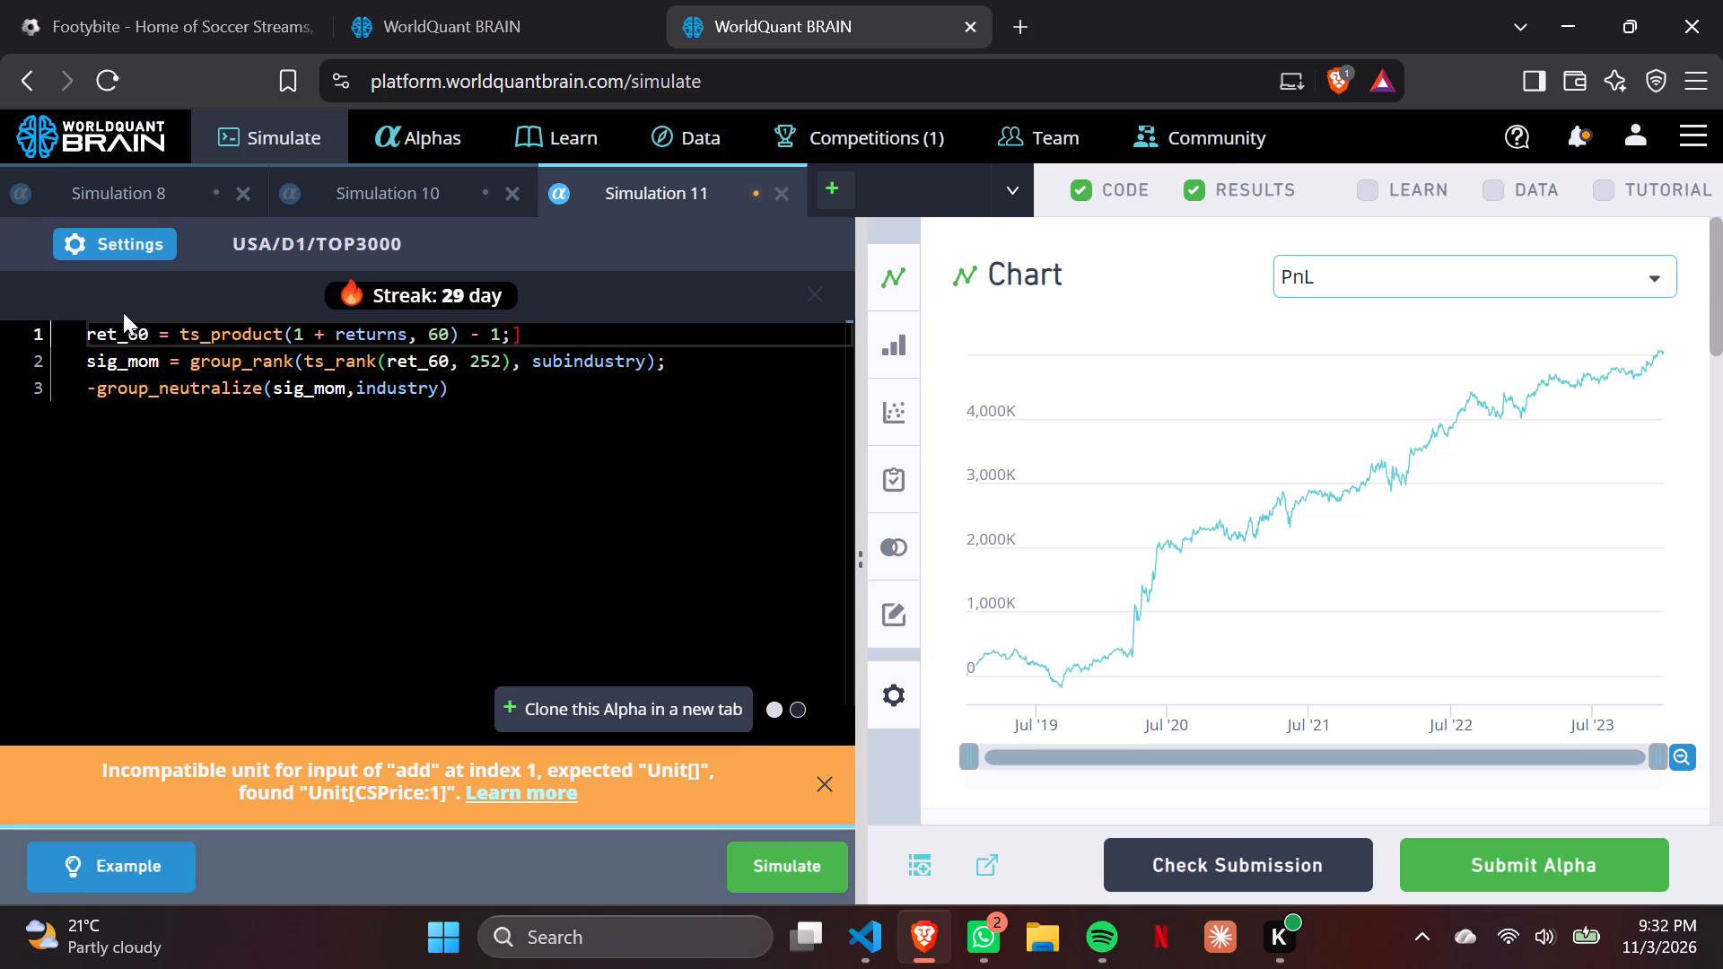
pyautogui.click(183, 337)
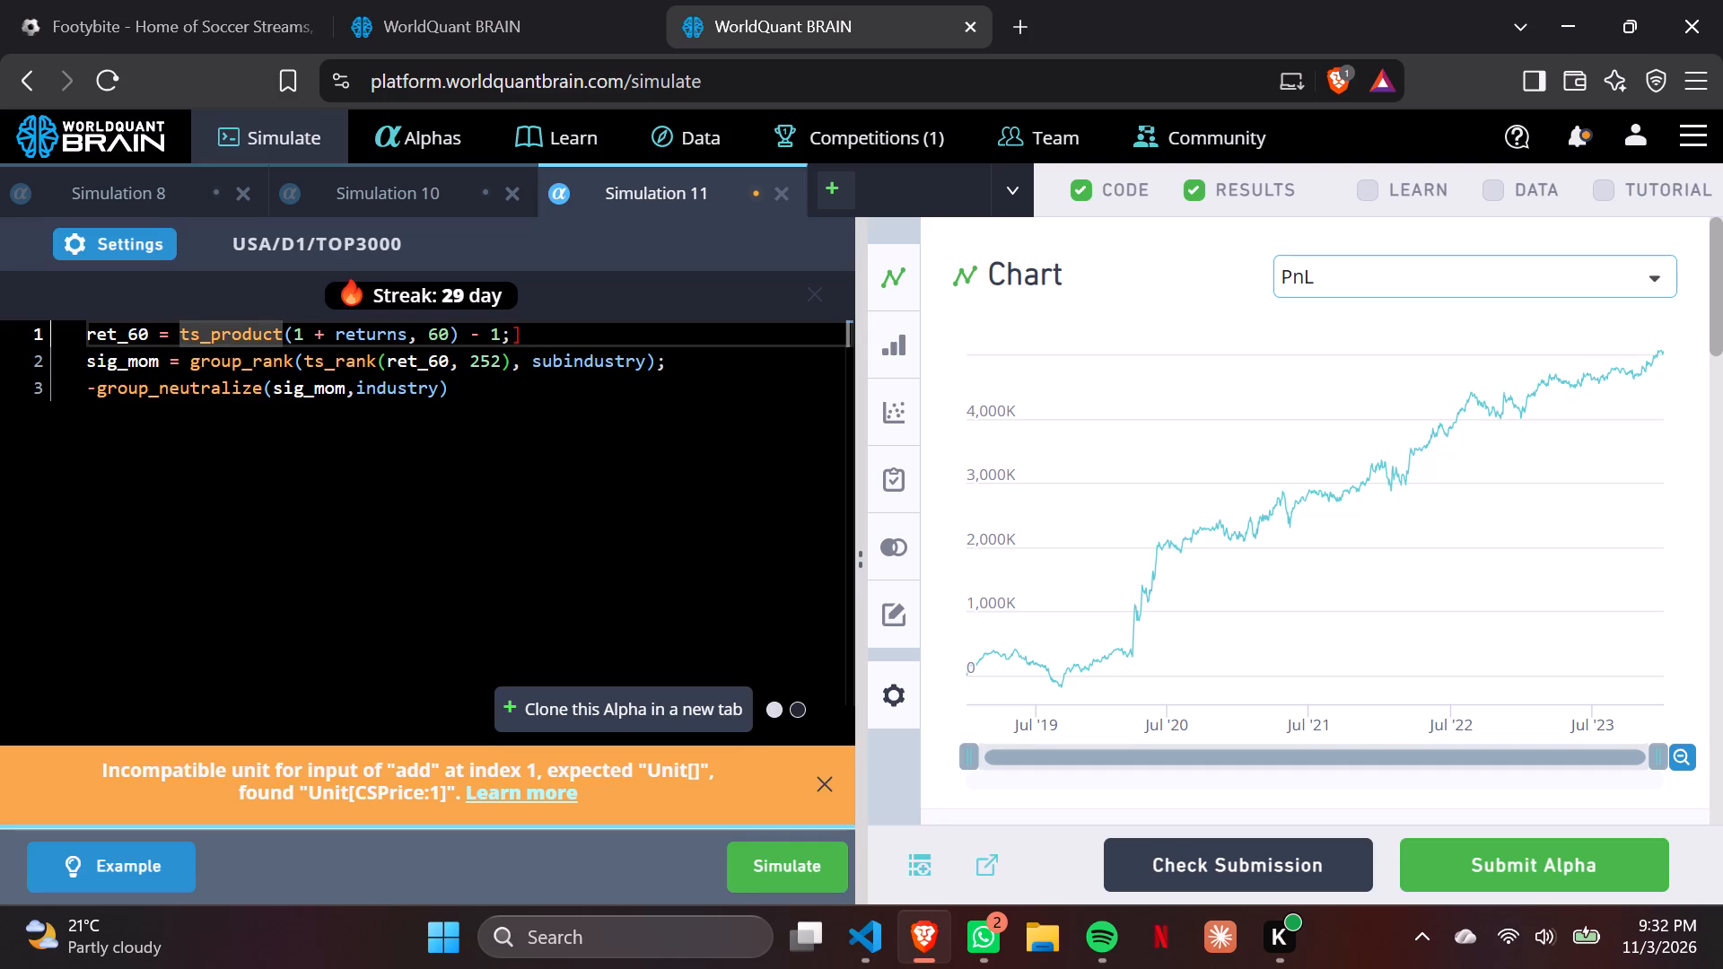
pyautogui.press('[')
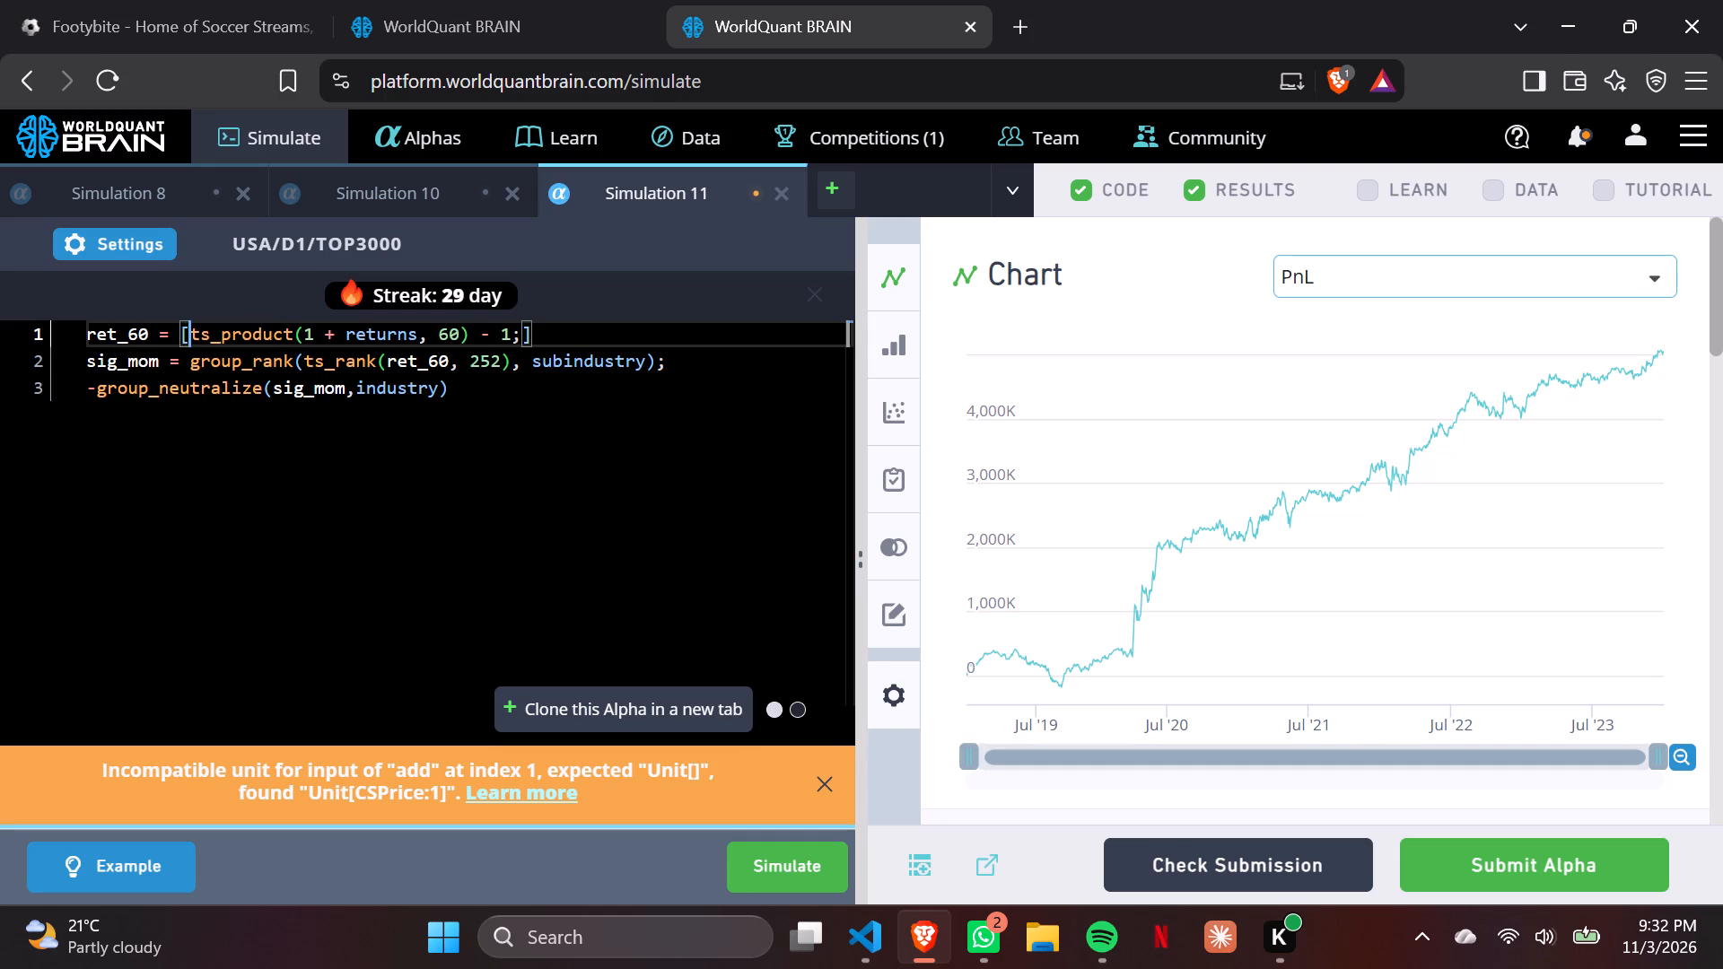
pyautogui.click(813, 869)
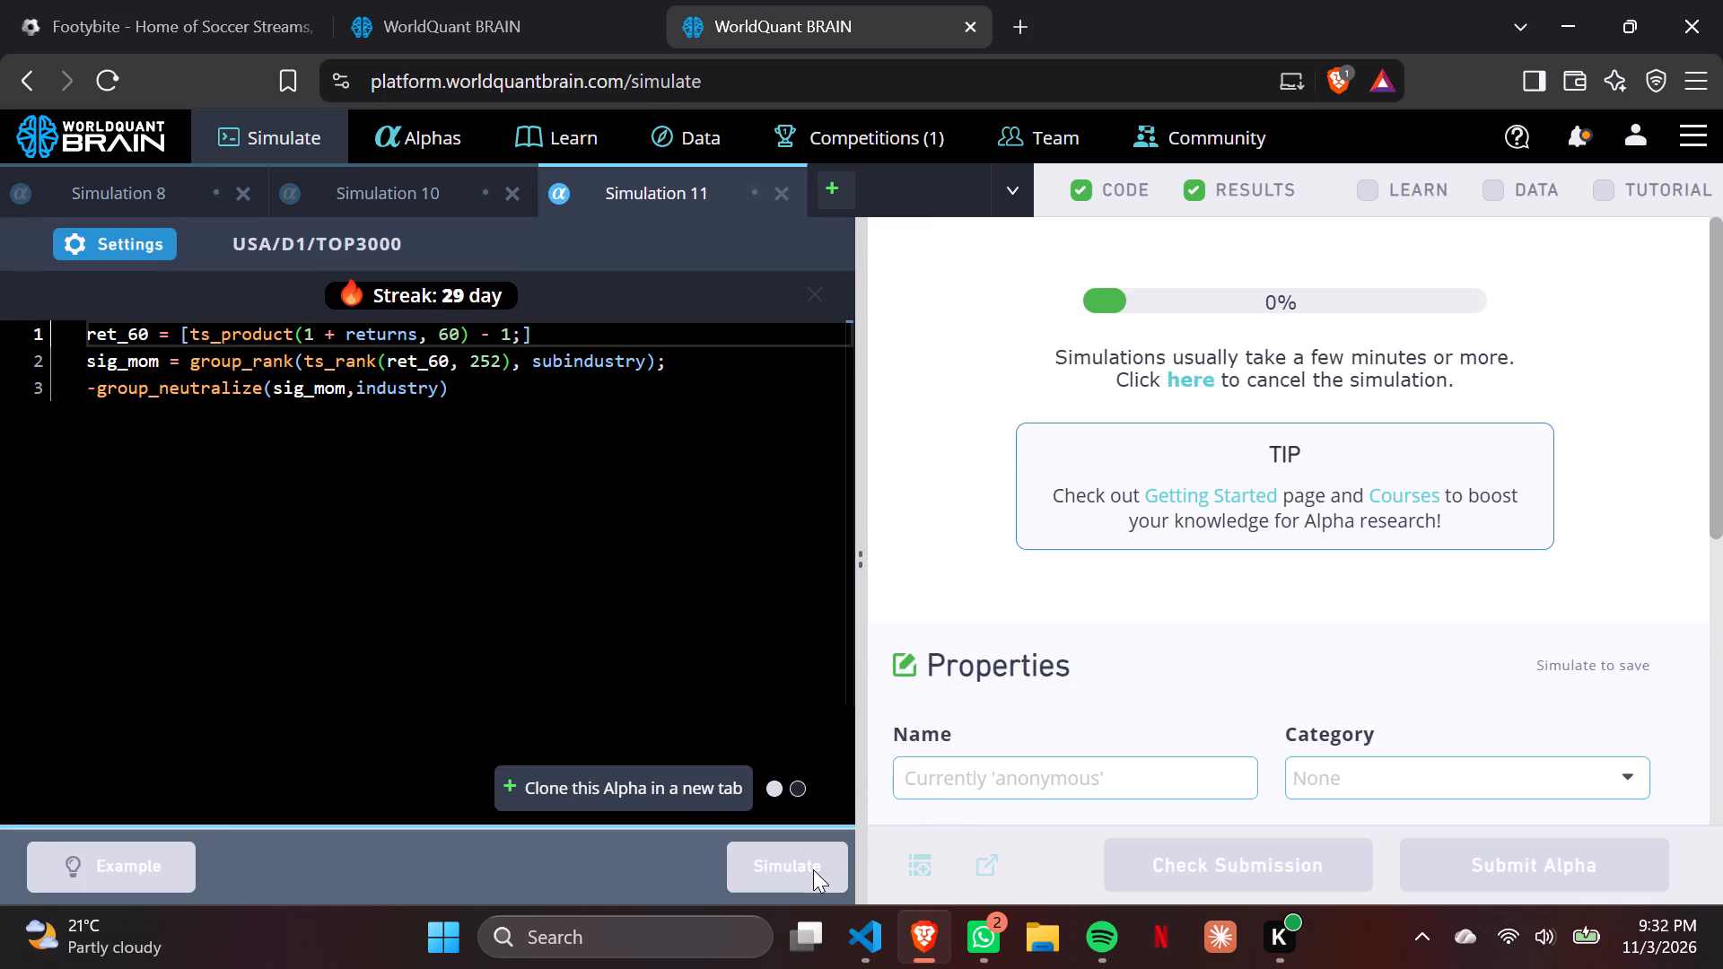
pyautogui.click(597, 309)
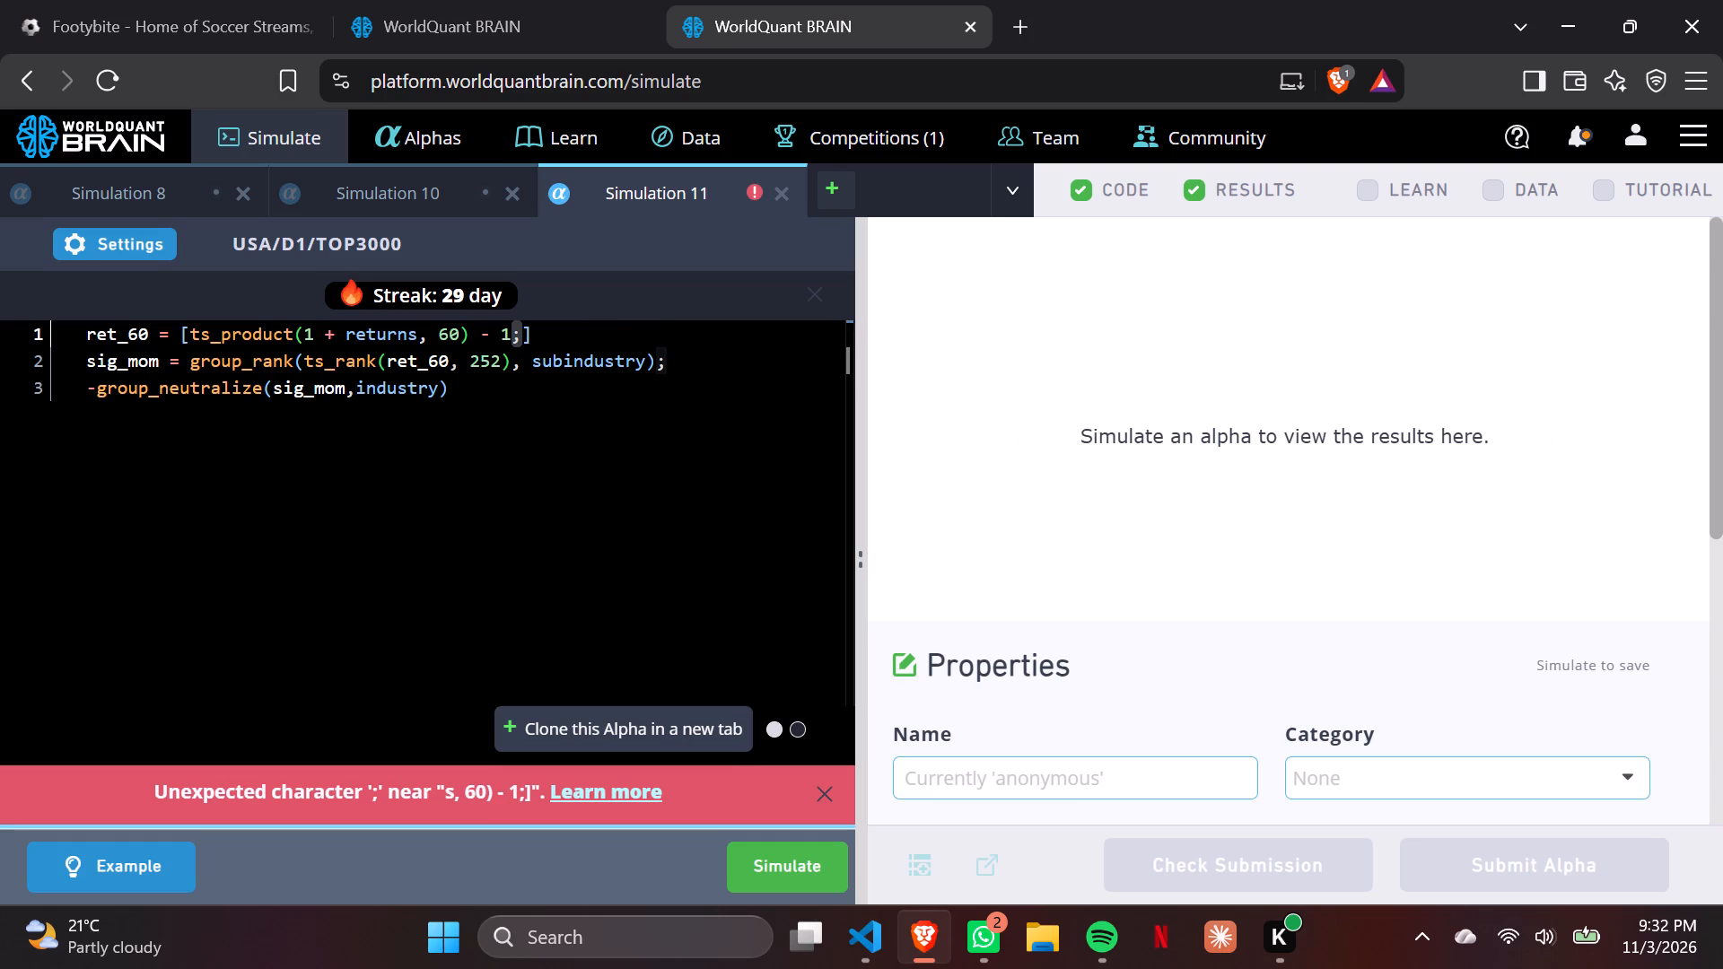
# Close Simulation 11 and discard its modified momentum alpha code.
pyautogui.click(771, 200)
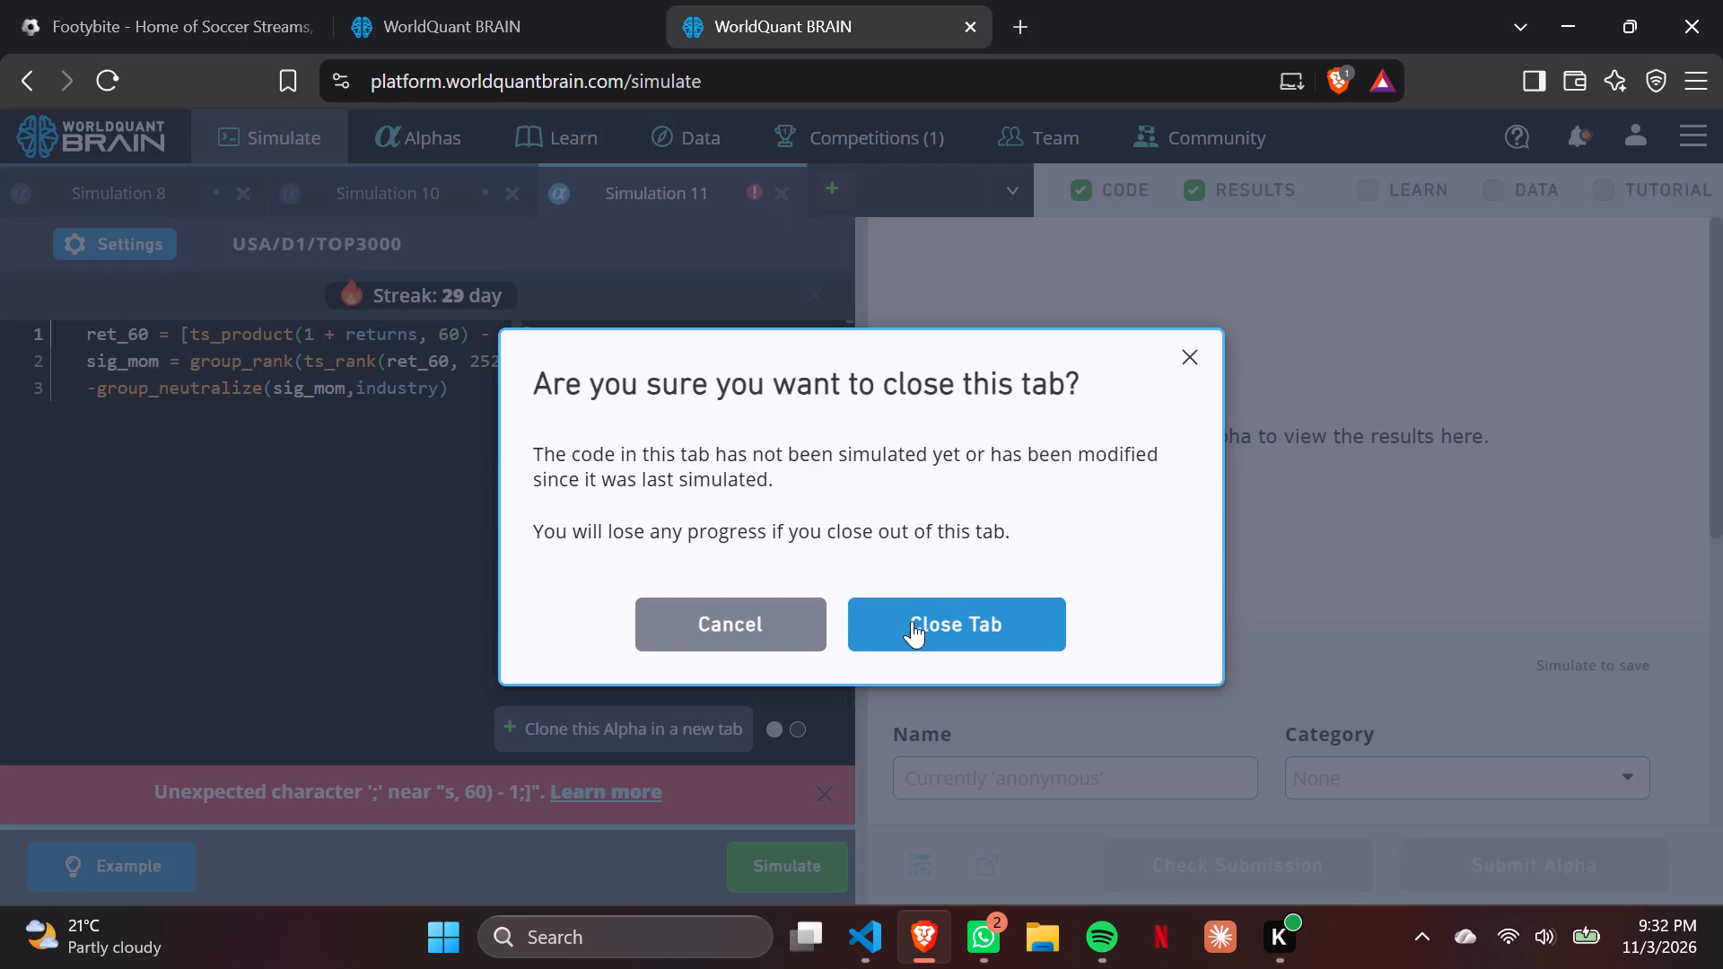
pyautogui.click(920, 613)
# Switch to the other open WorldQuant BRAIN page in the browser.
pyautogui.click(442, 22)
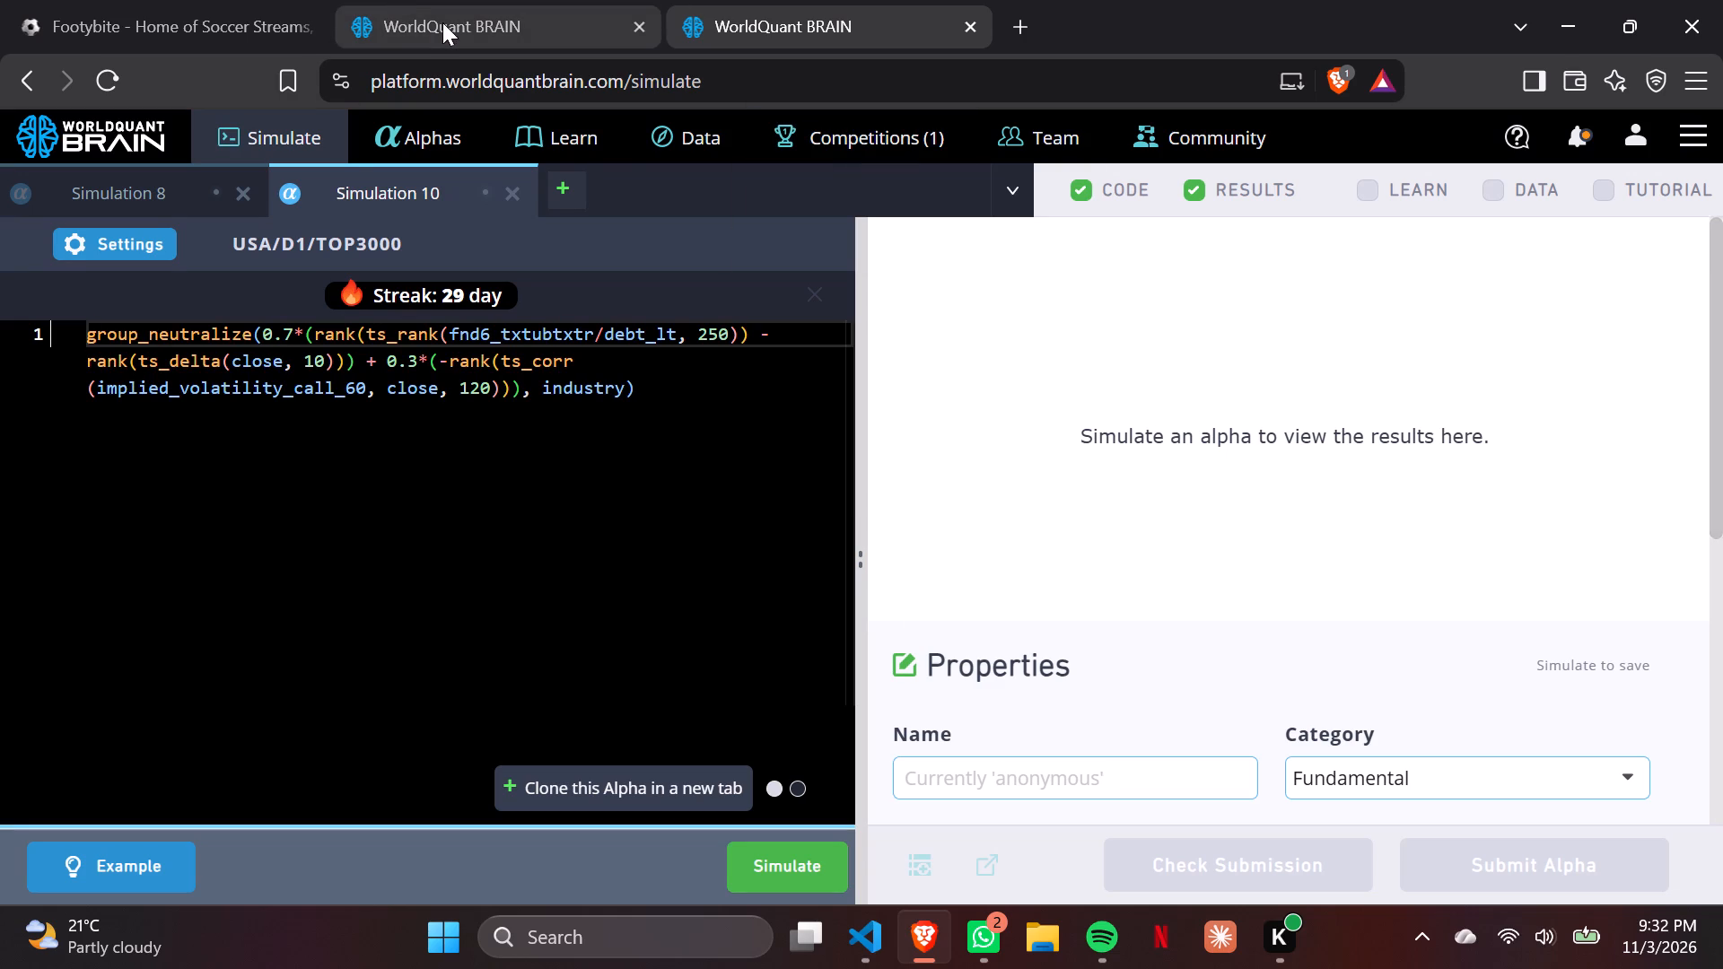
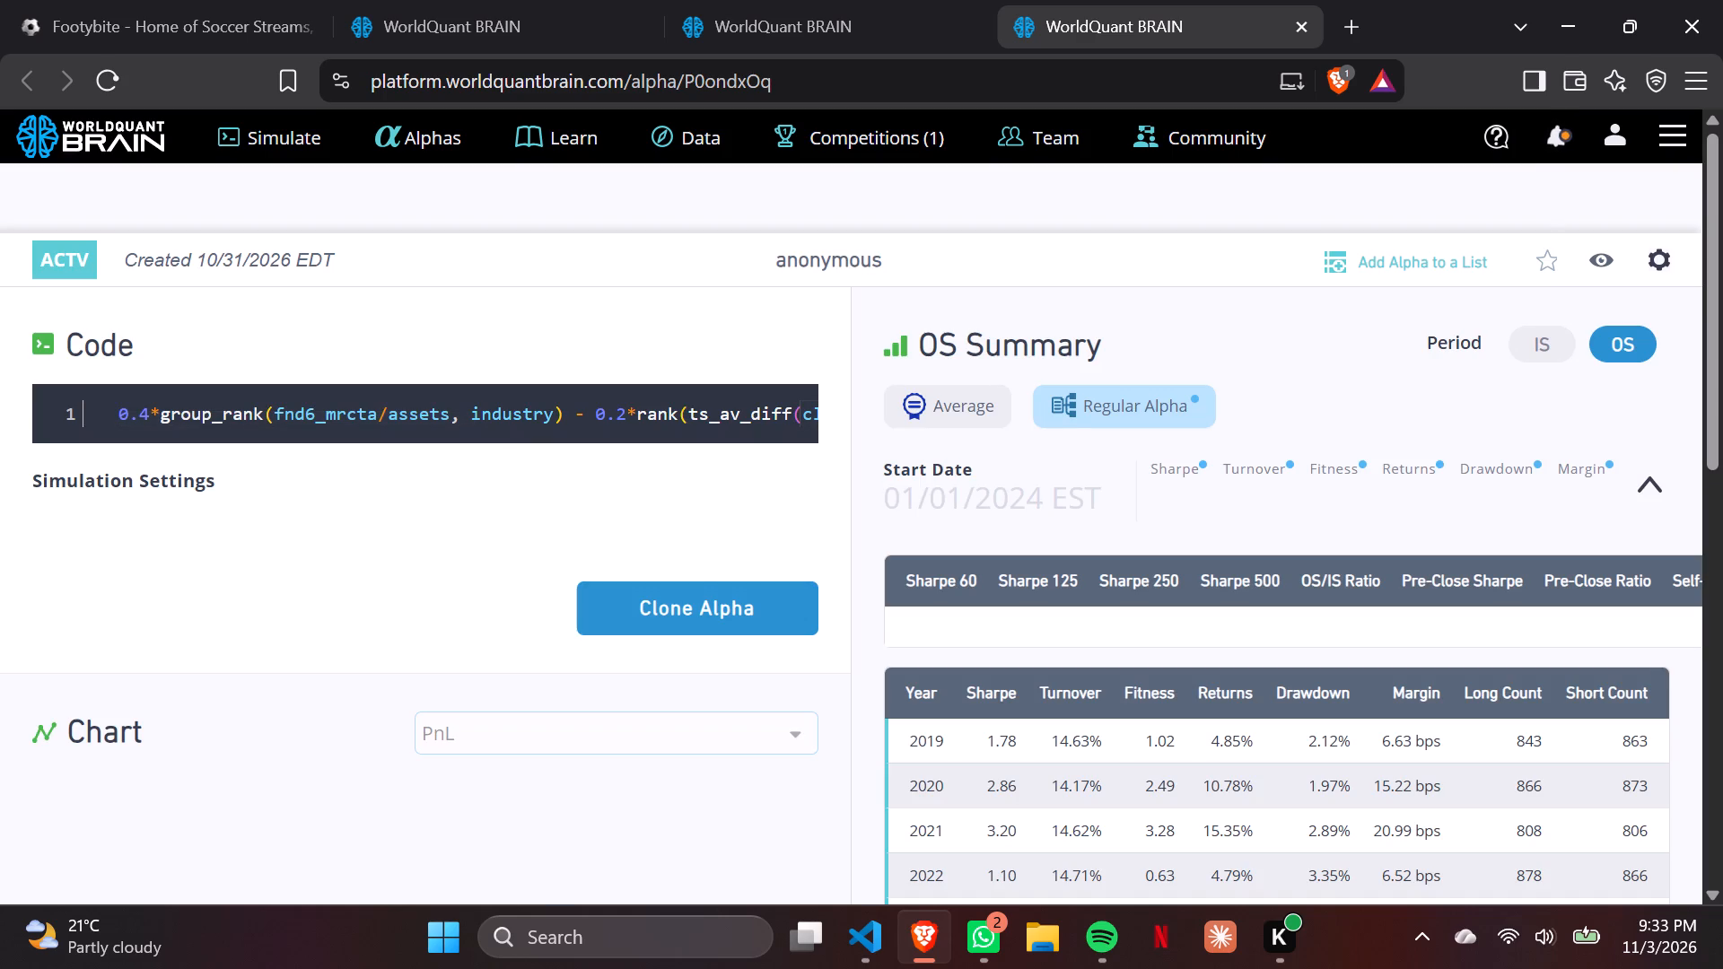
# Clone the active group_rank alpha that uses fnd6_mrcta/assets and anl4_netprofit_low into a new simulation.
pyautogui.click(704, 608)
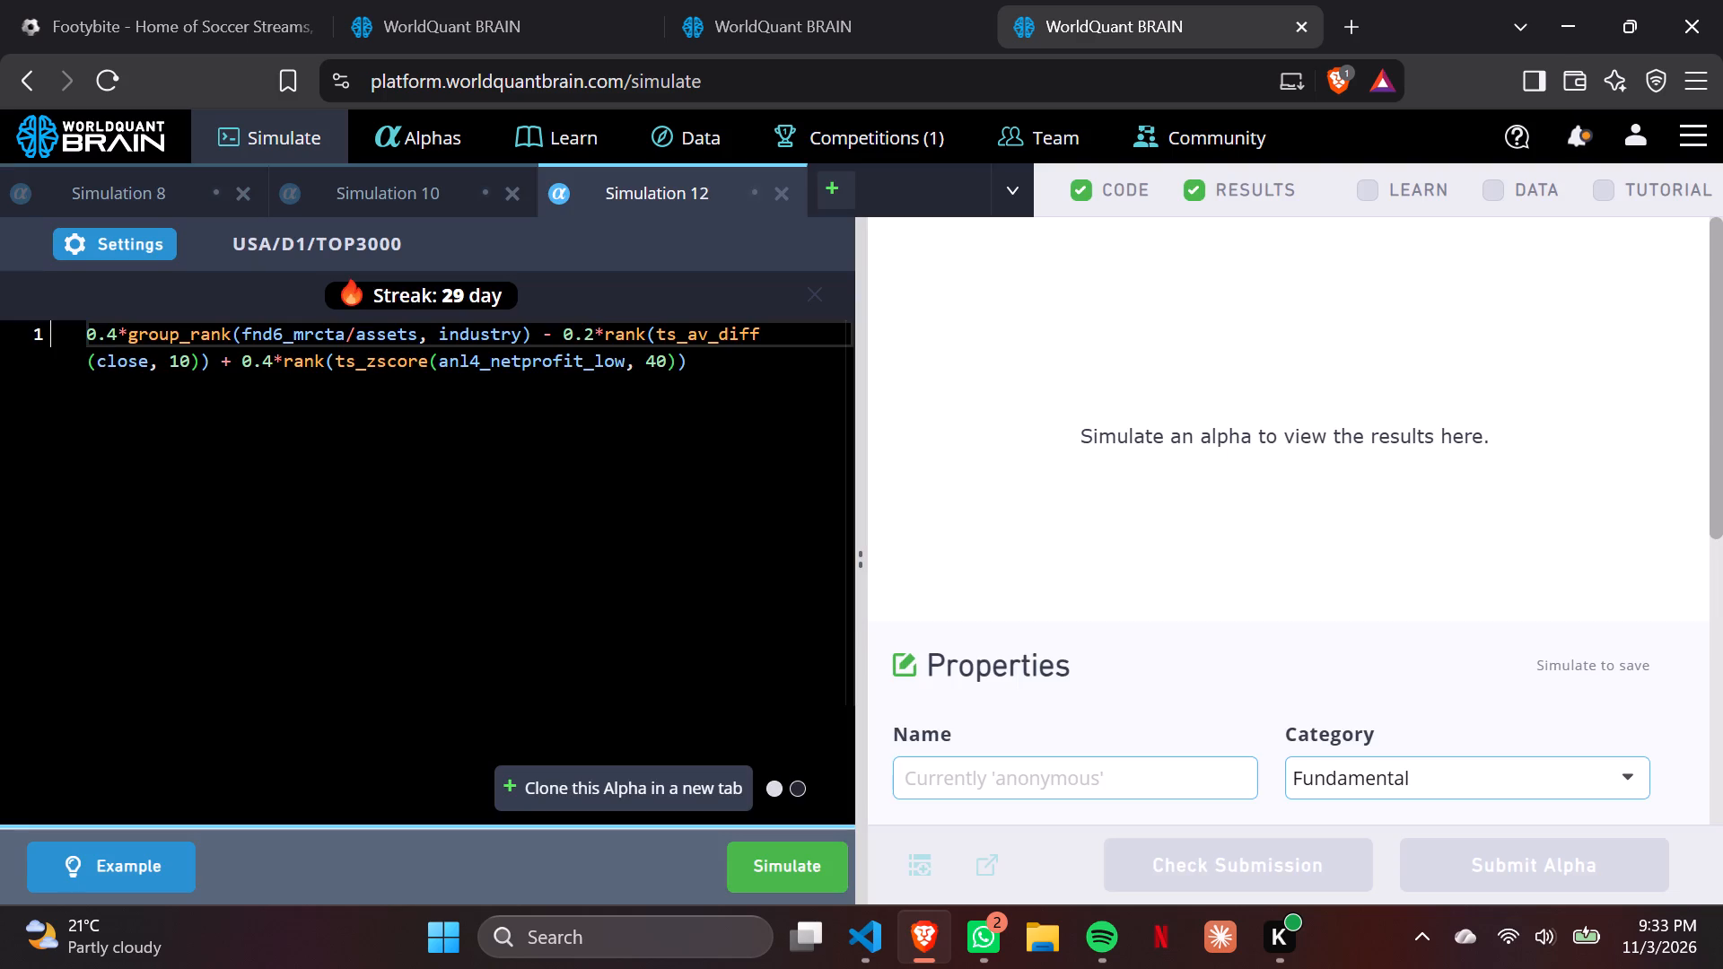
# Switch to Visual Studio Code and enter the terminal command py .\\src\\brain_bot.py --playbook, based on the usage line in brain_bot.py.
pyautogui.click(853, 968)
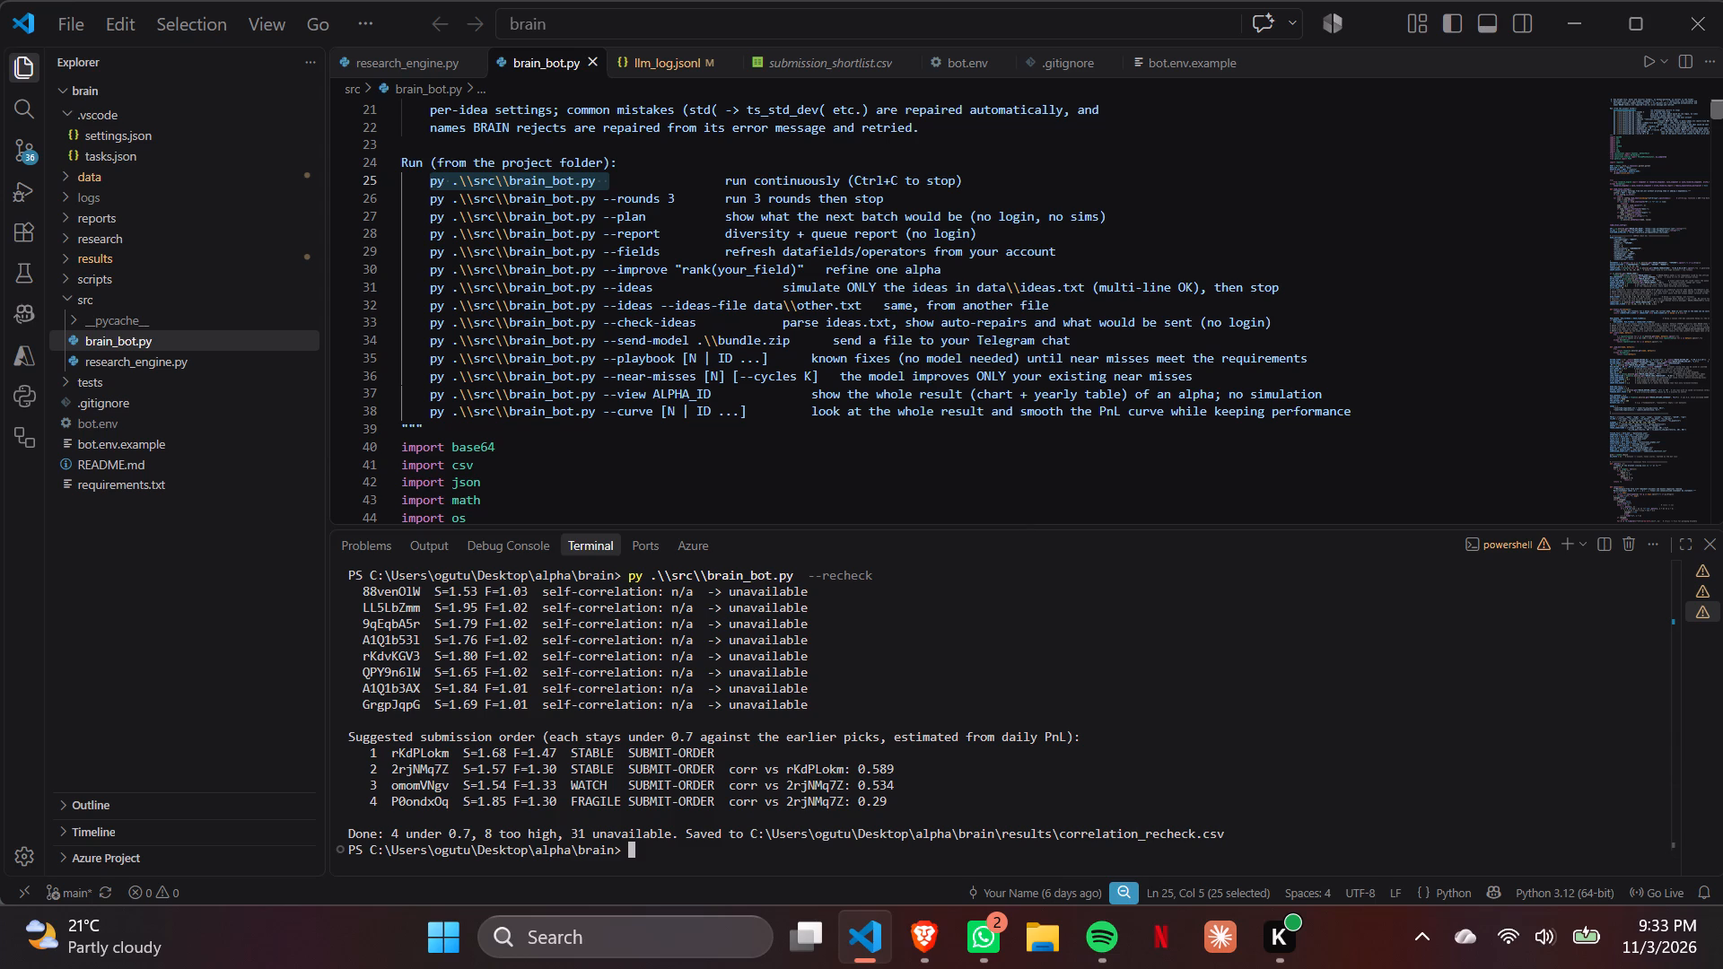
pyautogui.moveTo(428, 354); pyautogui.dragTo(473, 354)
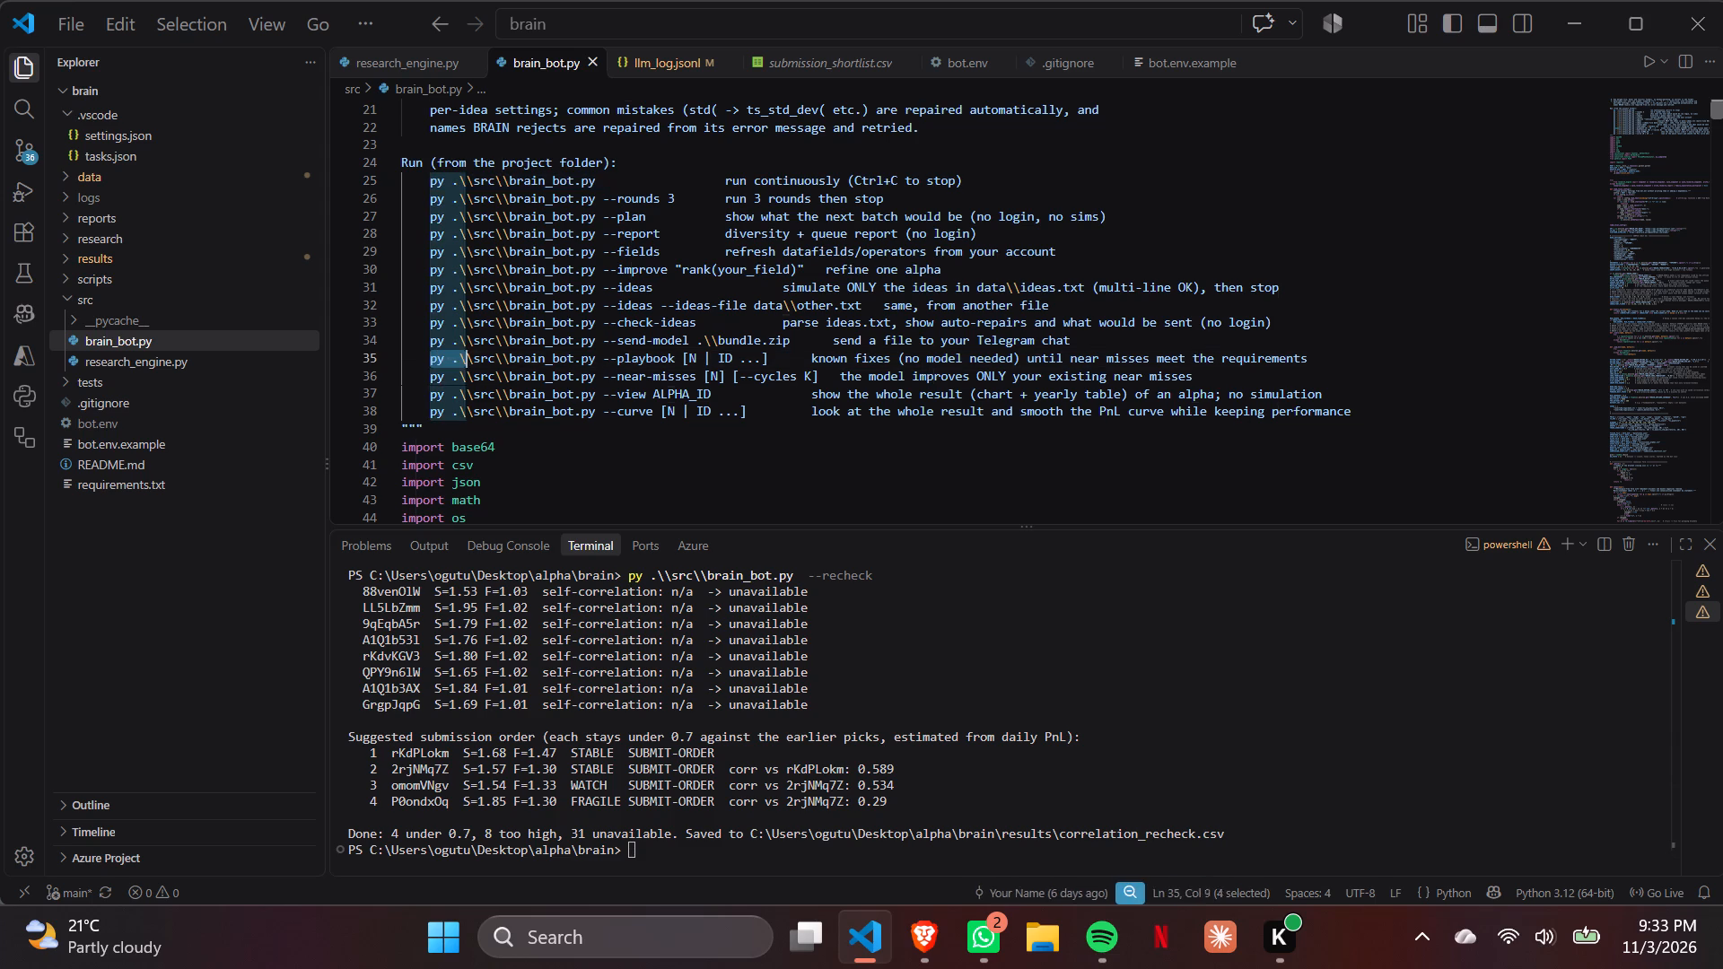
pyautogui.moveTo(473, 354); pyautogui.dragTo(787, 362)
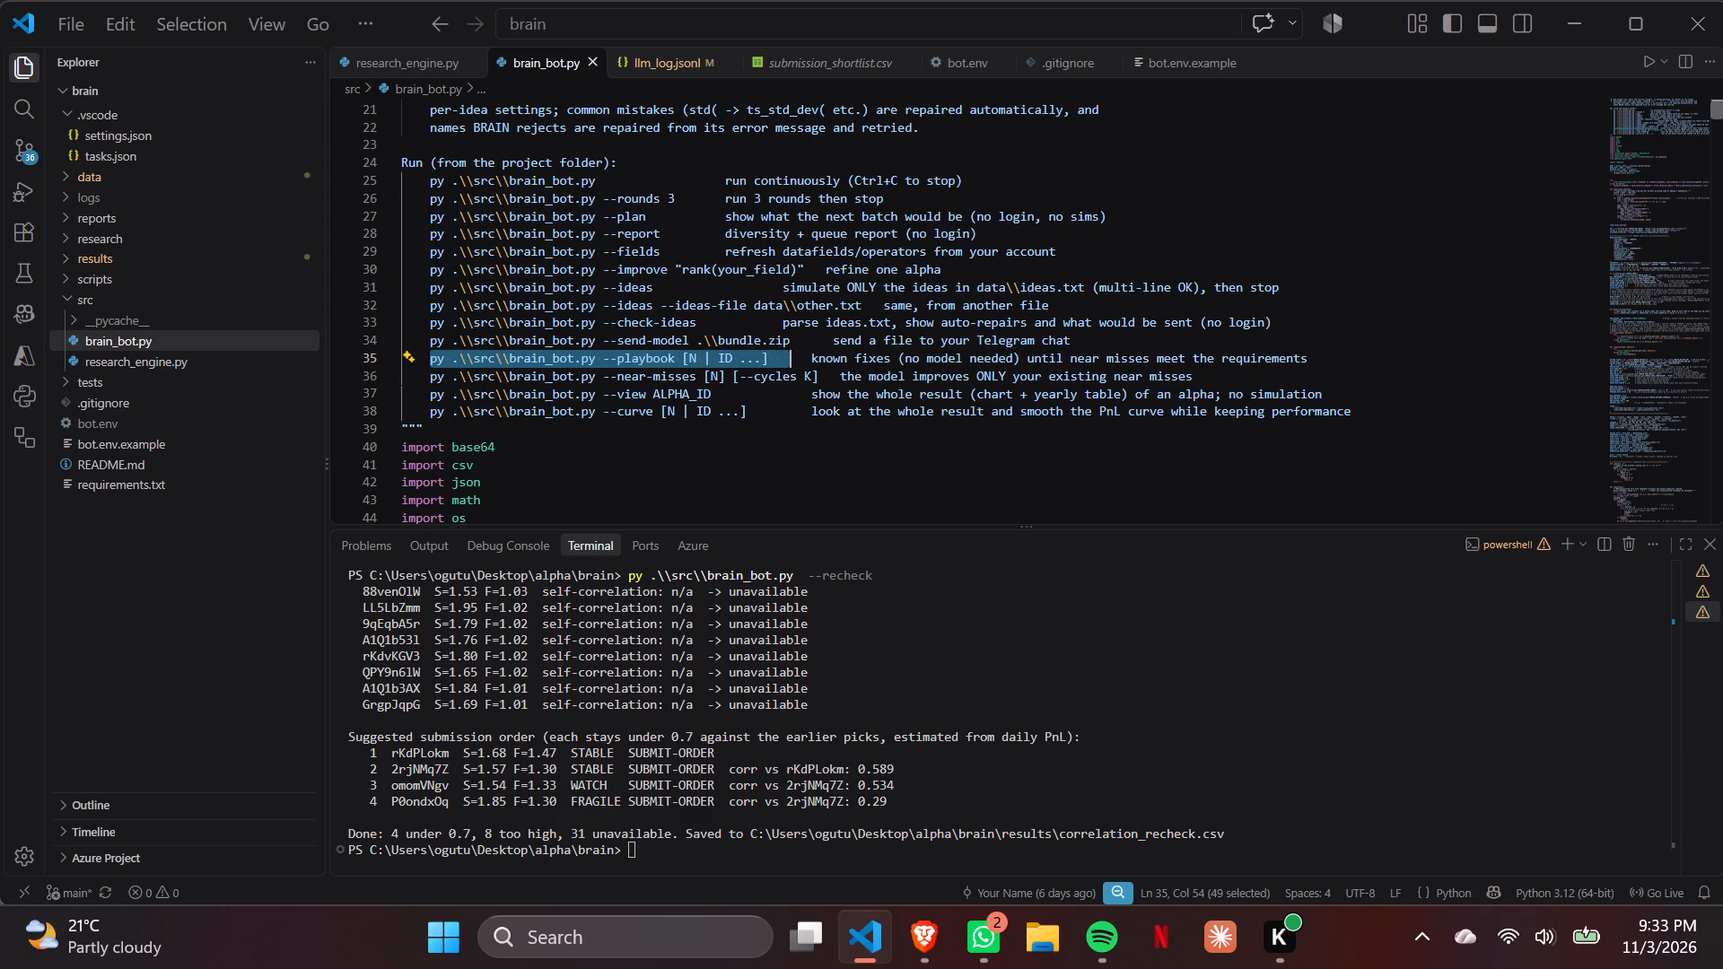
pyautogui.rightClick(774, 360)
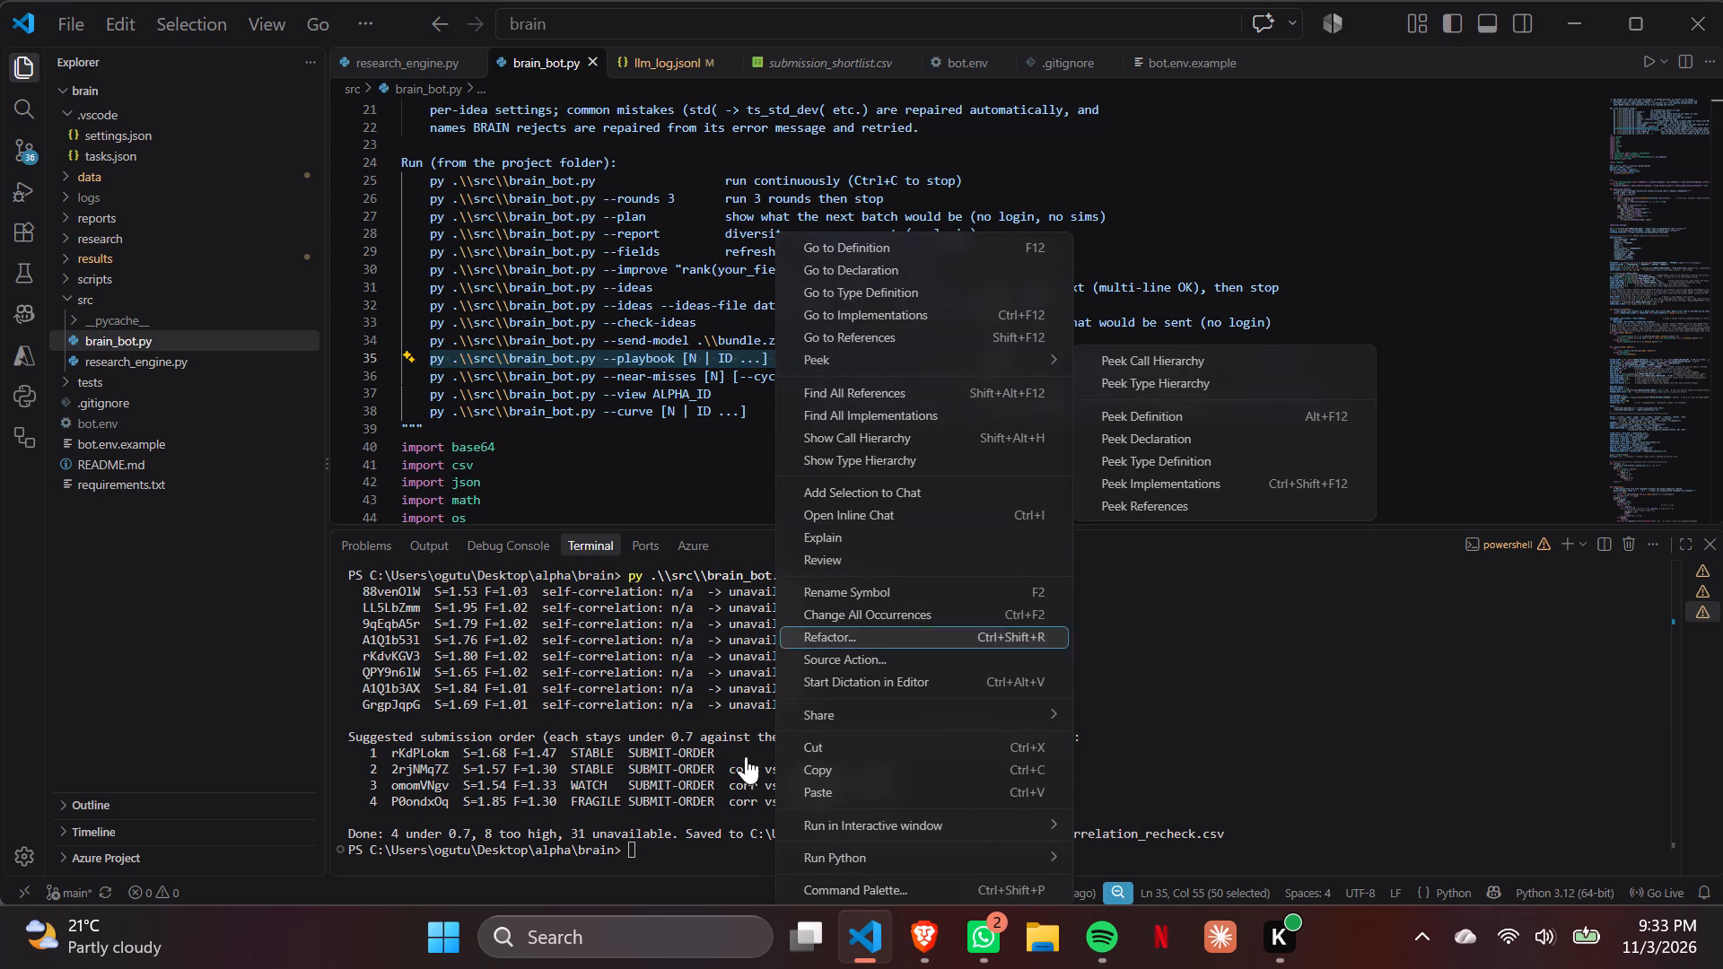
pyautogui.click(650, 846)
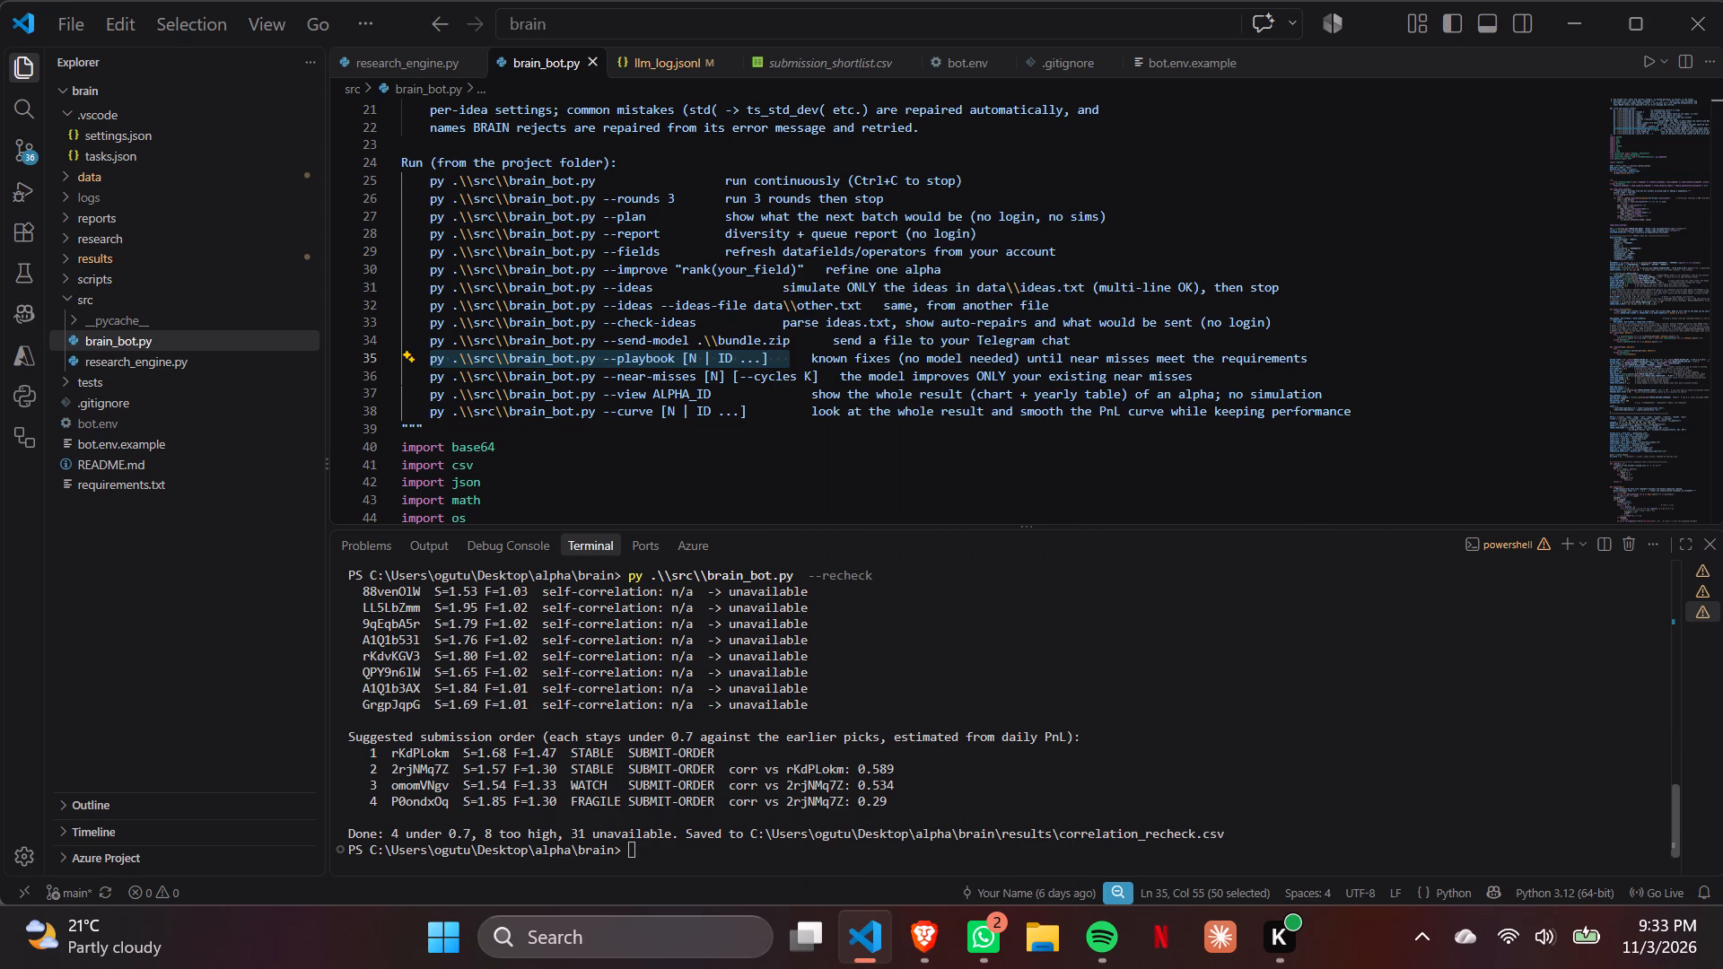
pyautogui.rightClick(650, 846)
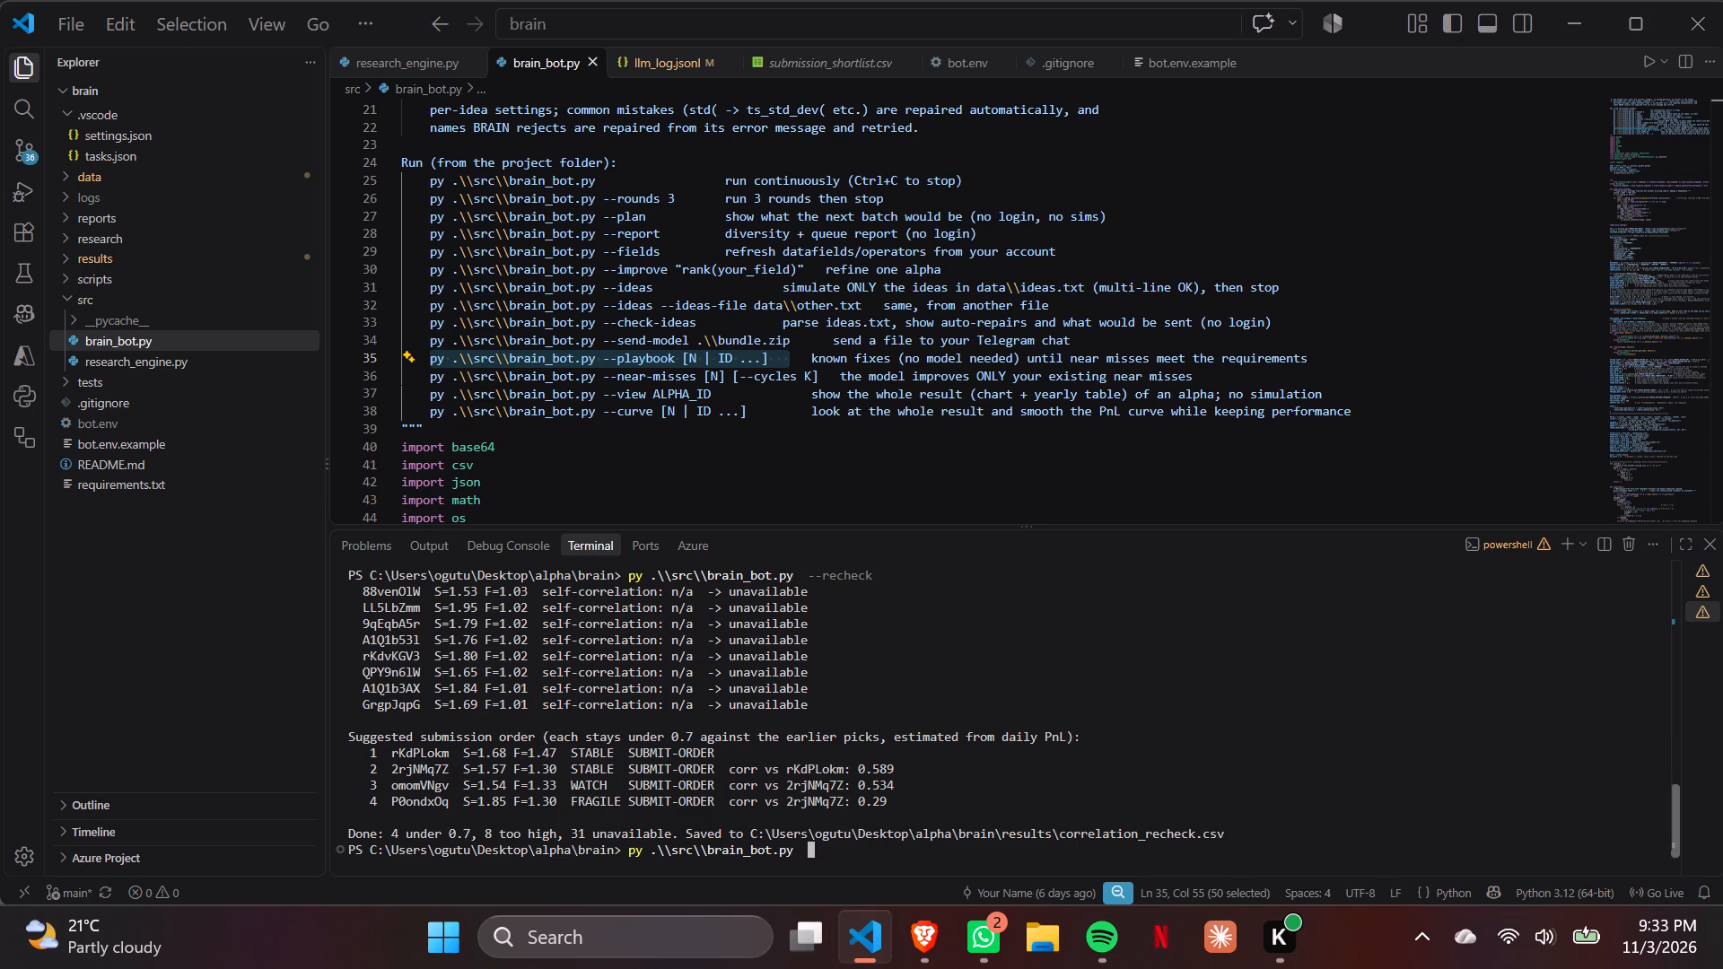
pyautogui.write('--')
pyautogui.write('play')
pyautogui.write('book')
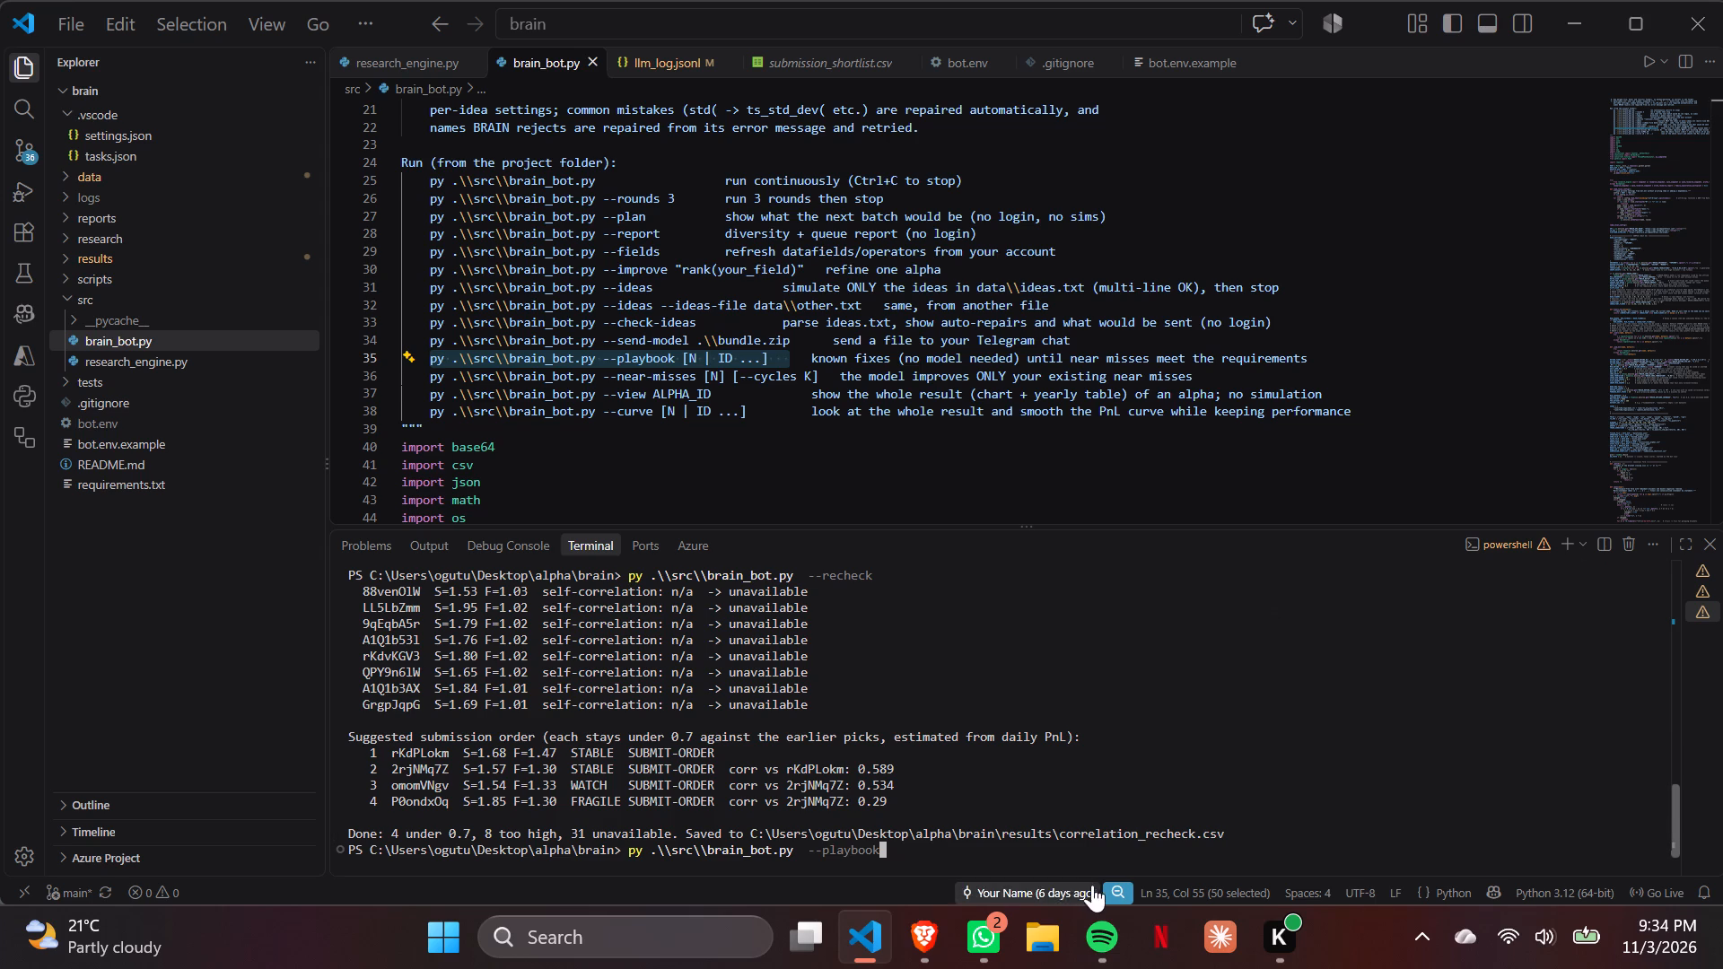
# Return to the Brave browser and close the duplicate WorldQuant BRAIN tab holding the unsimulated copy of Simulation 10, discarding its changes.
pyautogui.click(879, 937)
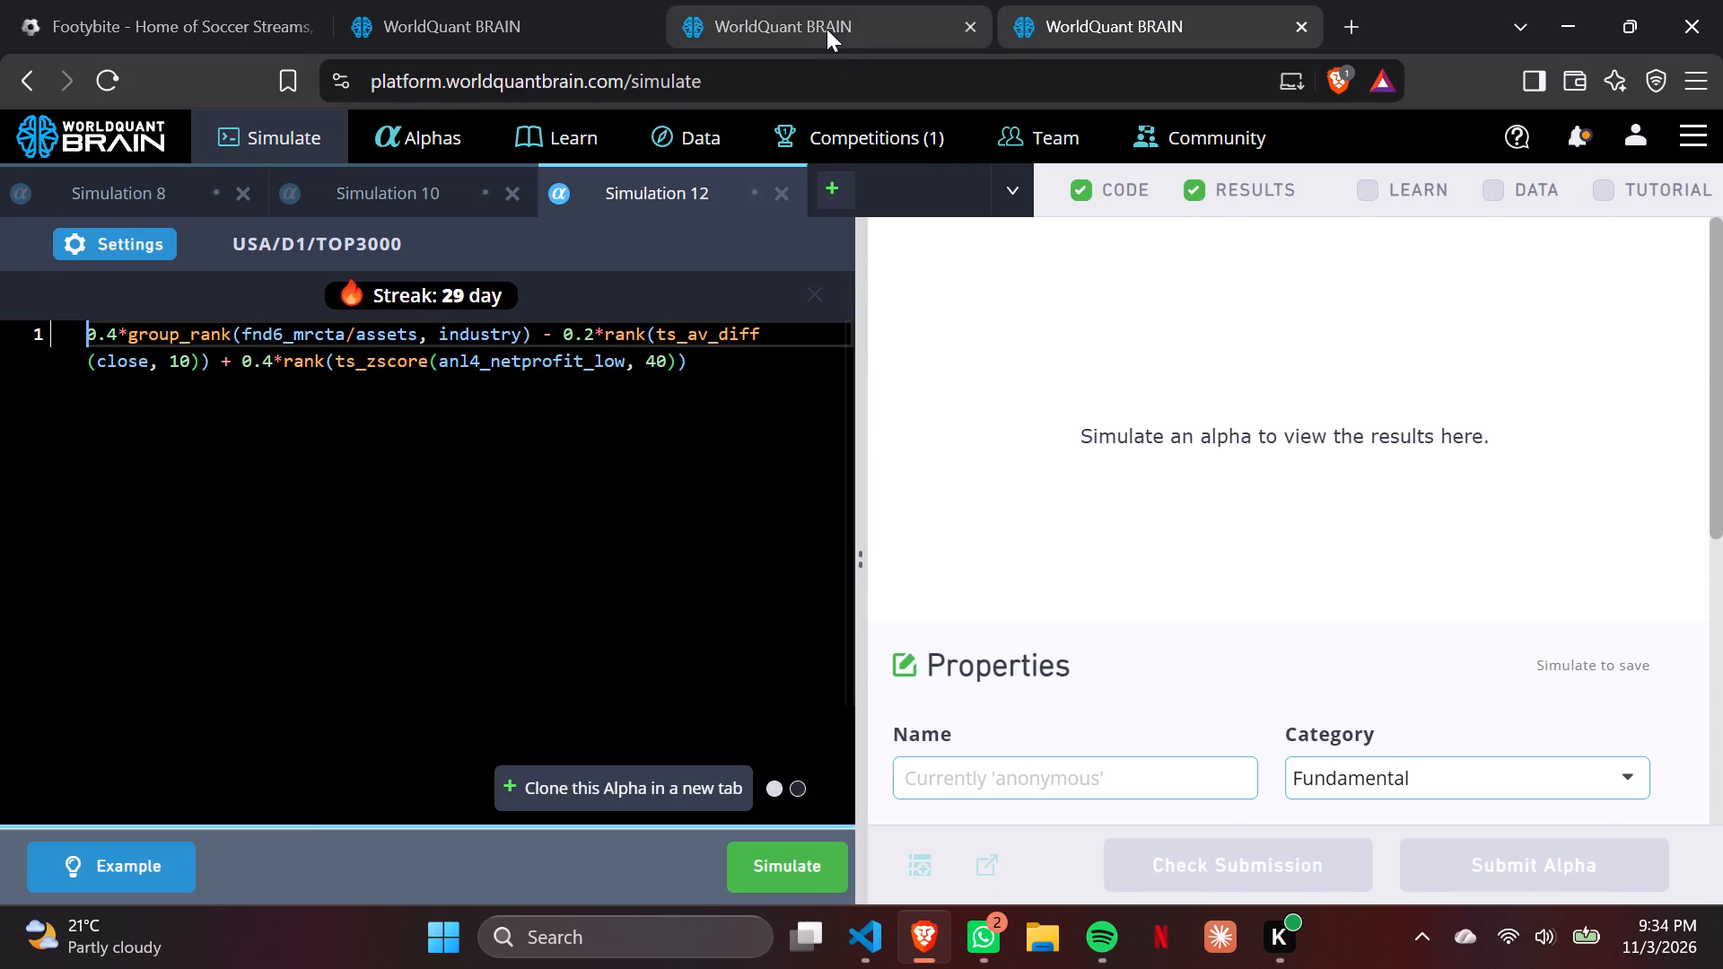
pyautogui.click(1080, 22)
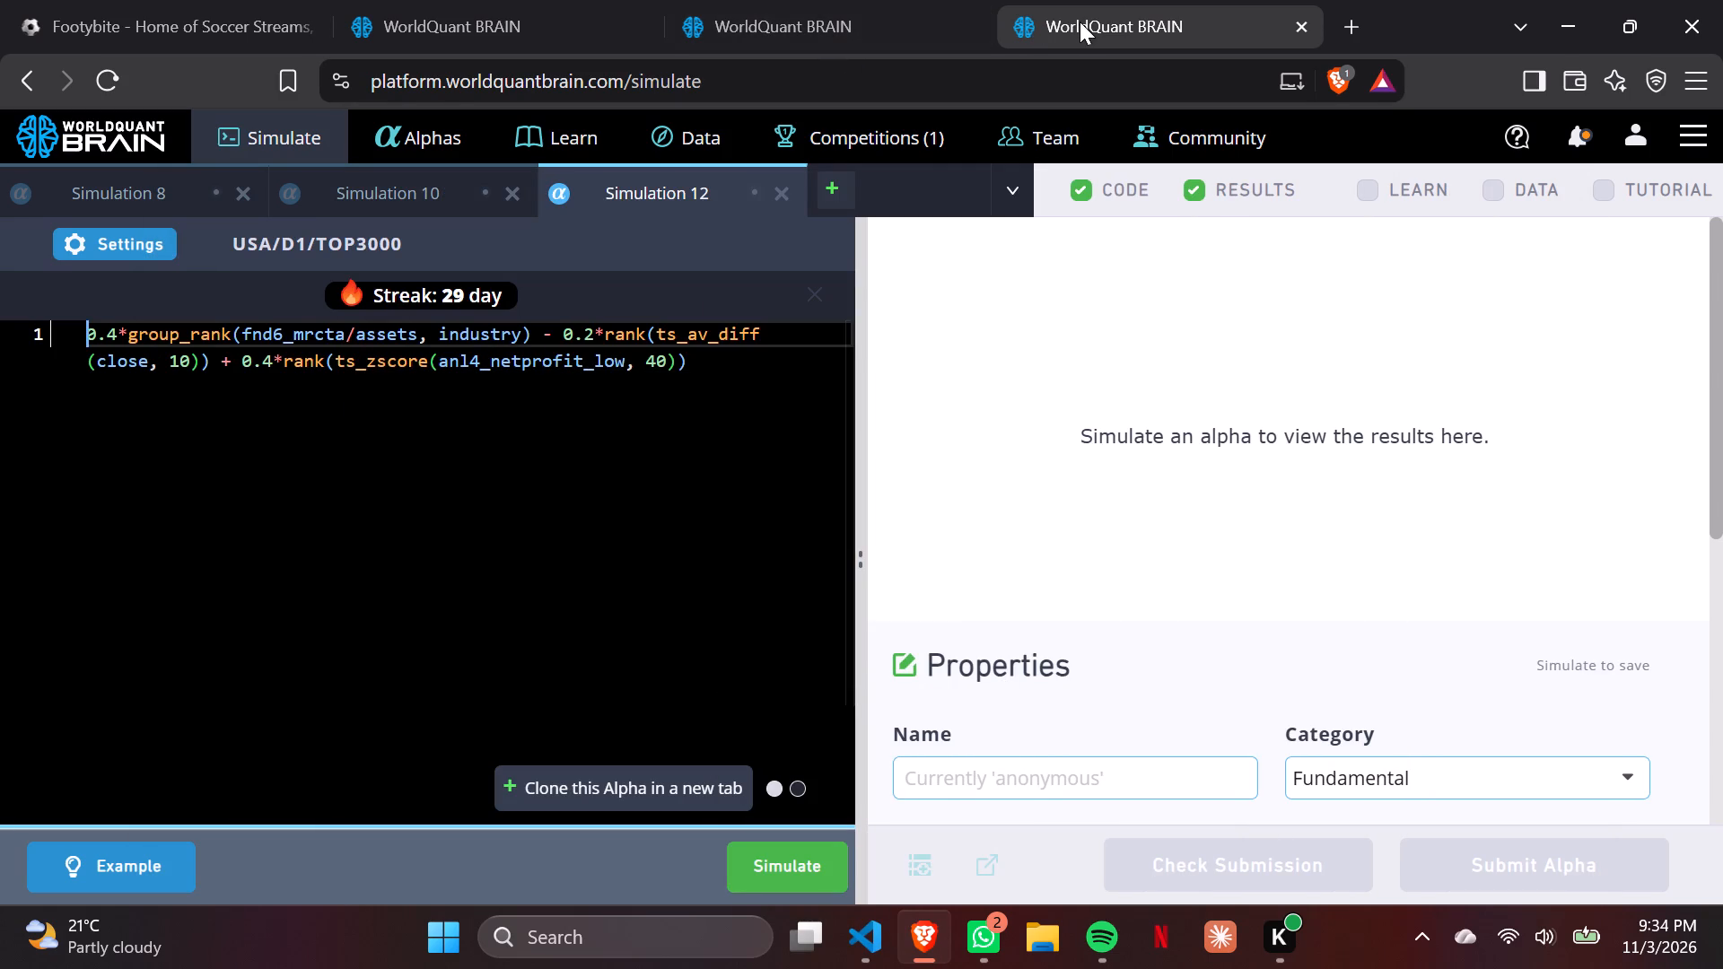
pyautogui.click(842, 5)
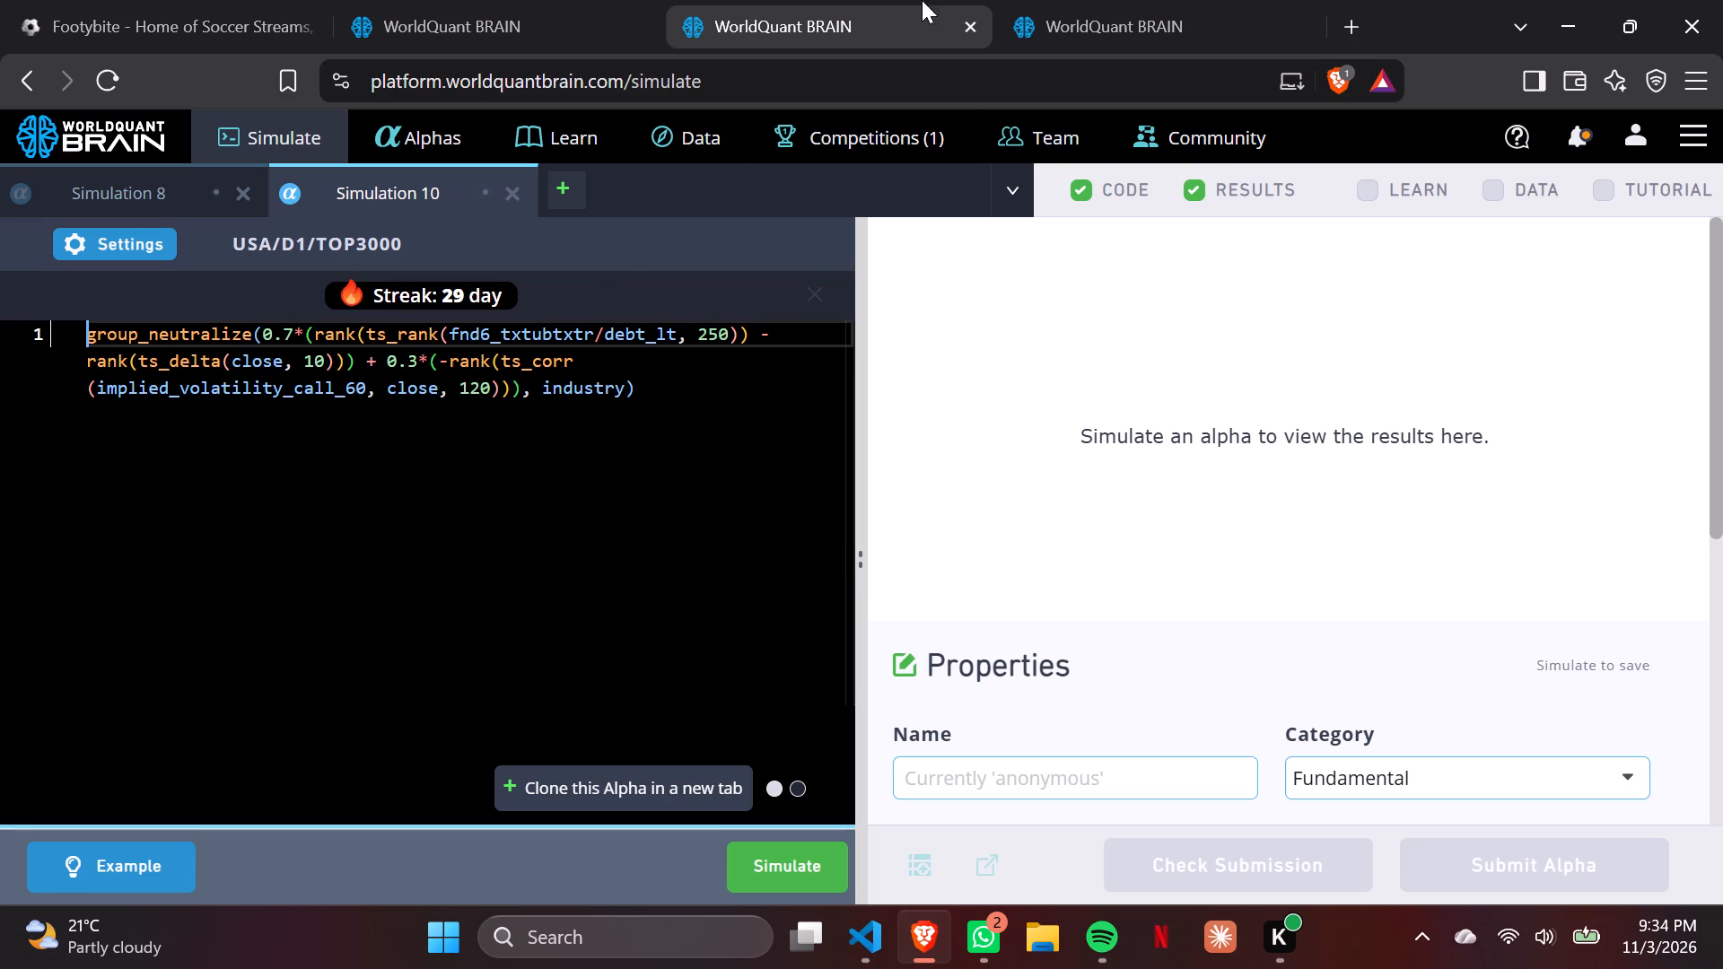
pyautogui.click(965, 22)
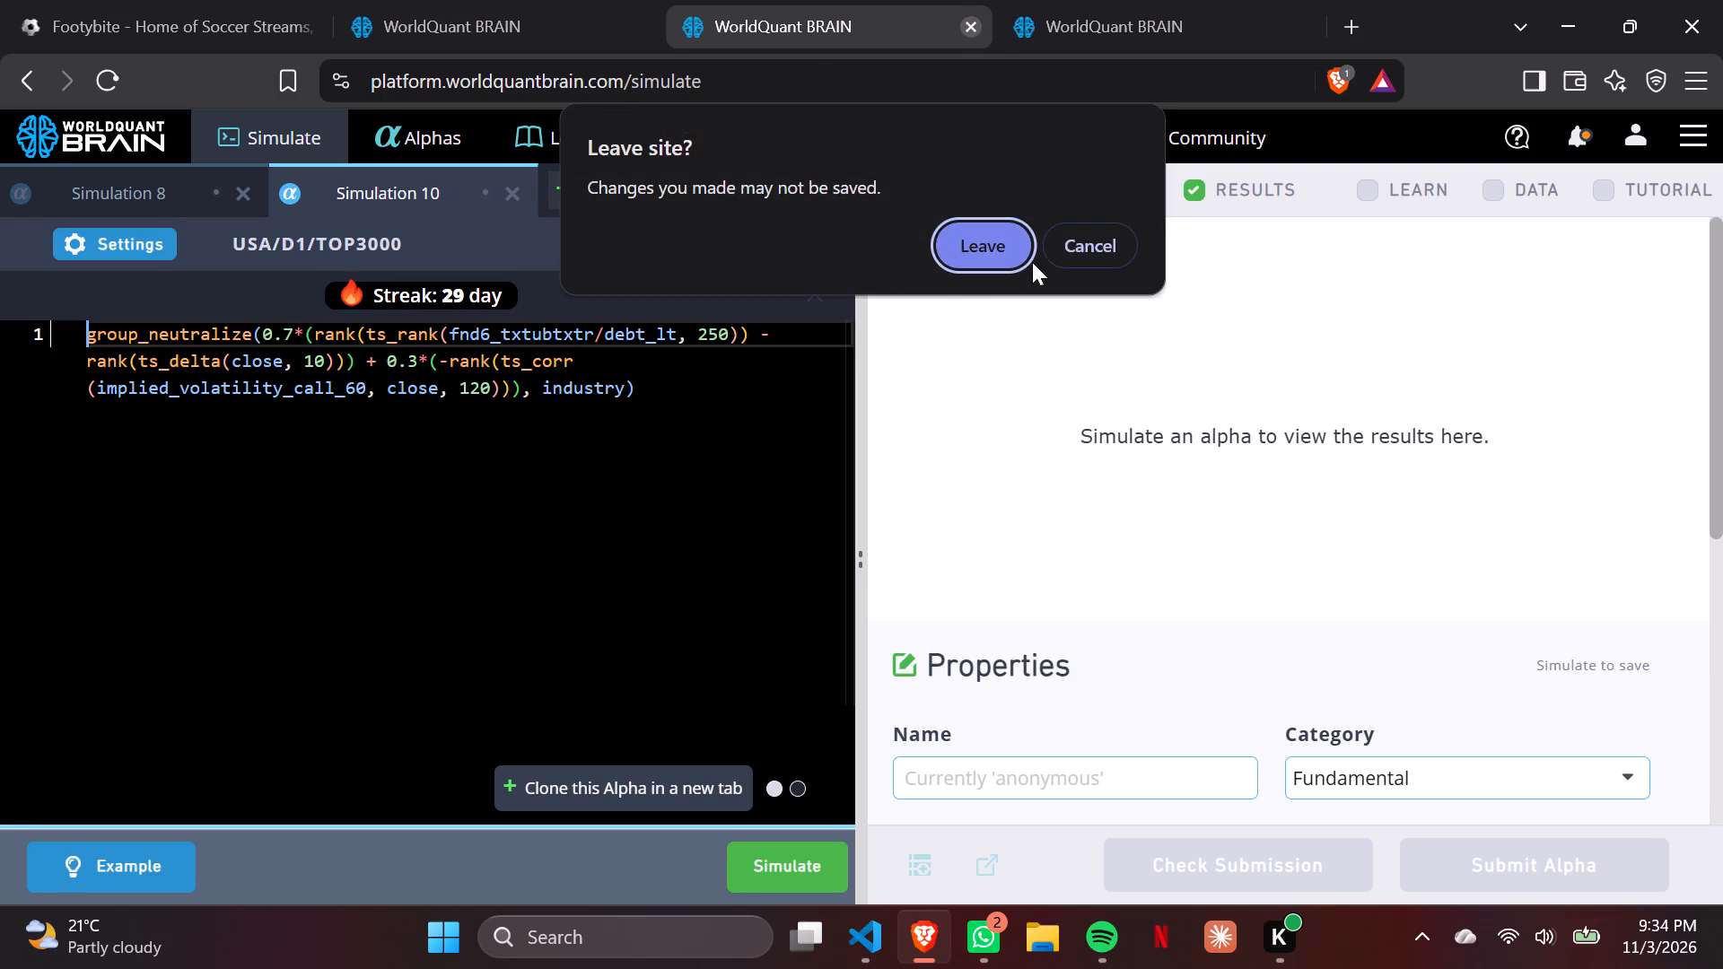
pyautogui.click(963, 260)
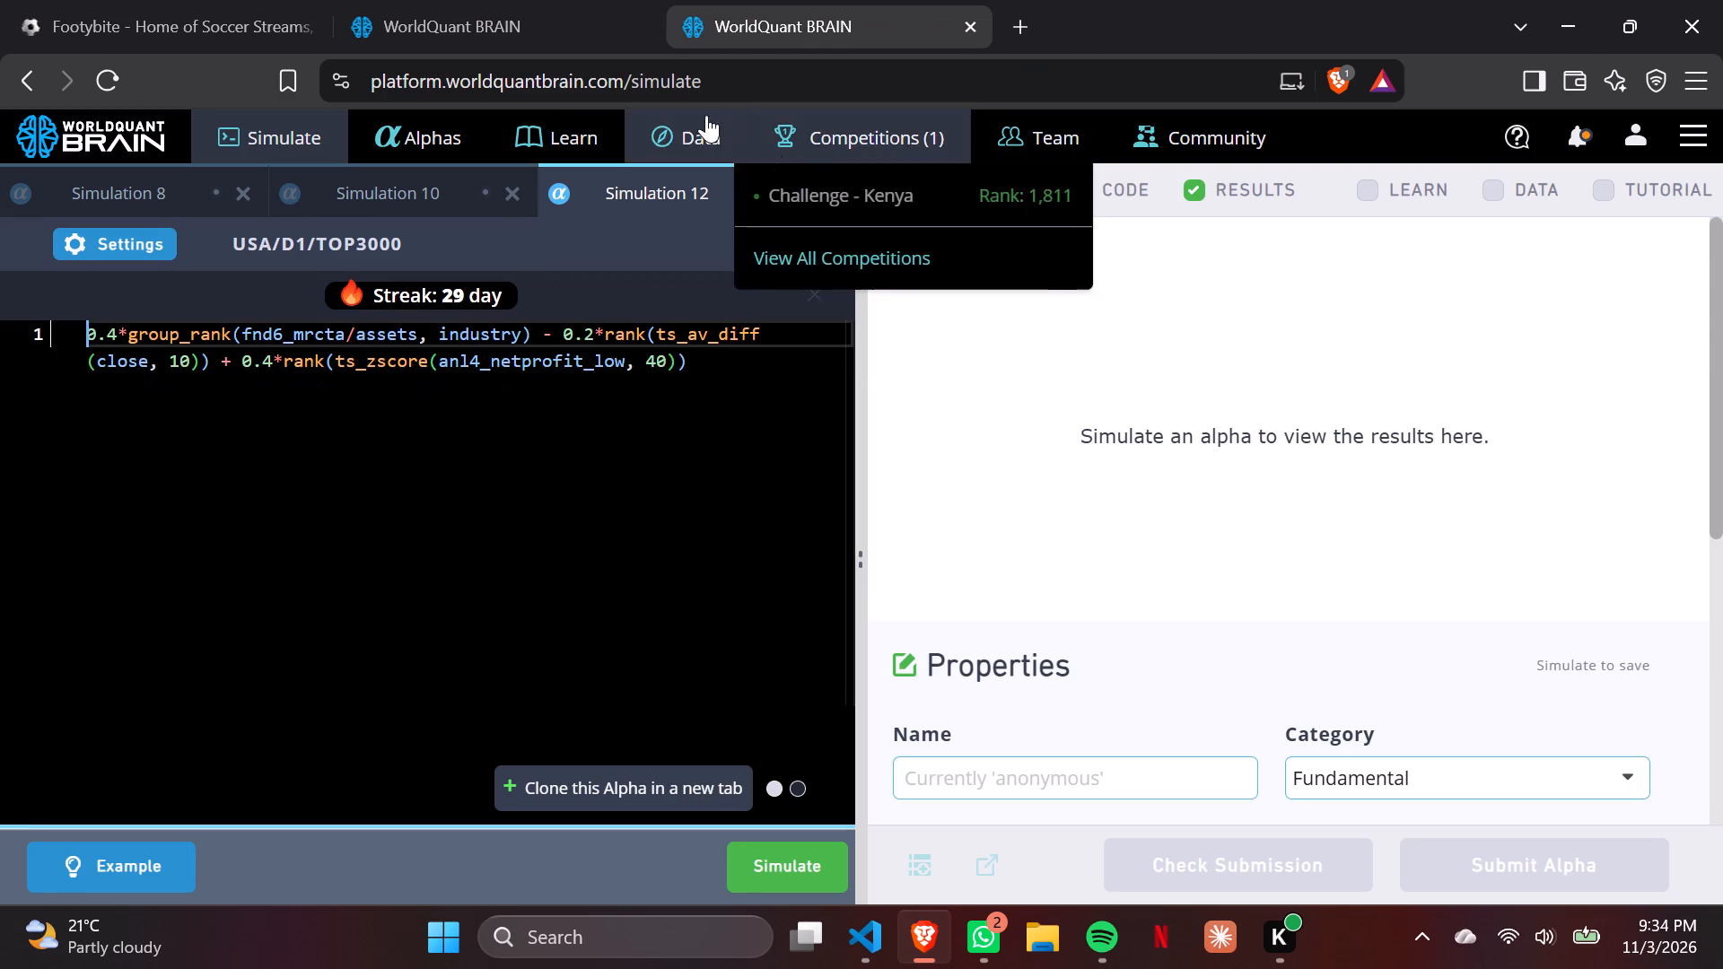
# Review the PnL chart, yearly IS summary, correlation and testing status of the rerun Simulation 10.
pyautogui.click(559, 50)
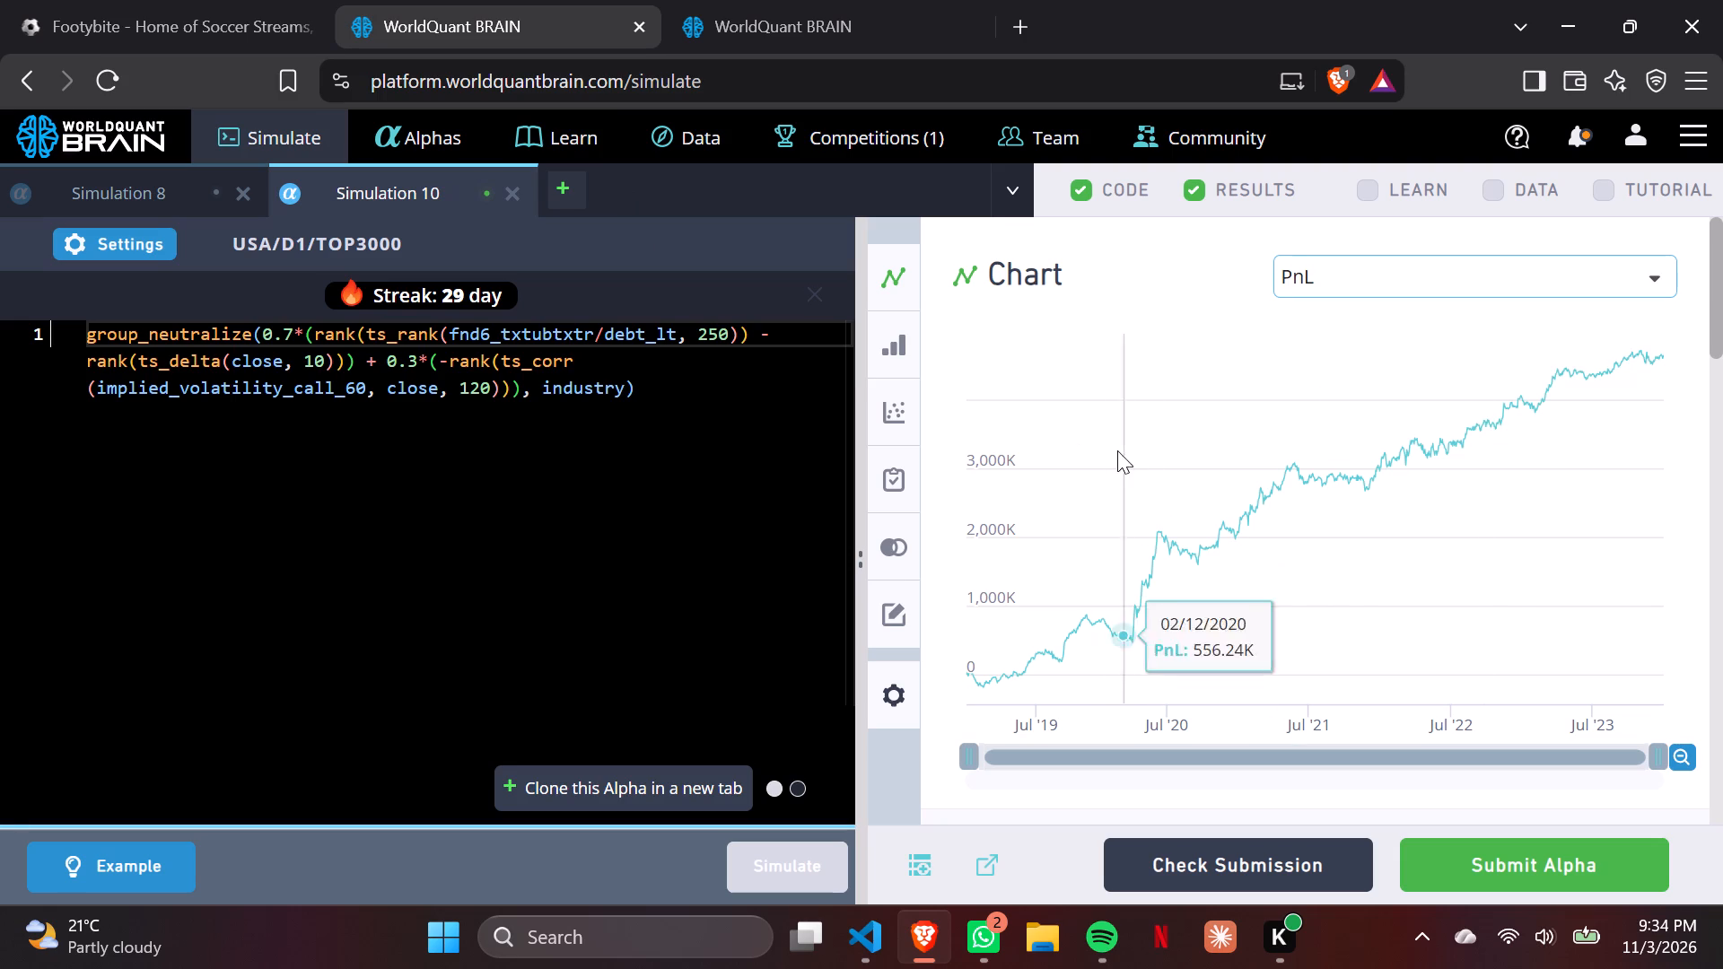
pyautogui.moveTo(1722, 307); pyautogui.dragTo(1689, 517)
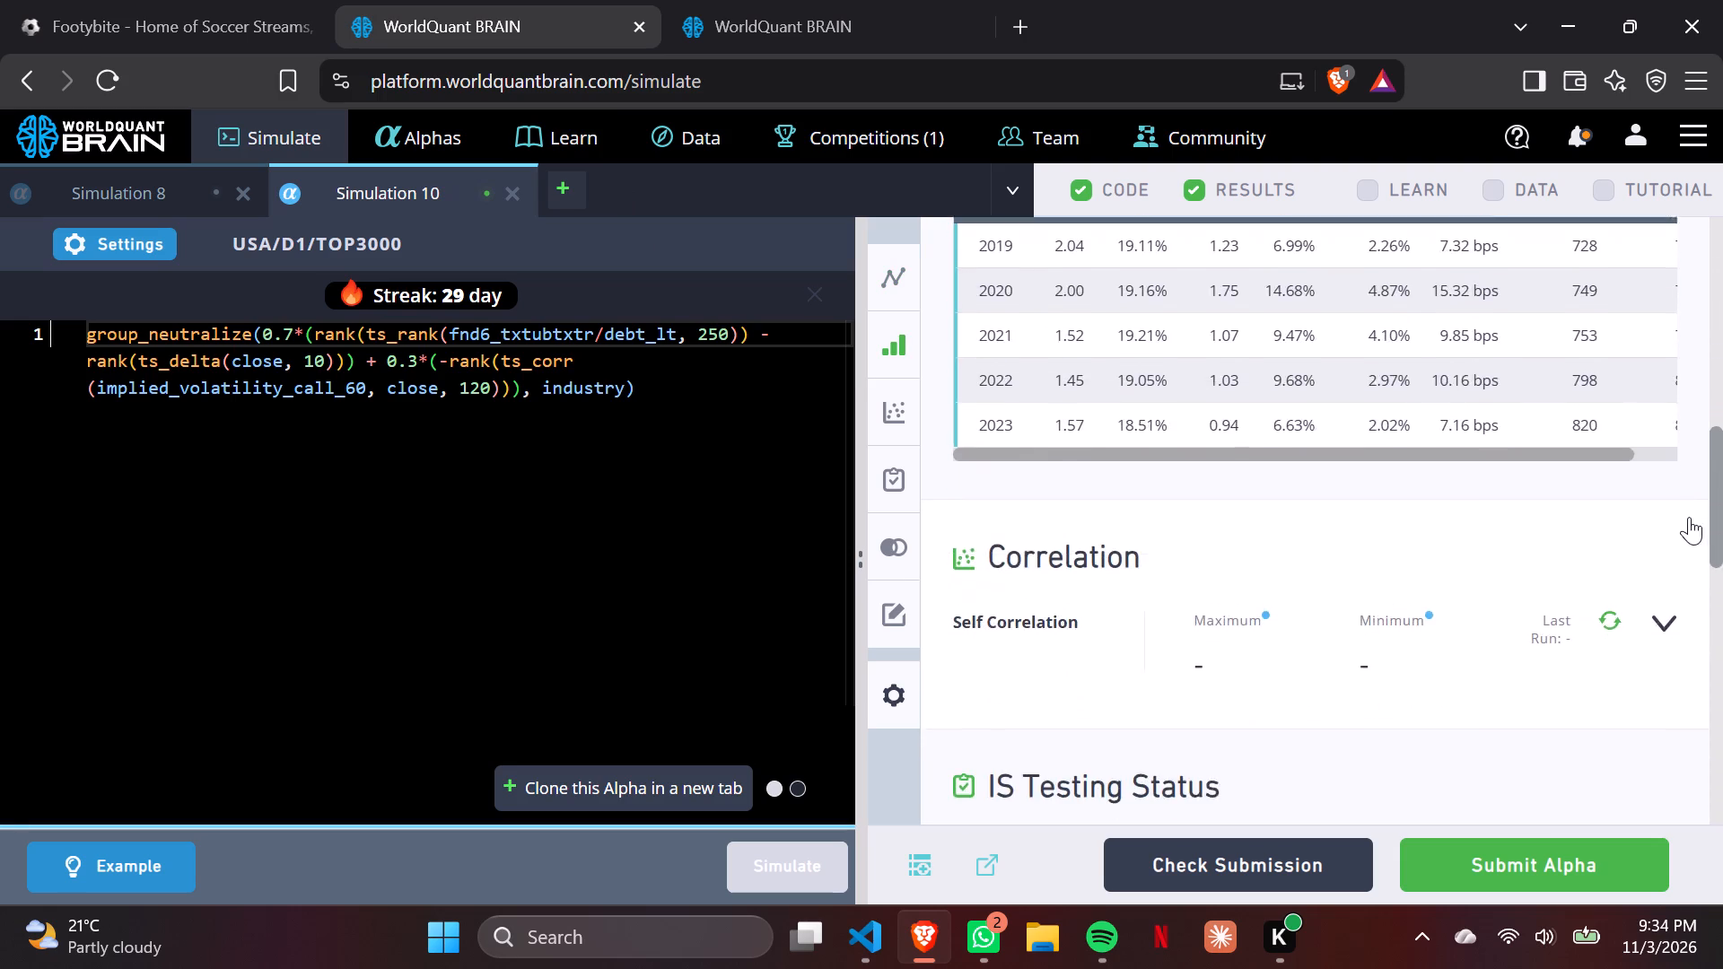
pyautogui.moveTo(1689, 517); pyautogui.dragTo(1715, 439)
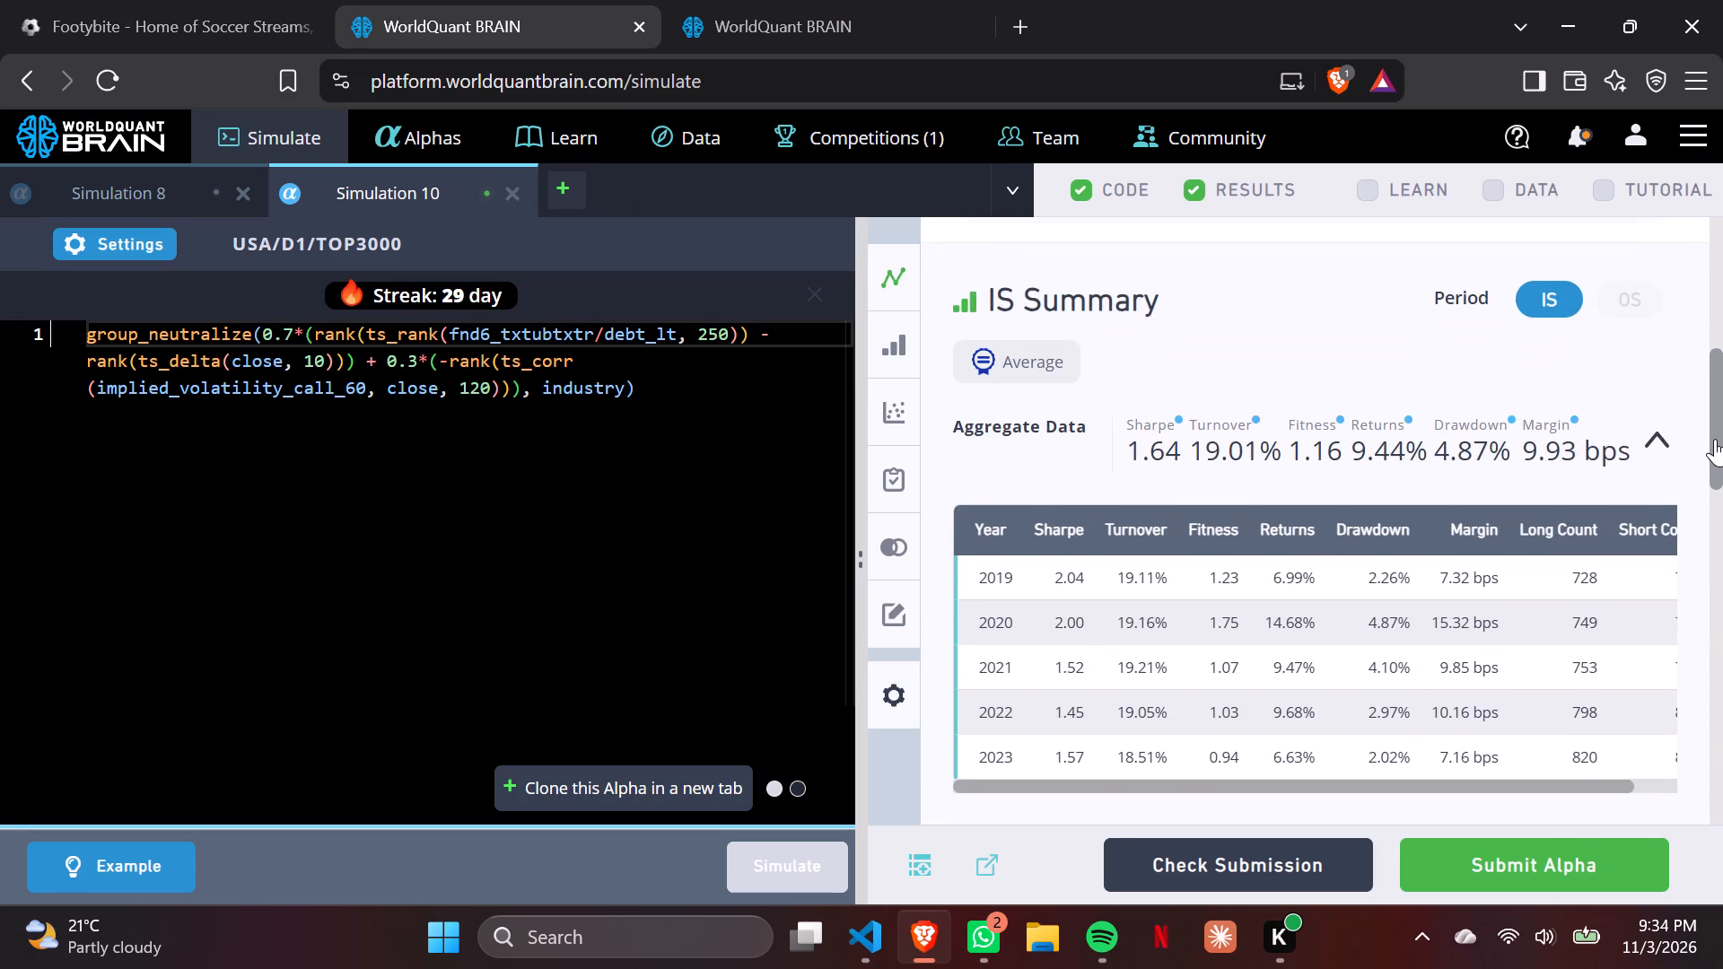
pyautogui.moveTo(1715, 439); pyautogui.dragTo(1692, 554)
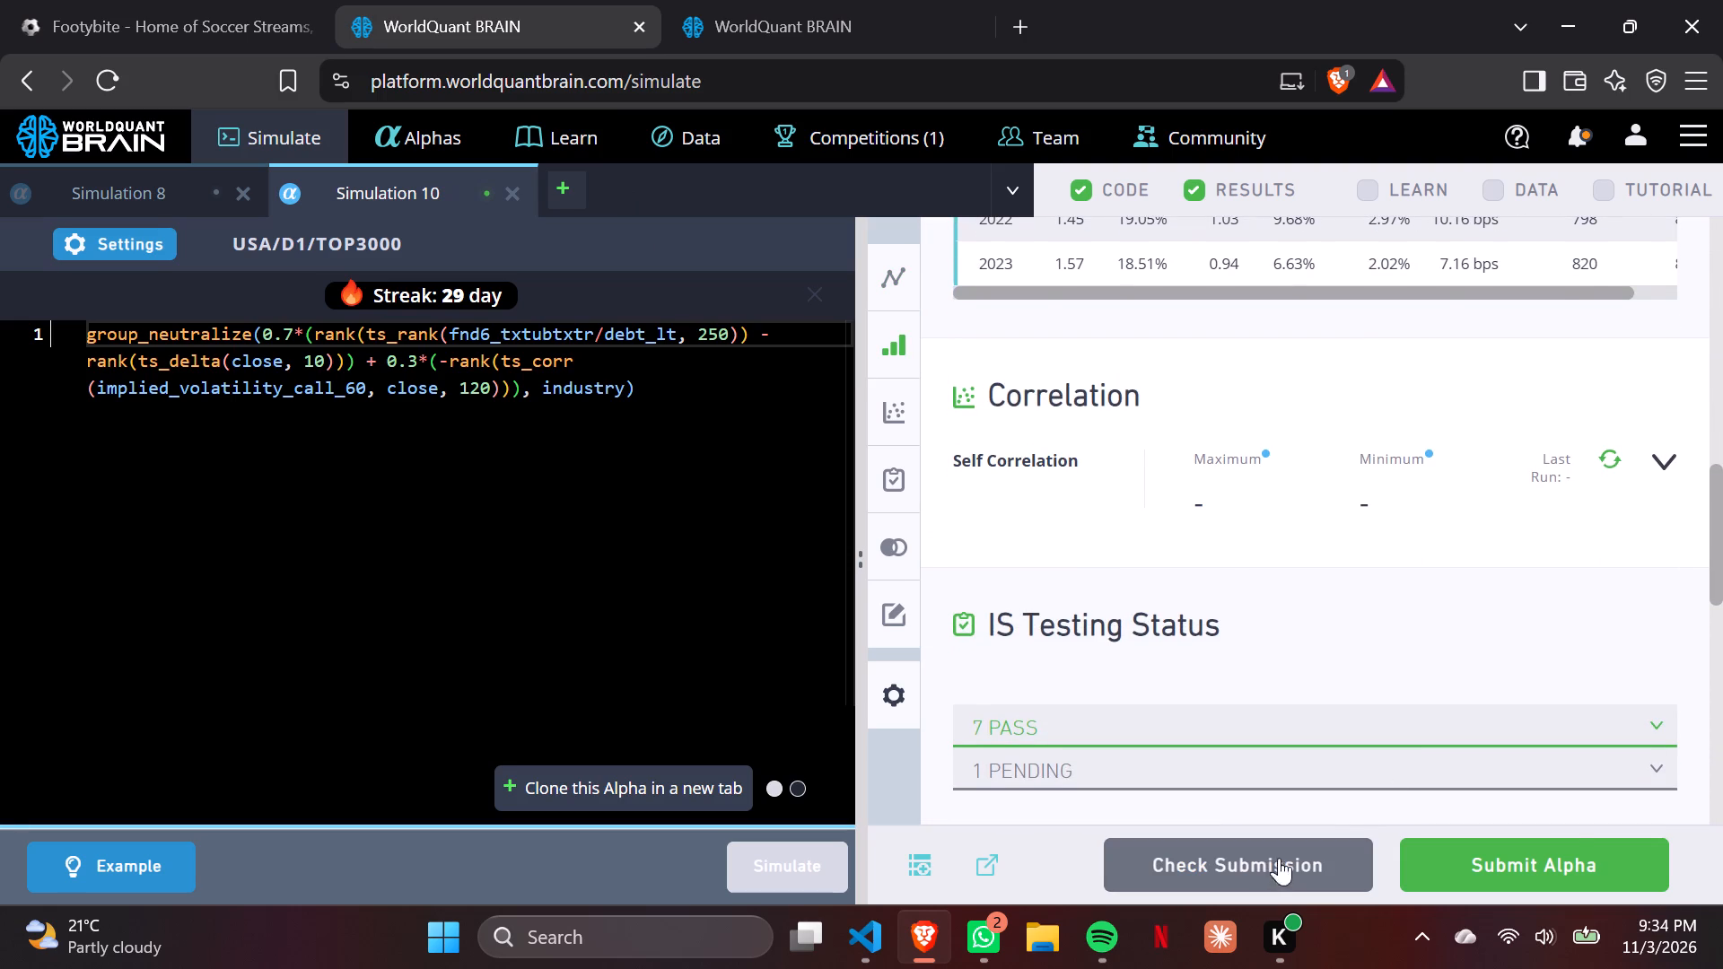
# Run the submission check on Simulation 10 and expand its passed and failed IS tests.
pyautogui.click(1273, 873)
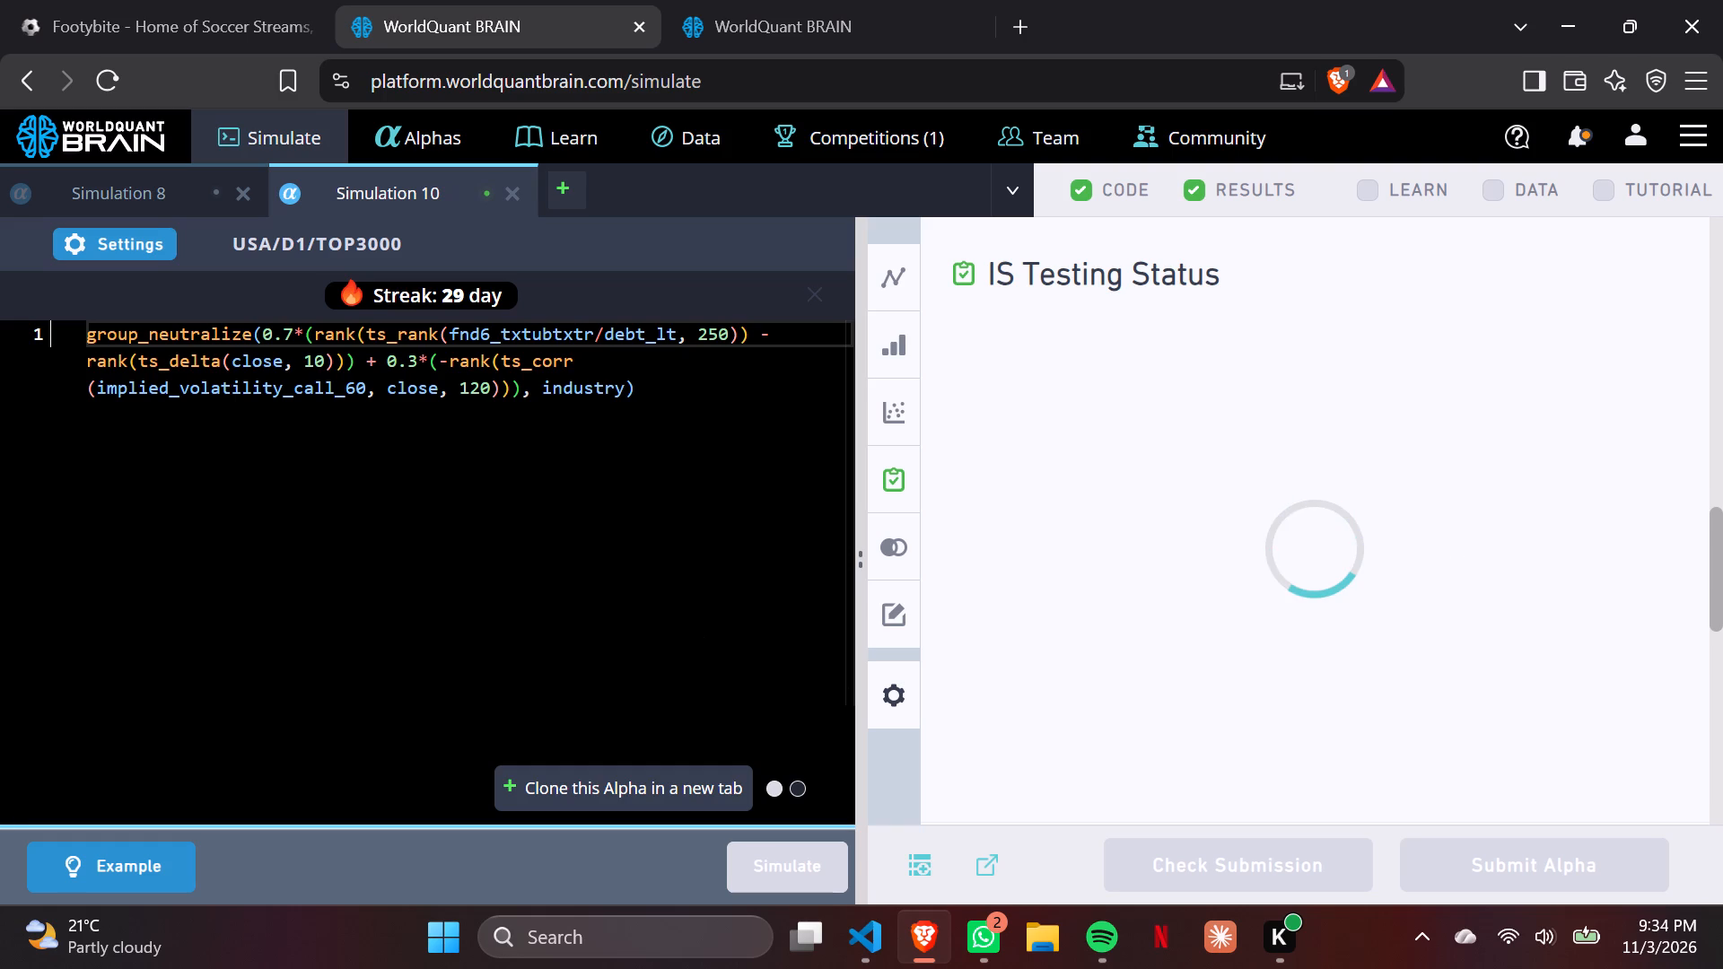
pyautogui.click(1129, 415)
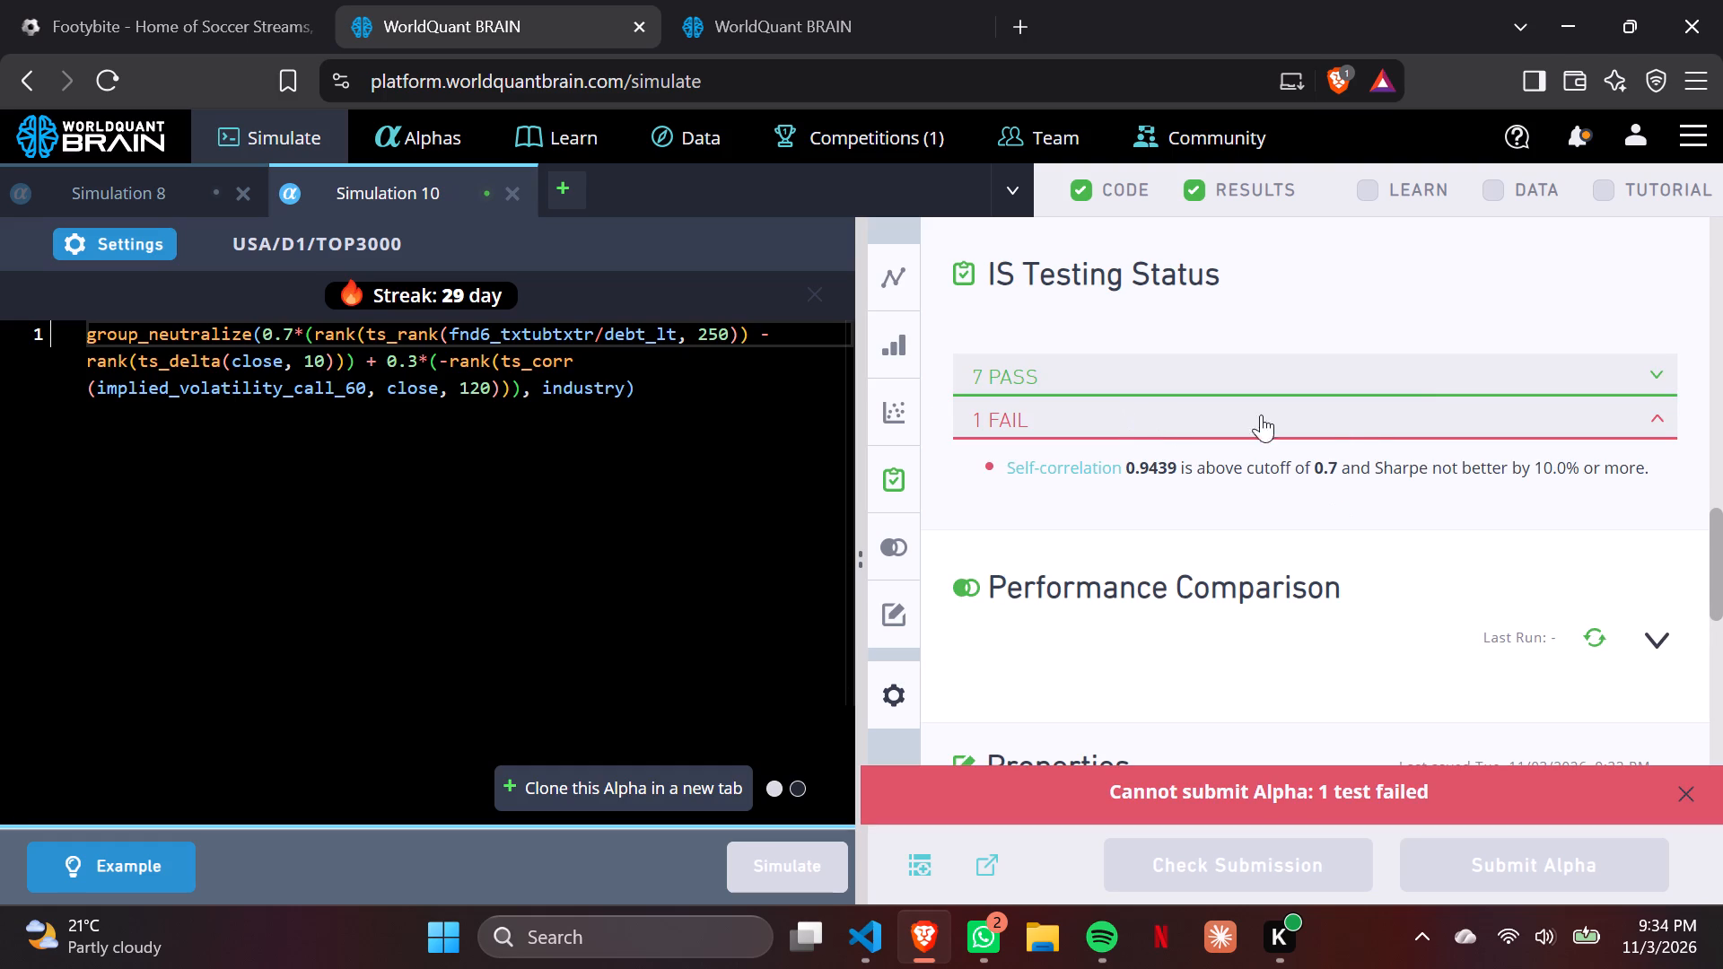
pyautogui.click(1476, 359)
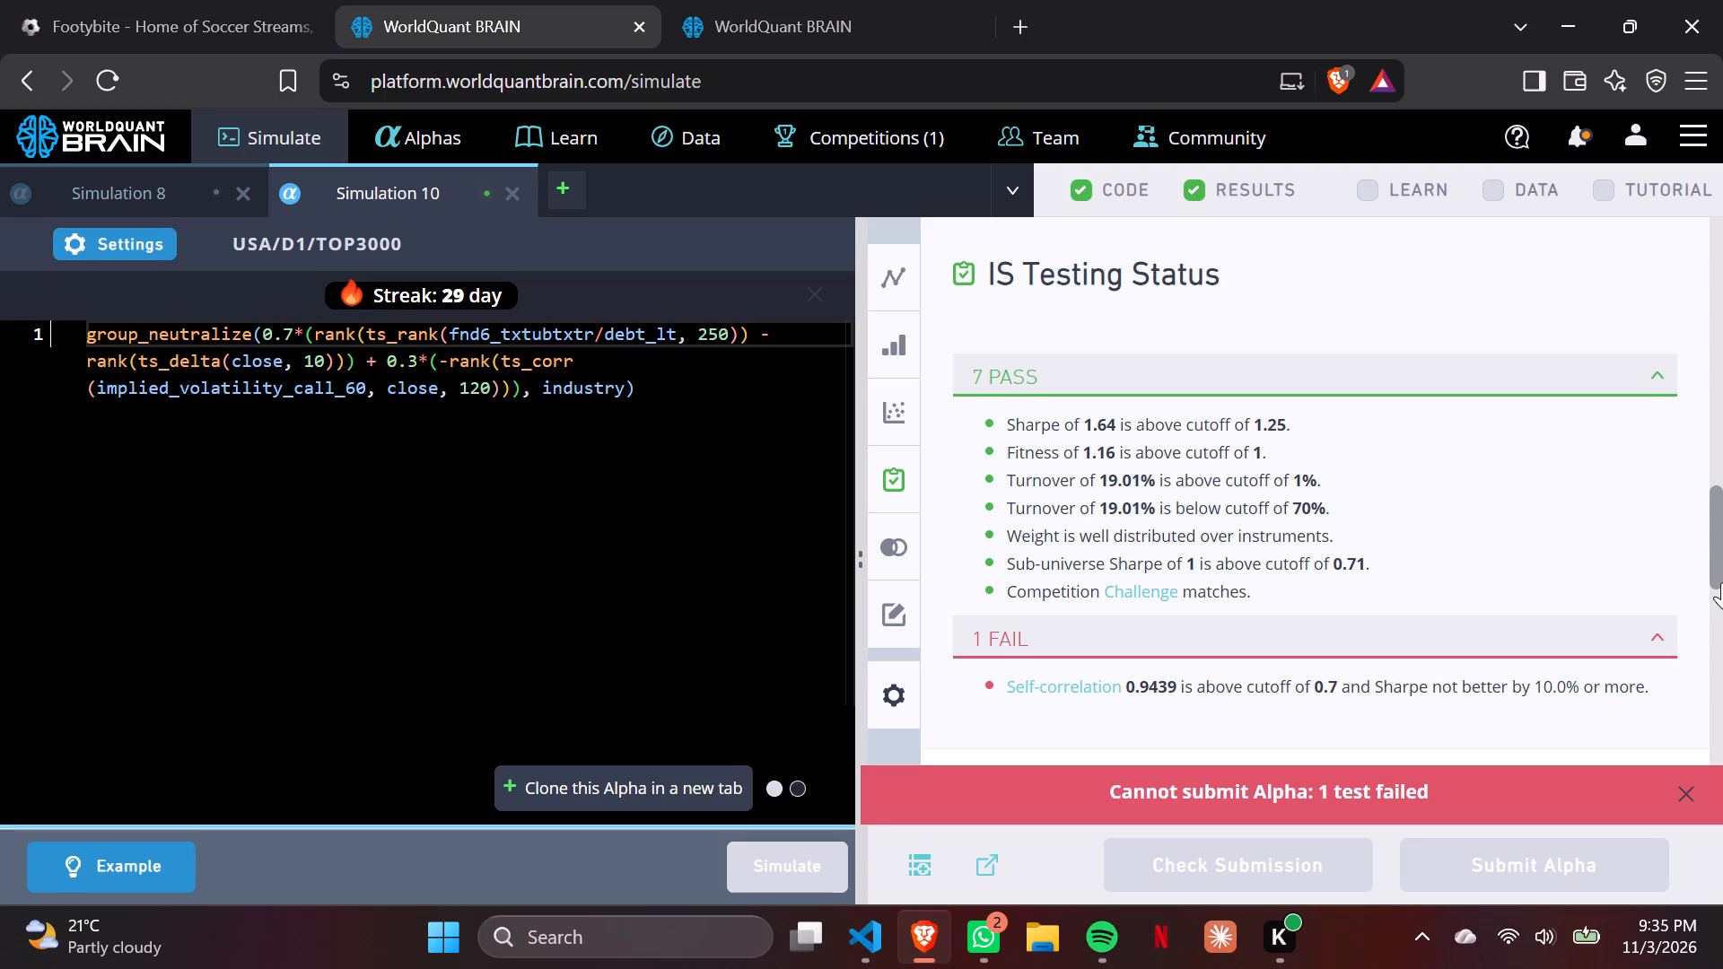
# Run Simulation 10's performance comparison and examine the yearly after-submission table and the before-and-after PnL chart.
pyautogui.moveTo(1722, 582); pyautogui.dragTo(1722, 590)
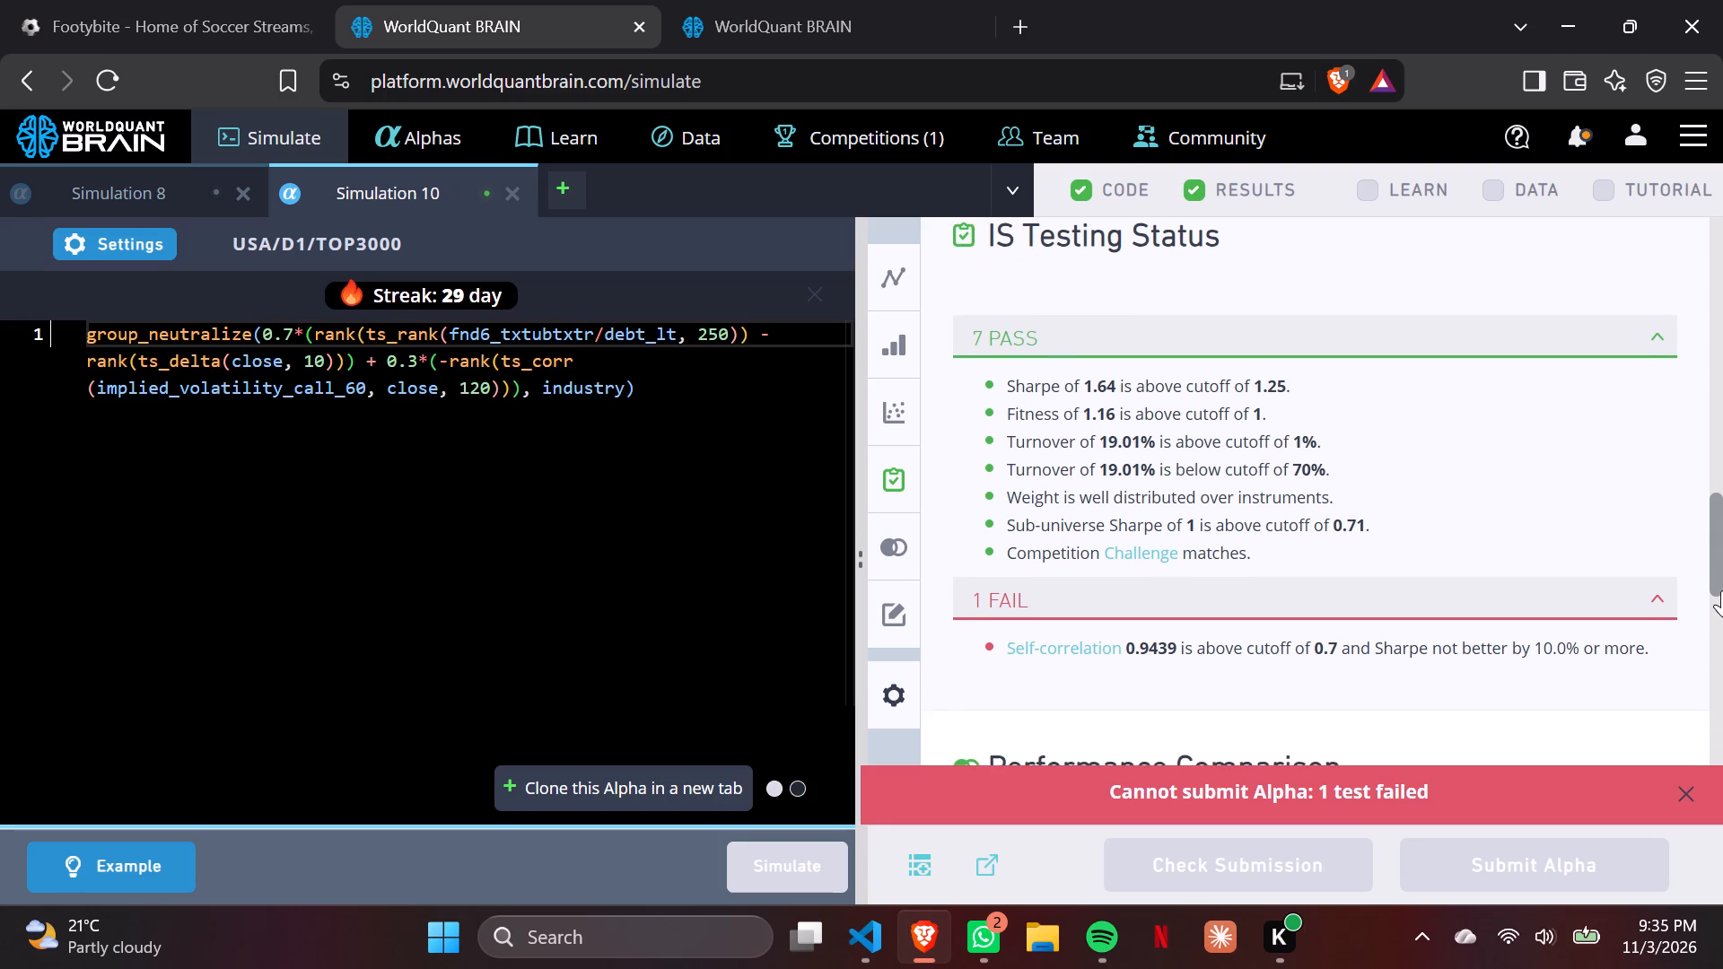
pyautogui.moveTo(1722, 590); pyautogui.dragTo(1719, 614)
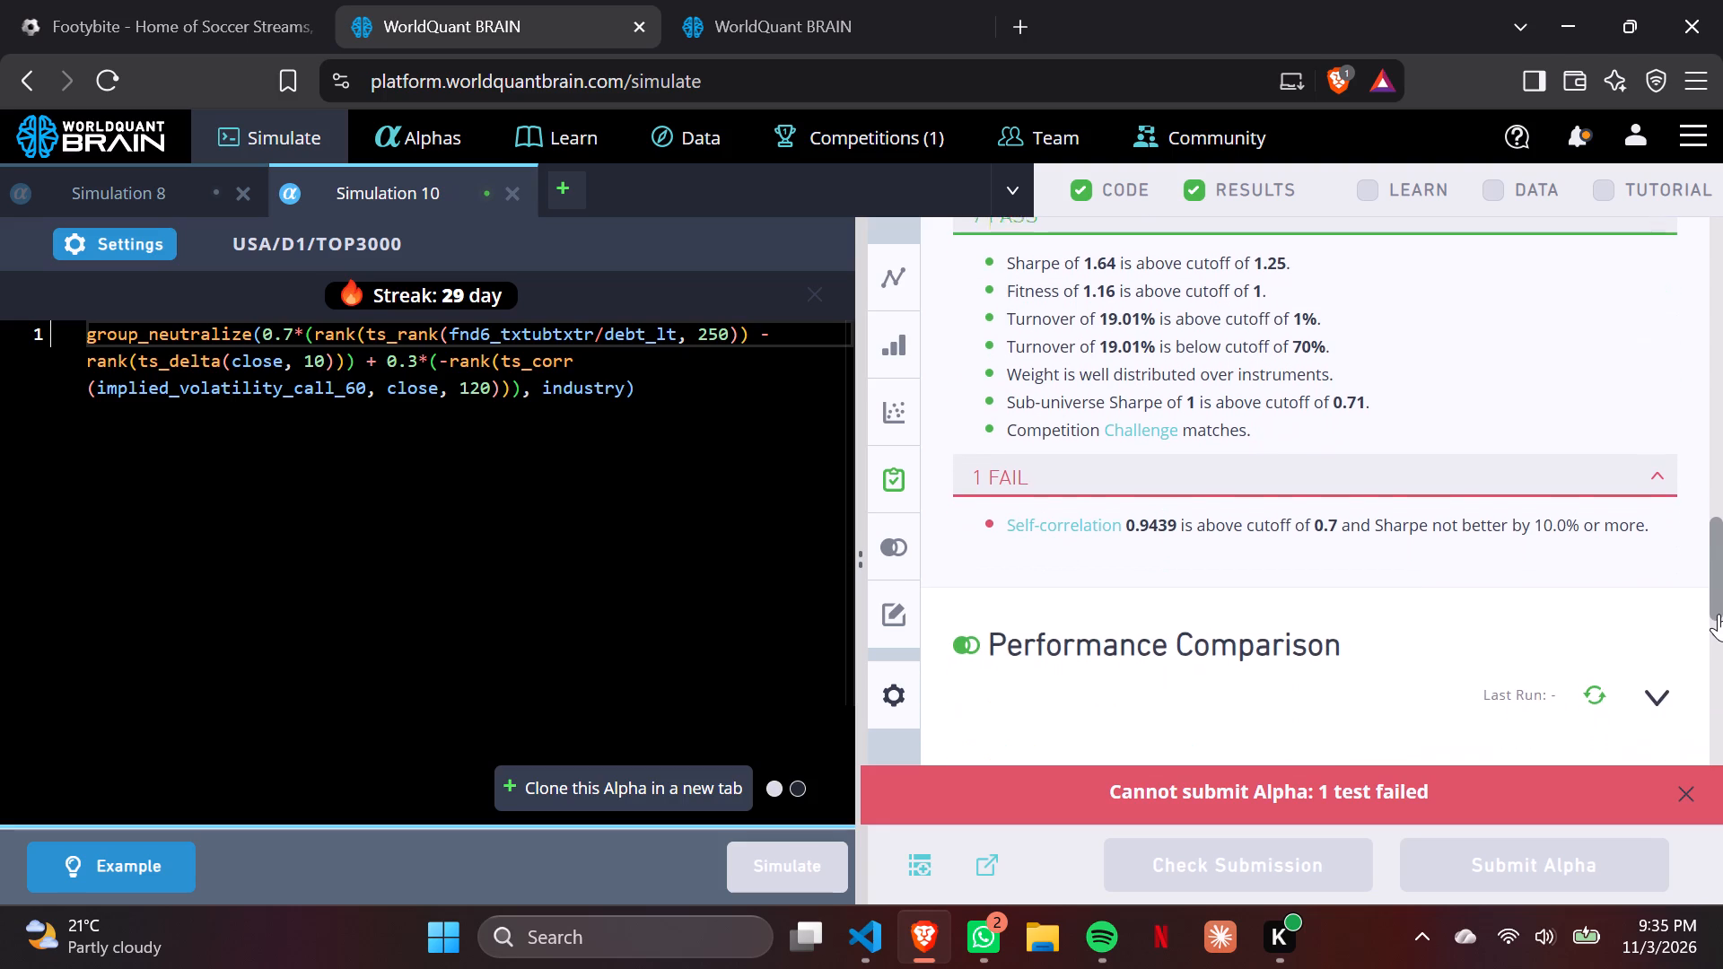
pyautogui.moveTo(1719, 614); pyautogui.dragTo(1694, 684)
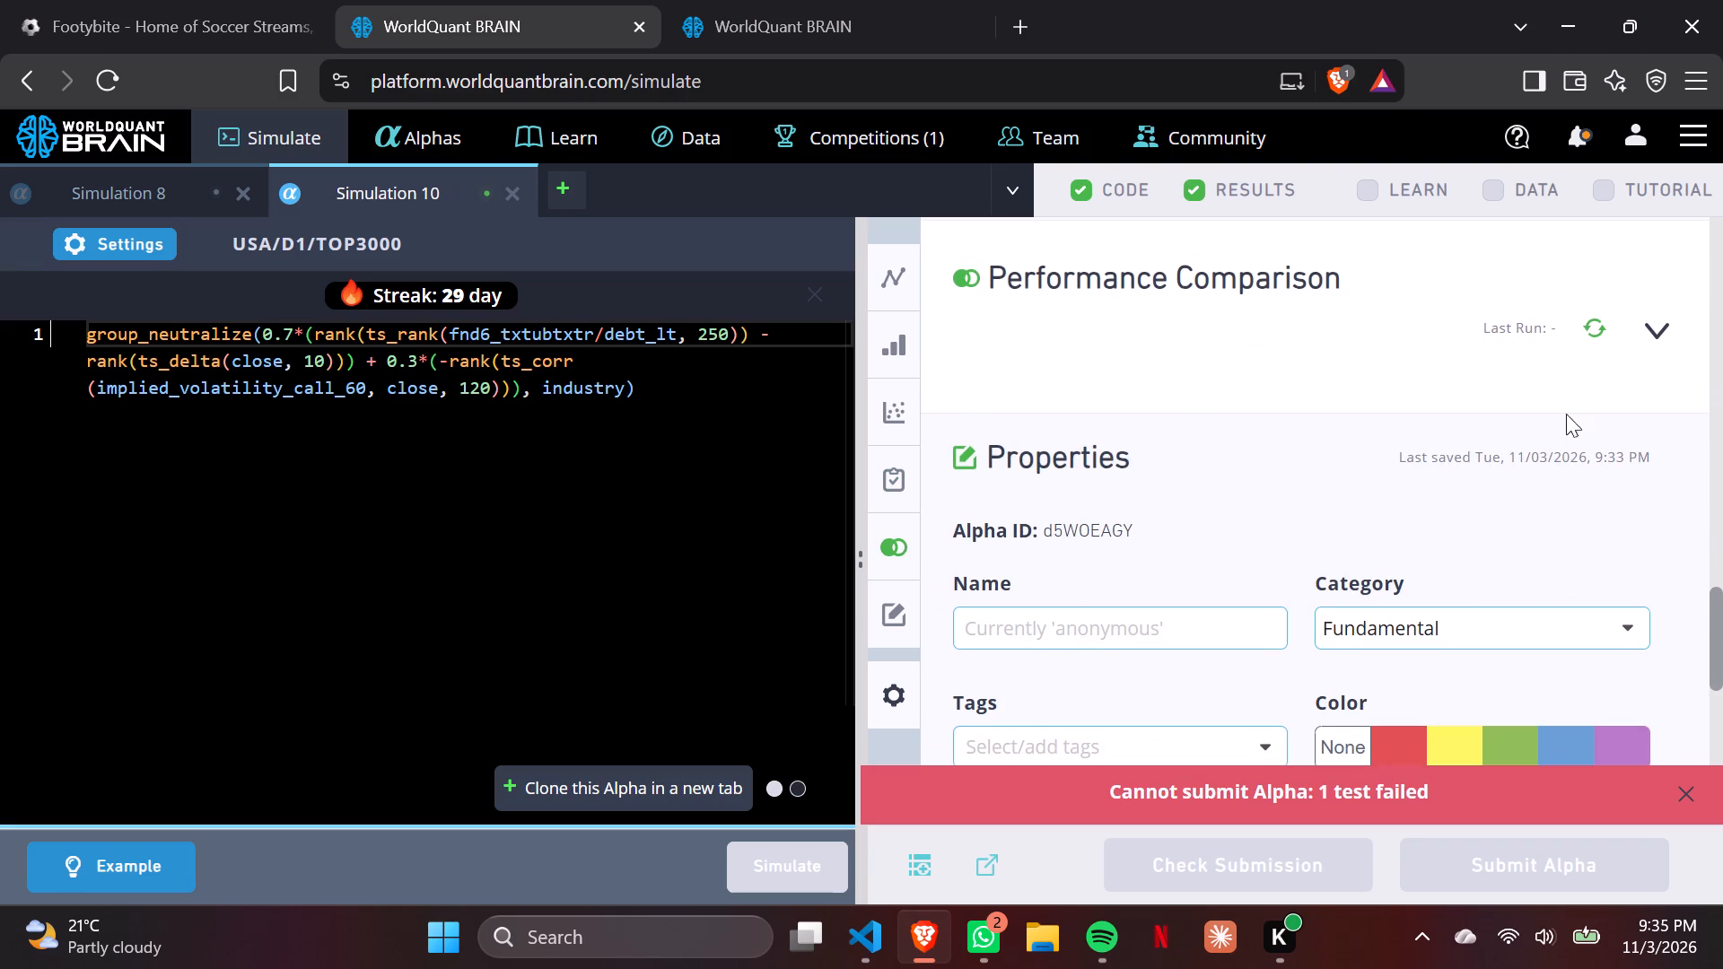
pyautogui.click(1579, 332)
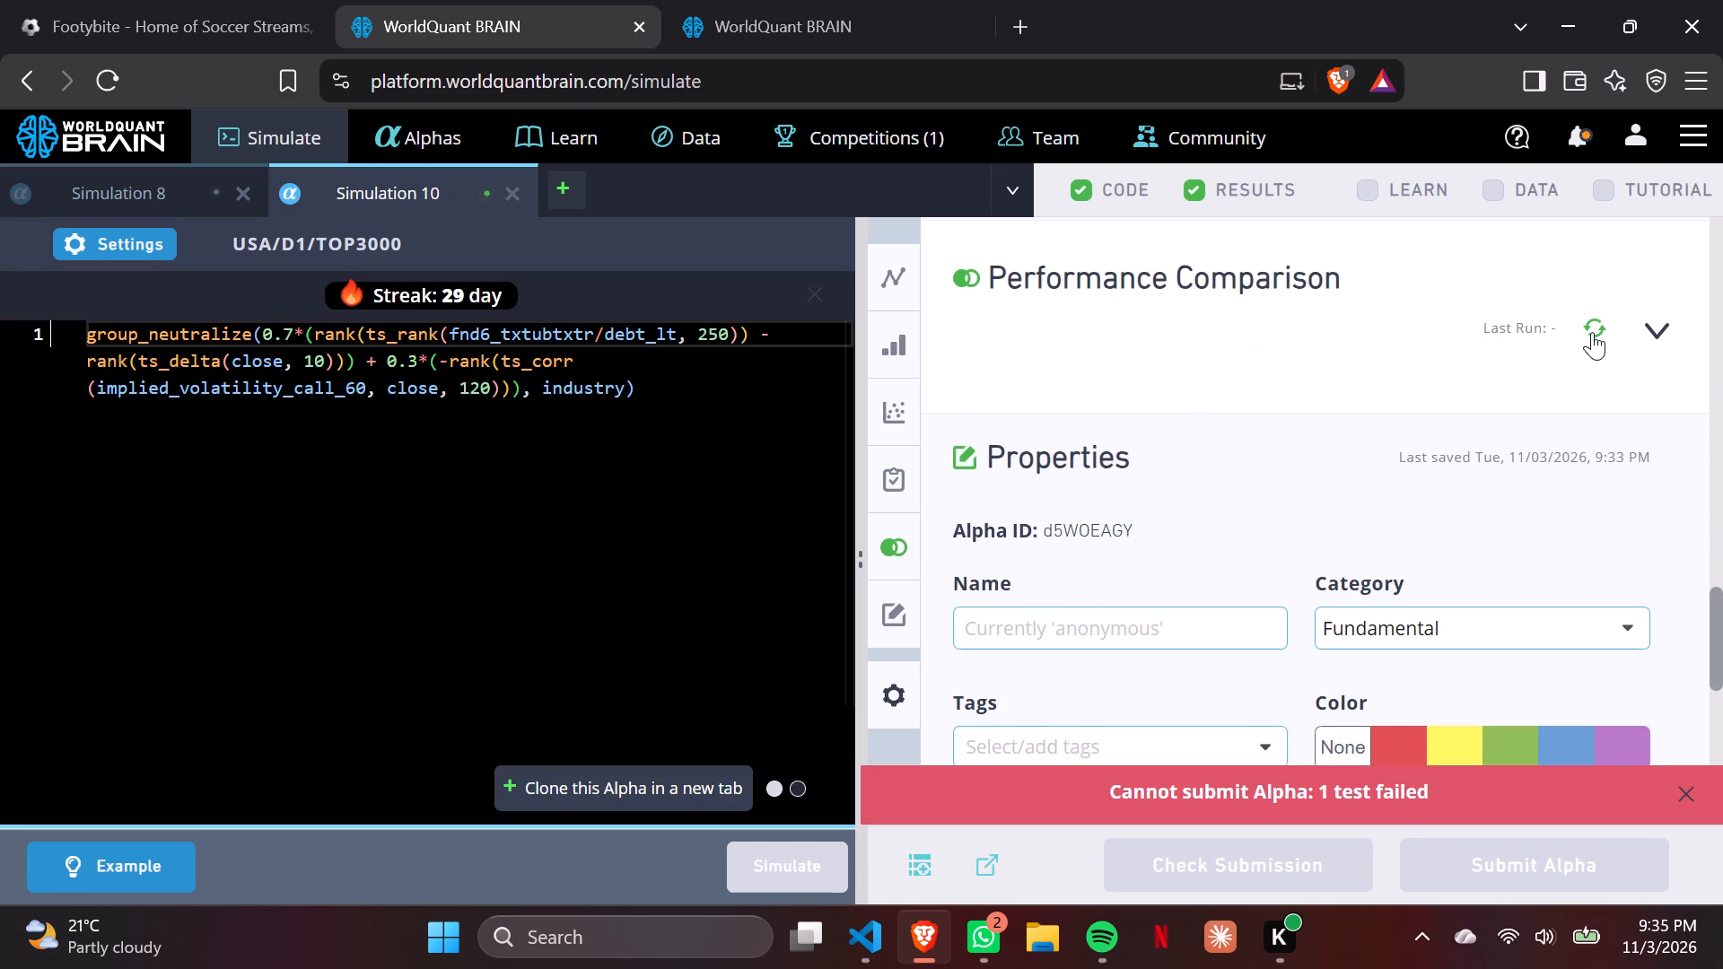
pyautogui.click(1592, 332)
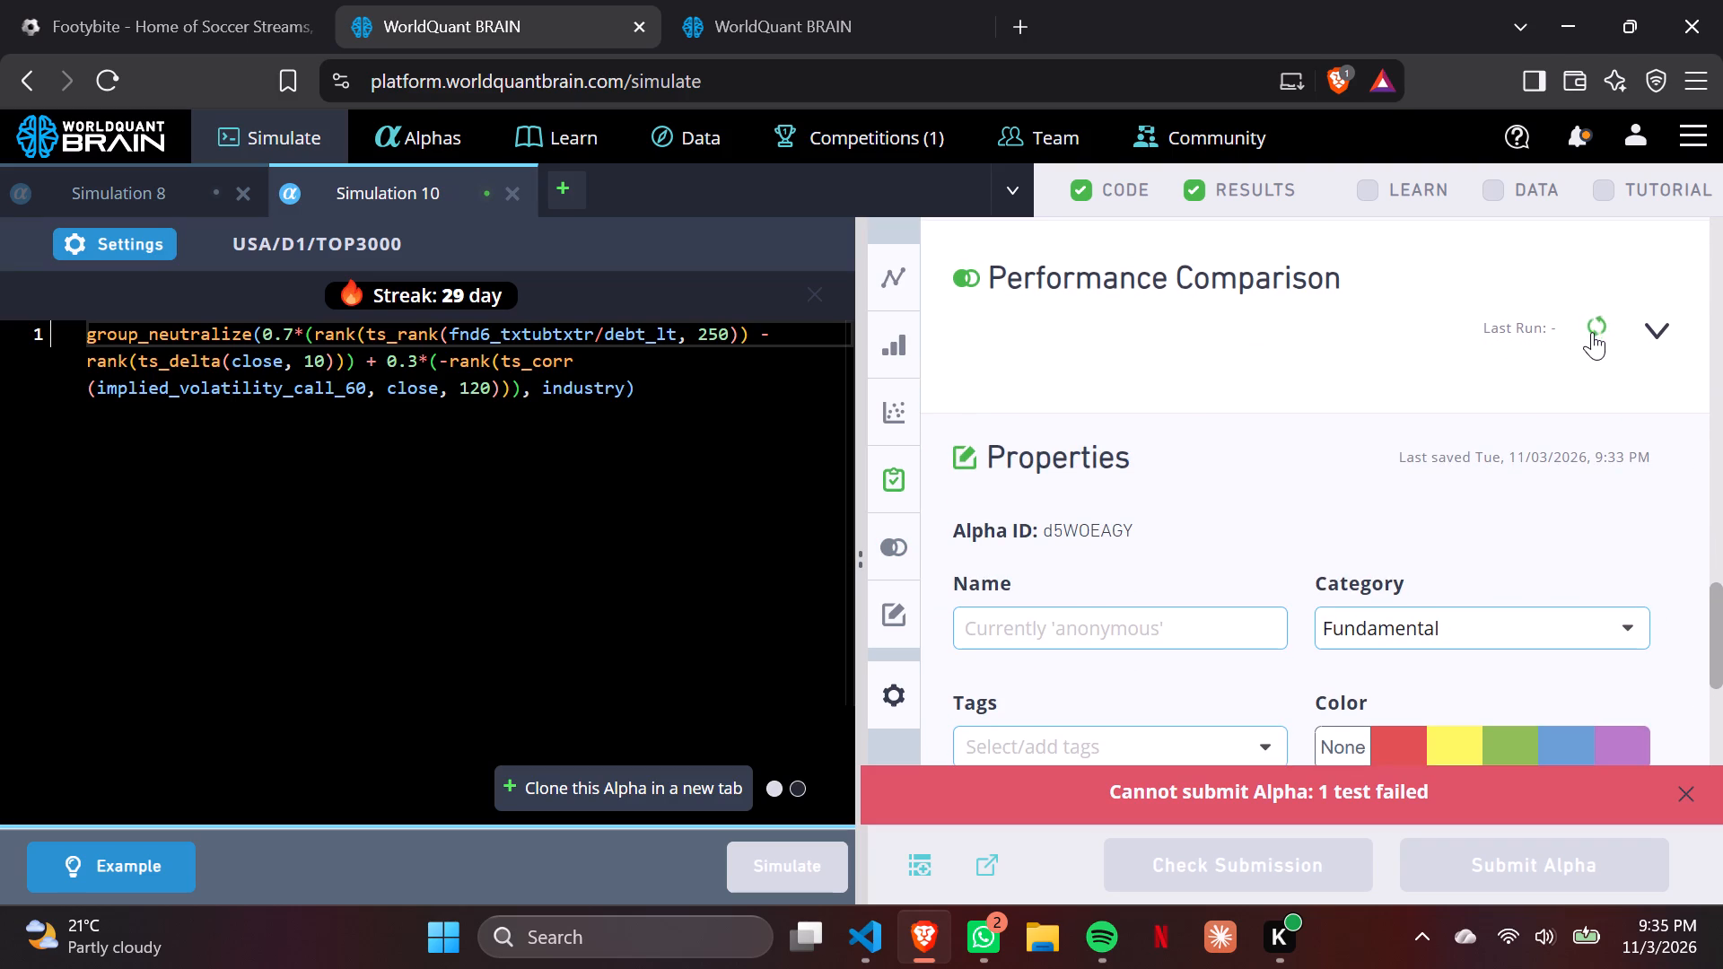
pyautogui.click(1659, 326)
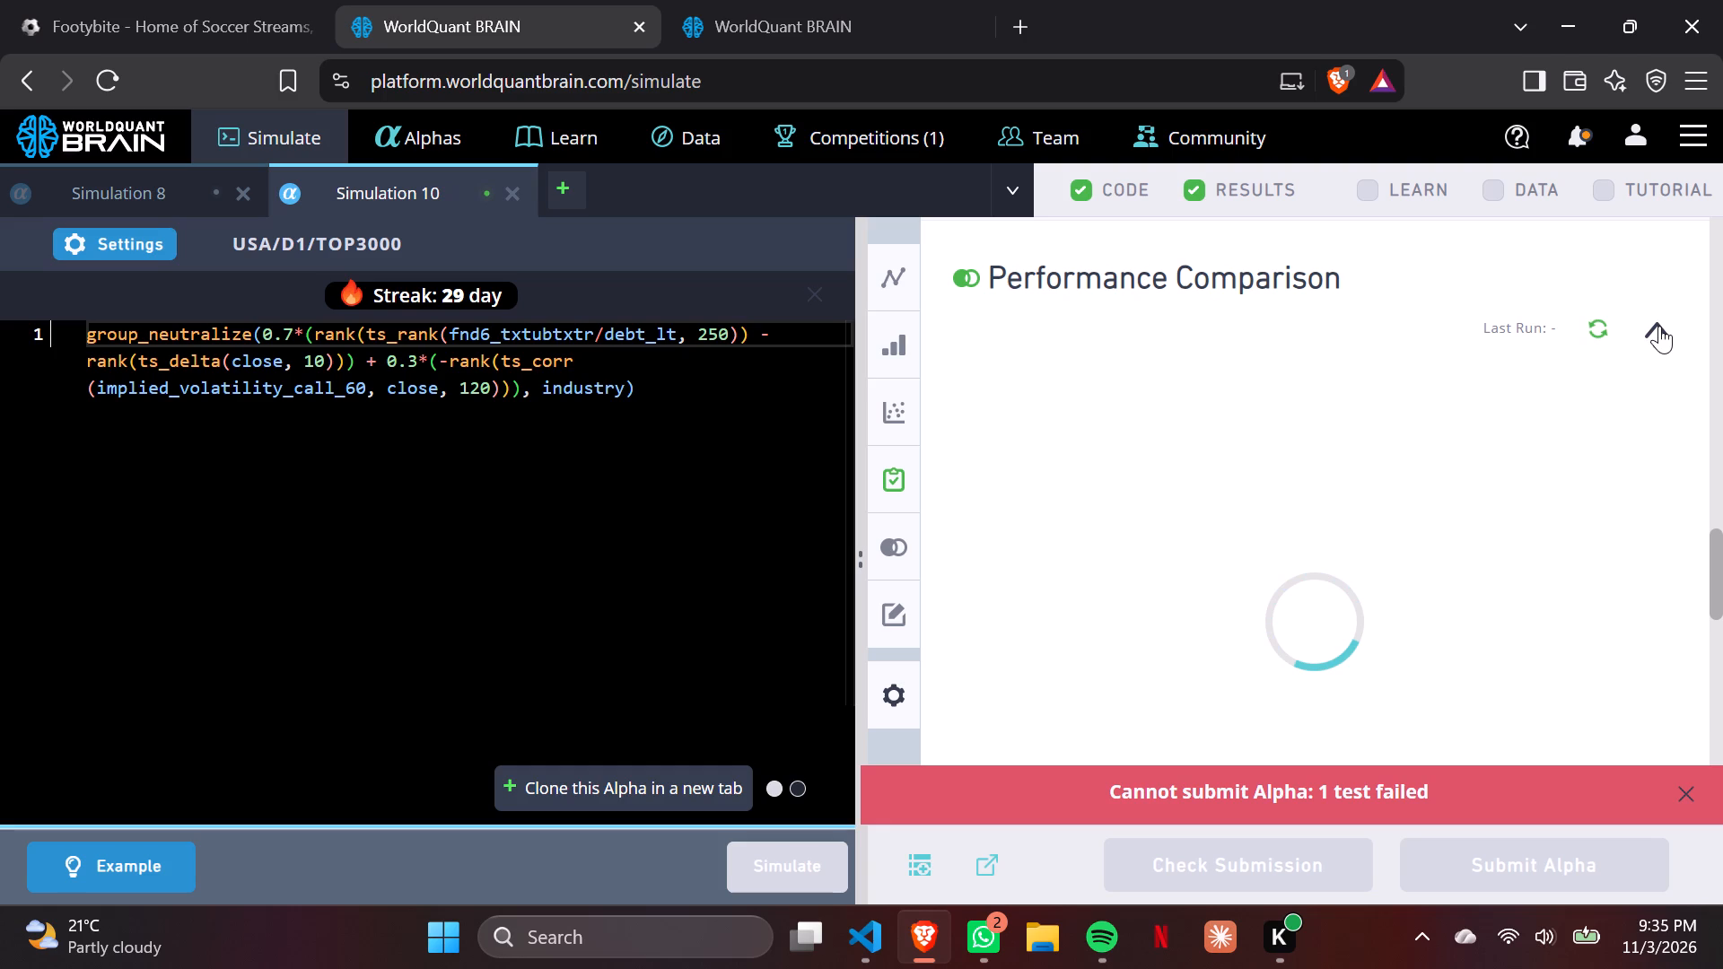
pyautogui.moveTo(1719, 536); pyautogui.dragTo(1714, 568)
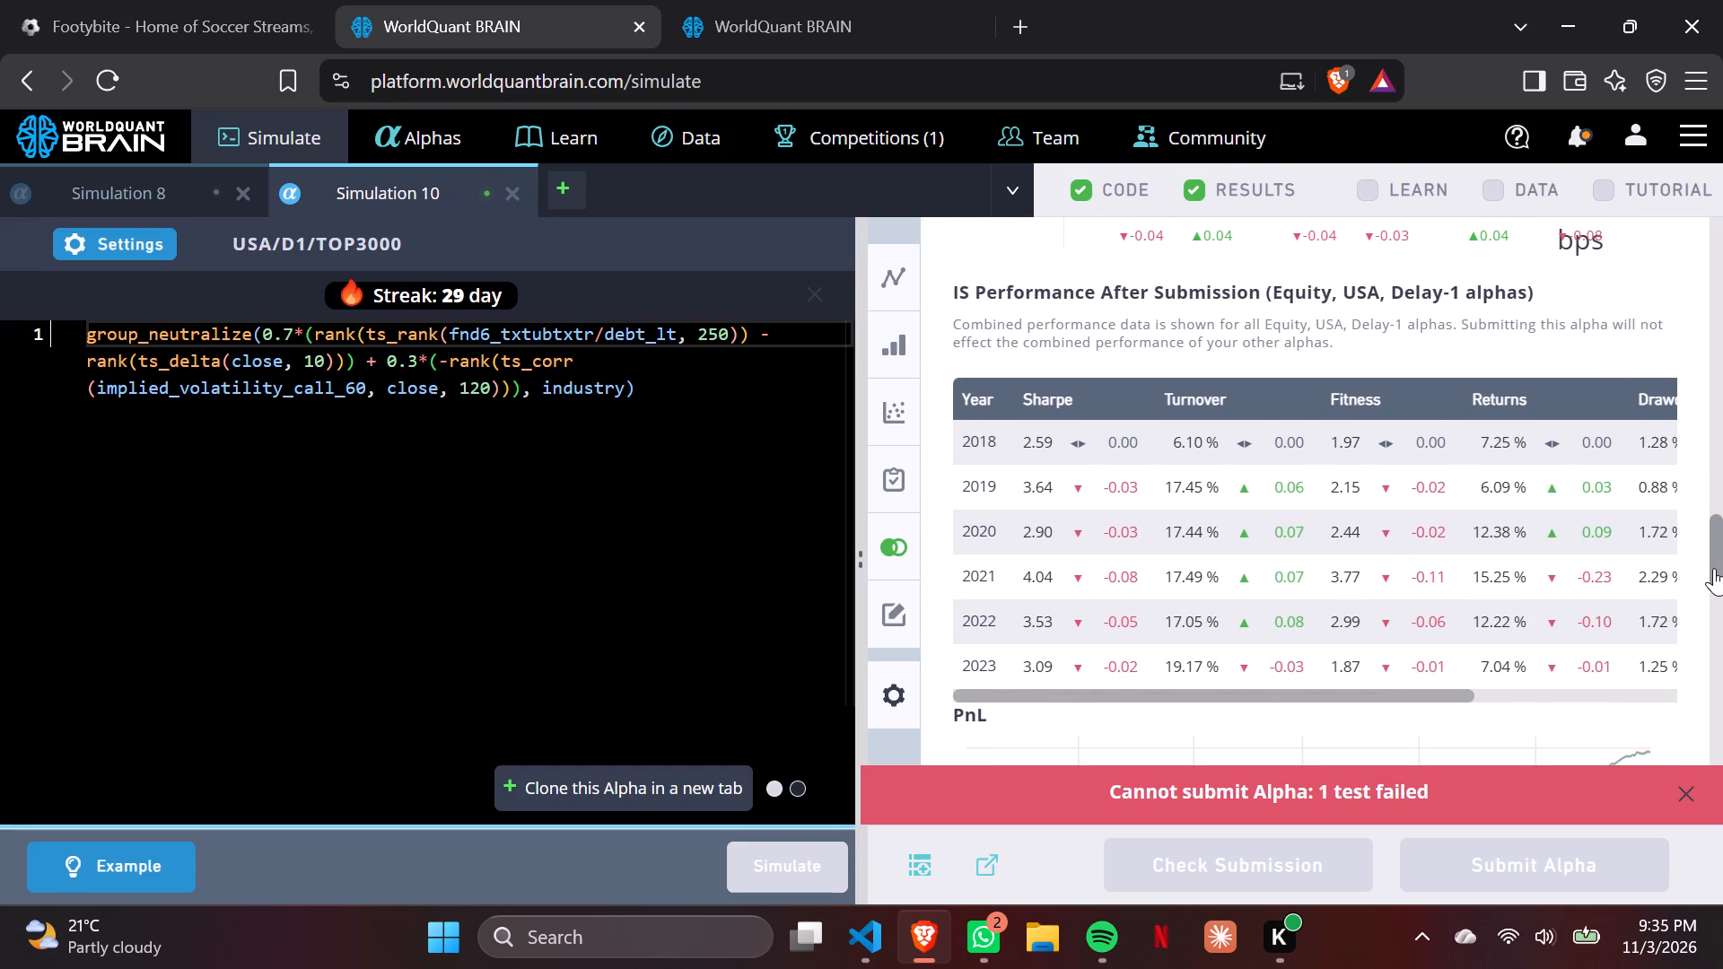
pyautogui.moveTo(1714, 568); pyautogui.dragTo(1708, 583)
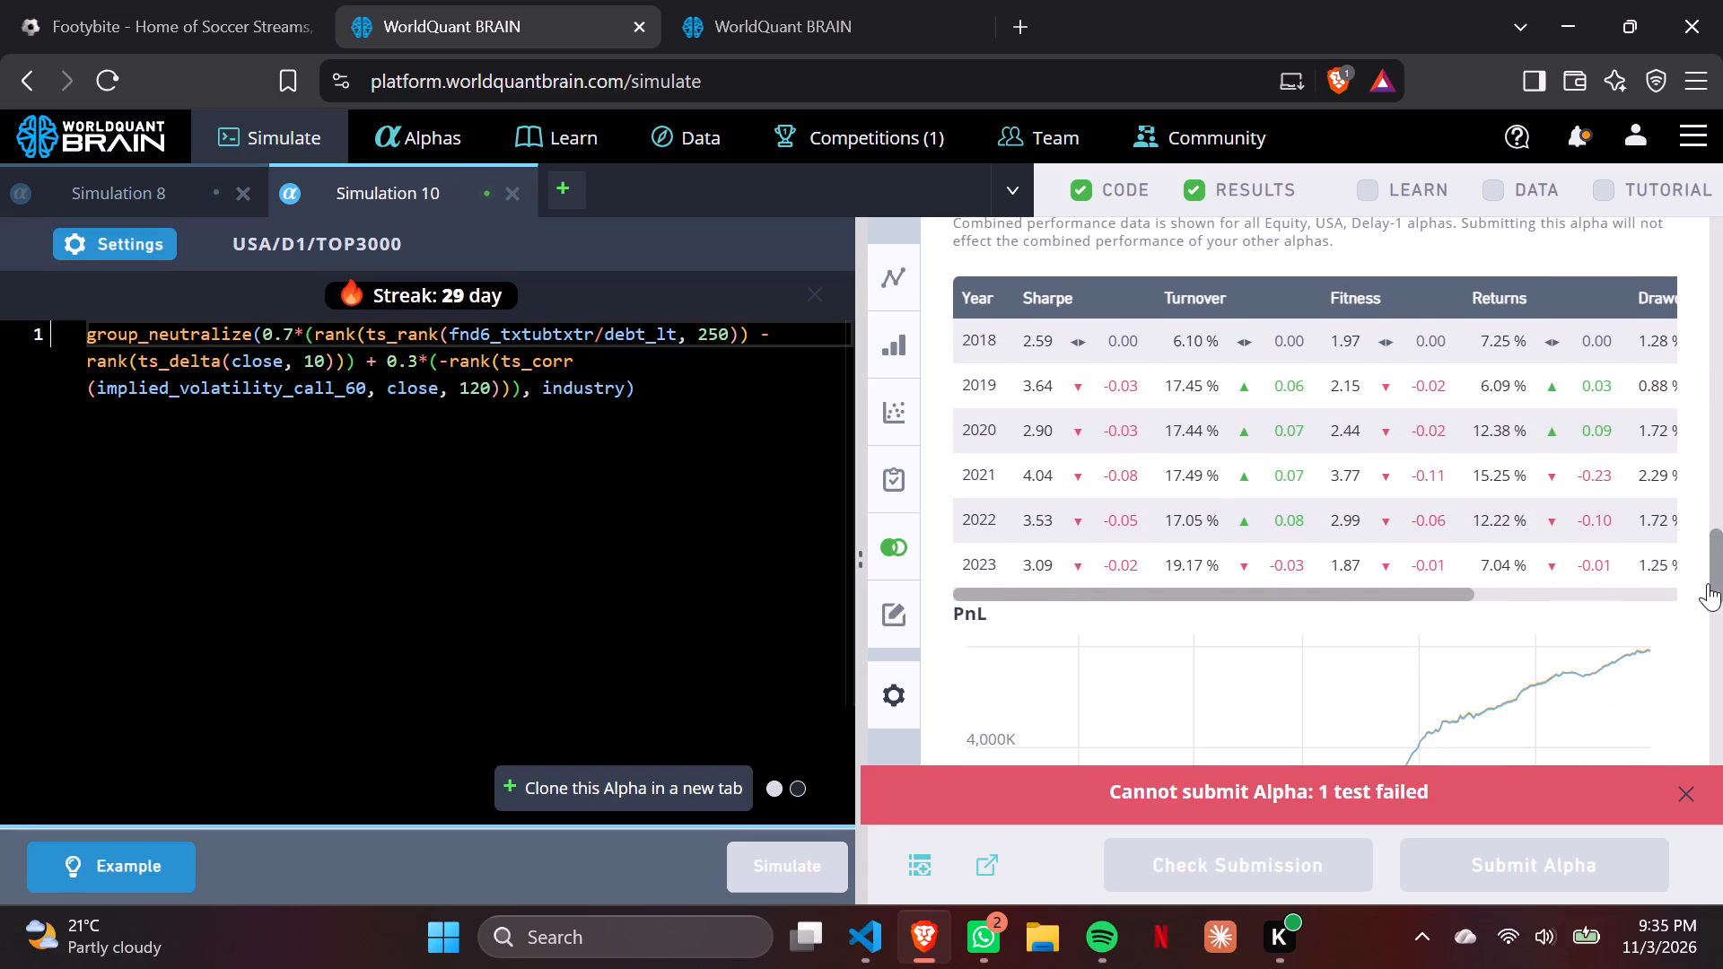
pyautogui.moveTo(1708, 583); pyautogui.dragTo(1704, 624)
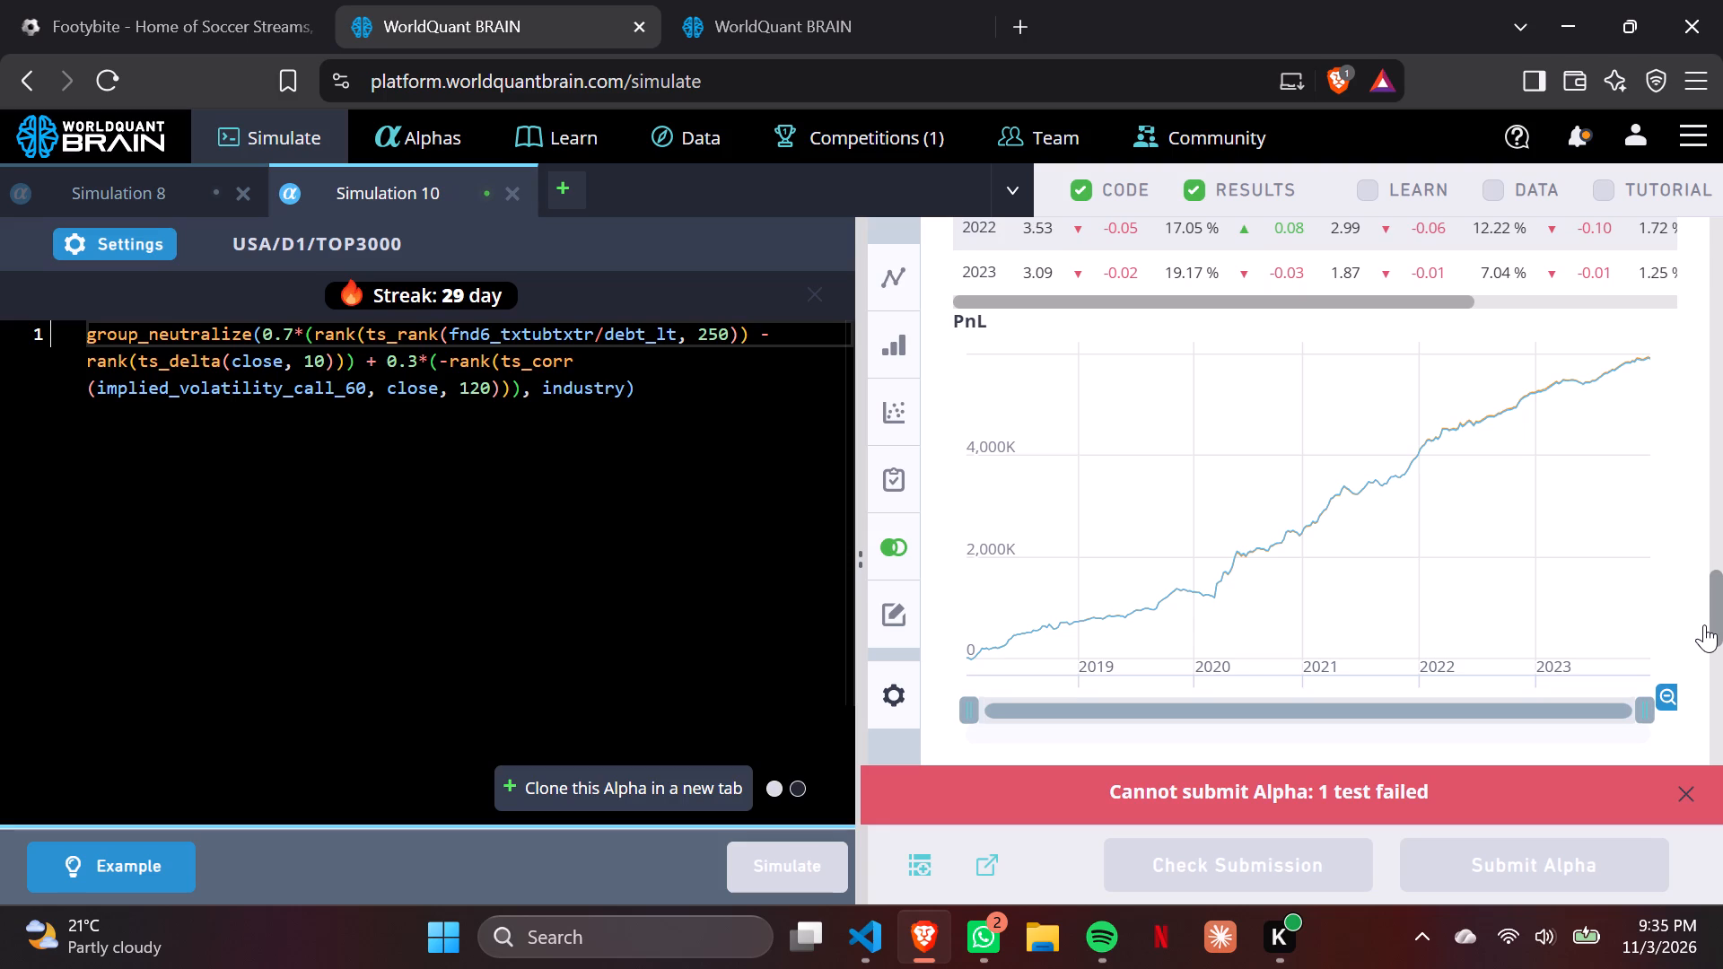
pyautogui.moveTo(1704, 624); pyautogui.dragTo(1691, 642)
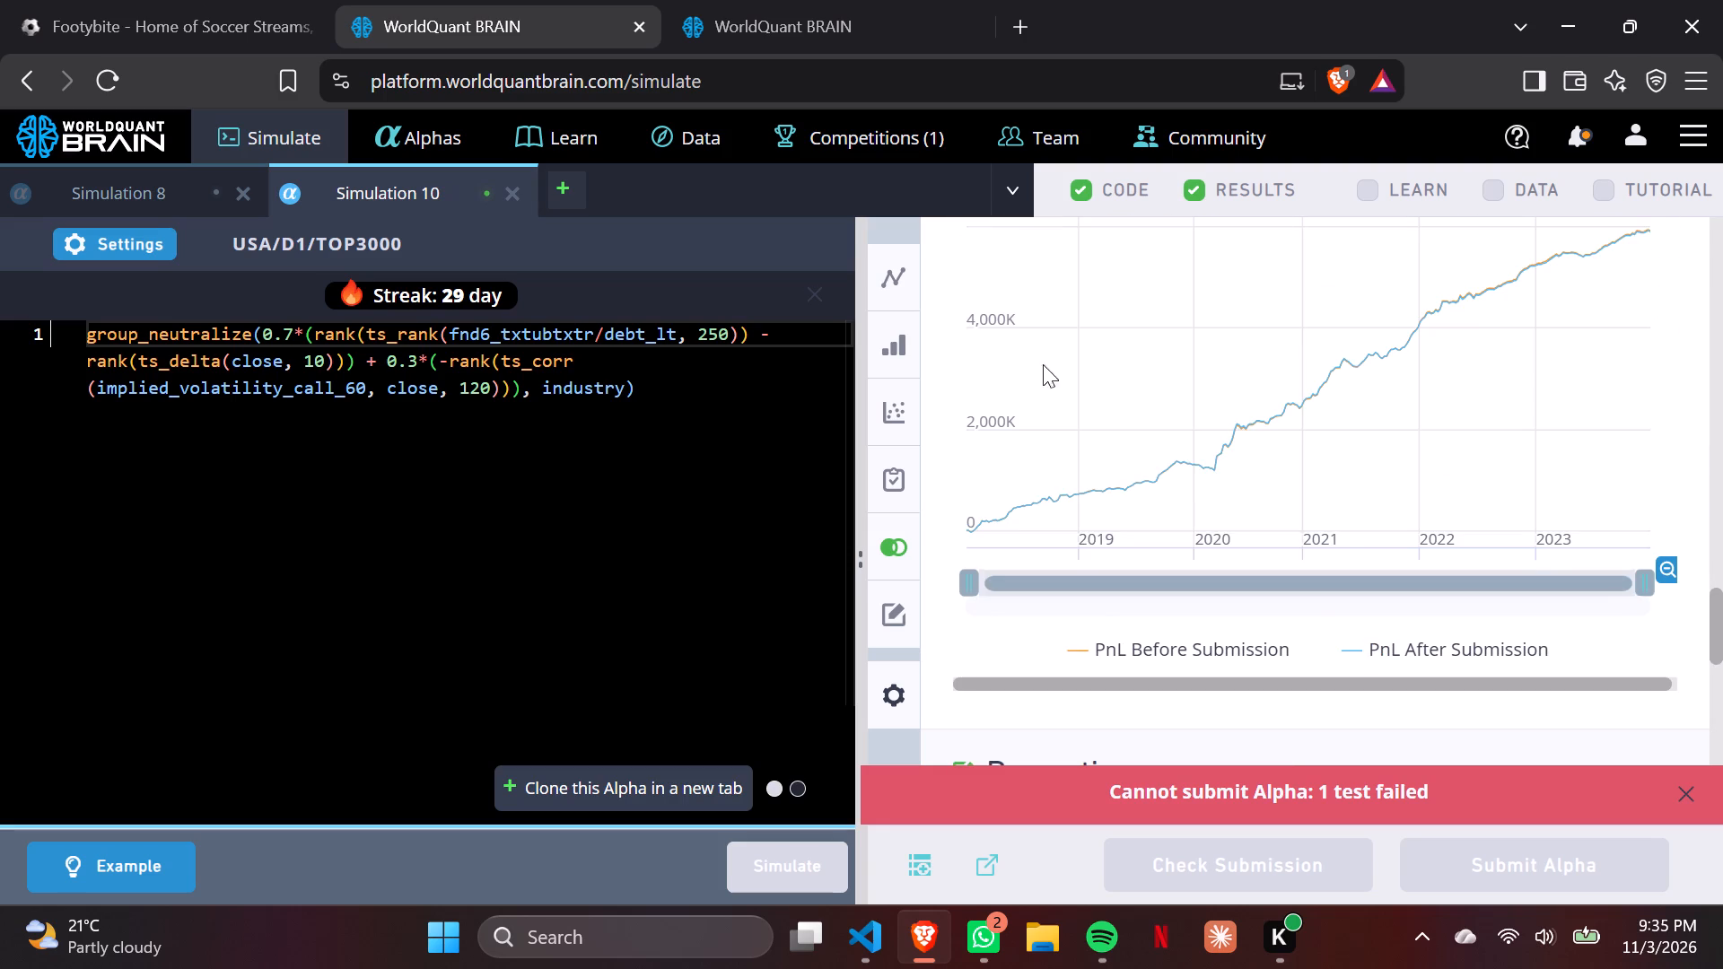
# Close the browser tab holding the Simulation 10 results, discarding unsaved changes.
pyautogui.click(636, 22)
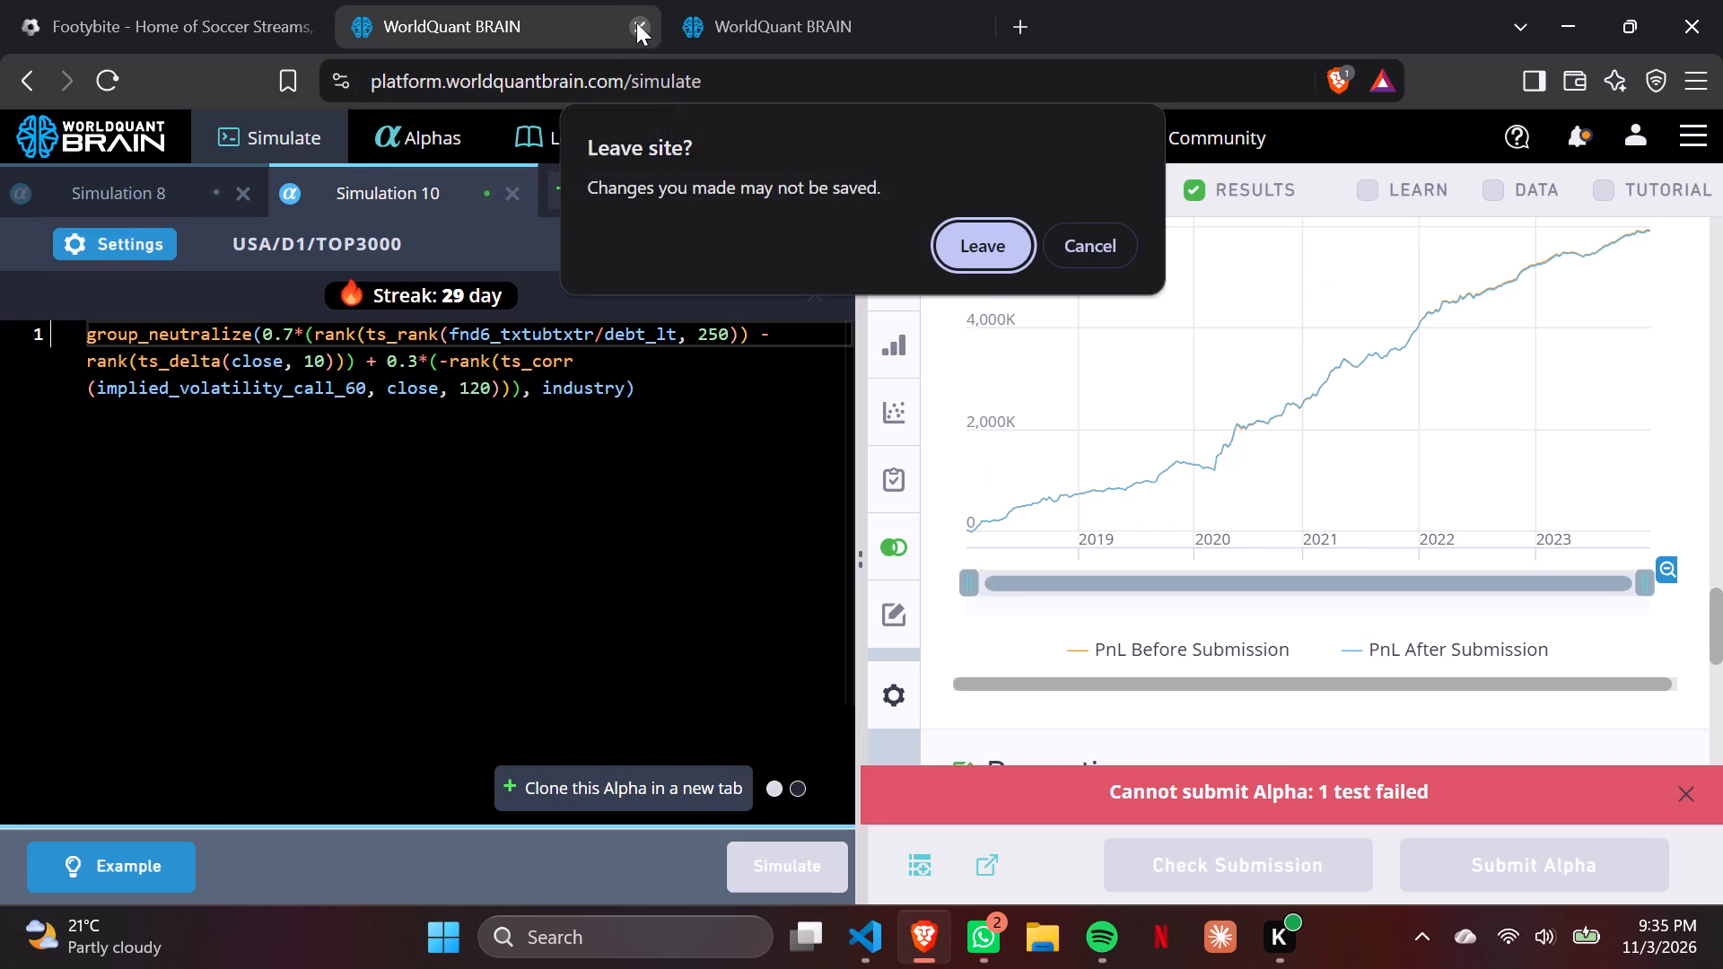
pyautogui.click(965, 247)
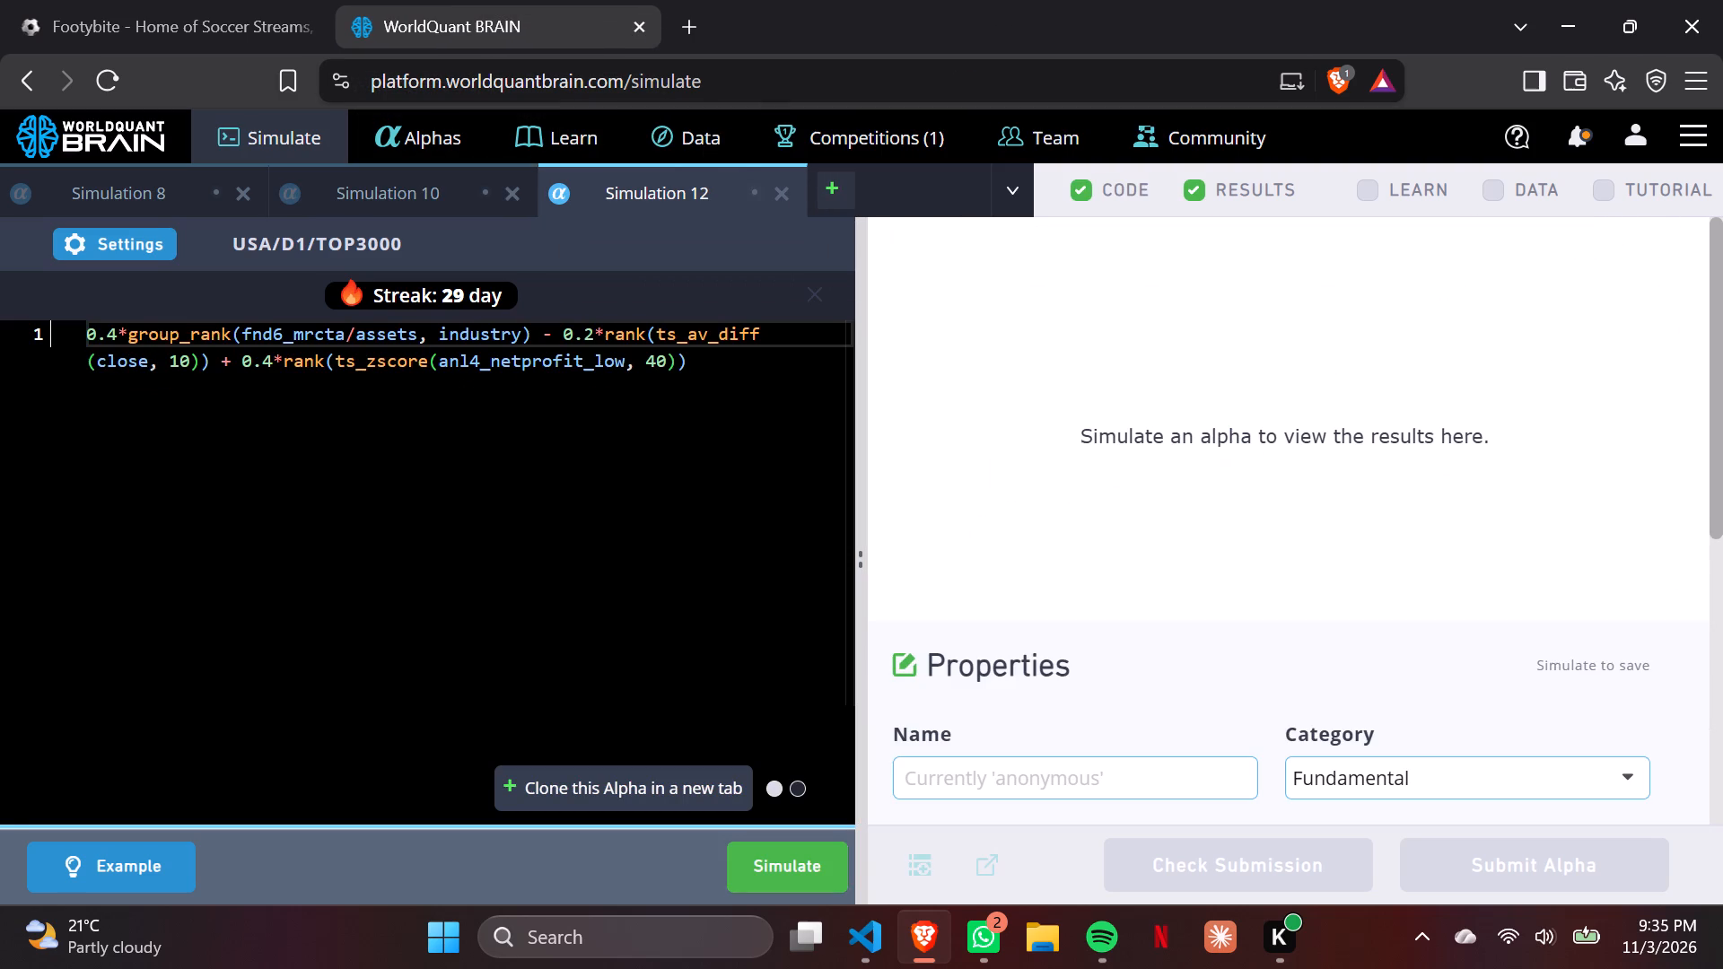
# Simulate the group_rank, ts_av_diff and ts_zscore combination alpha in Simulation 12.
pyautogui.click(820, 882)
# Clone the Simulation 12 alpha into a new simulation, set its universe to TOP1000 and simulate it.
pyautogui.click(617, 794)
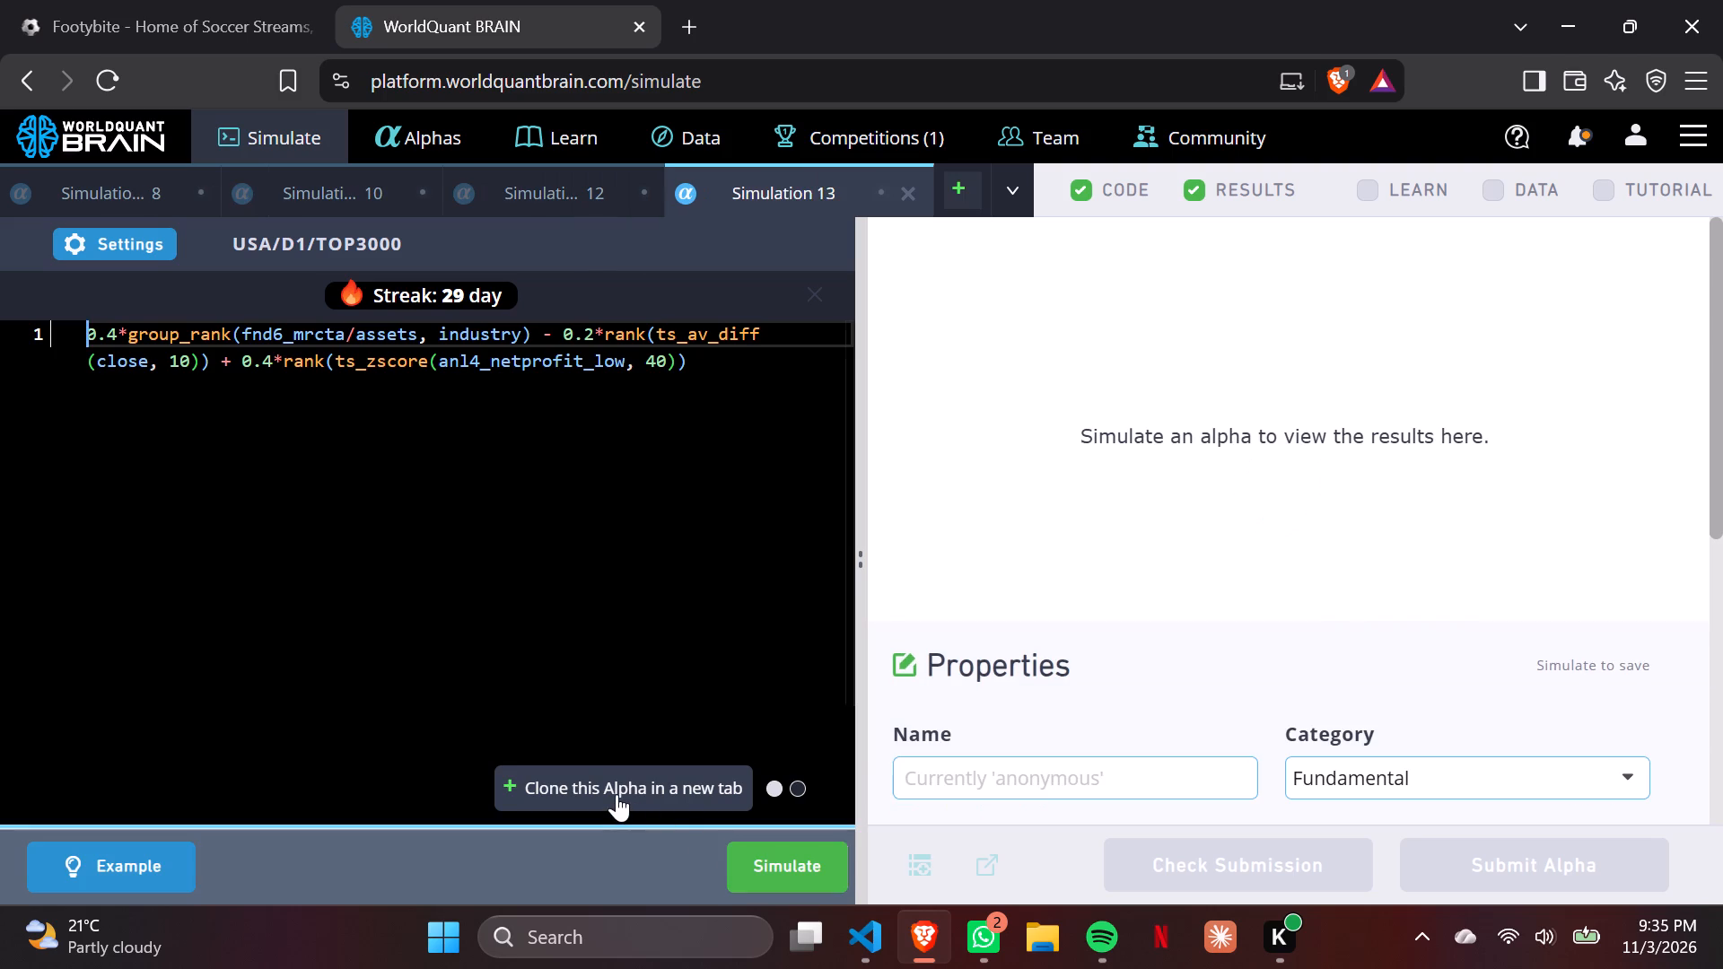
pyautogui.click(125, 230)
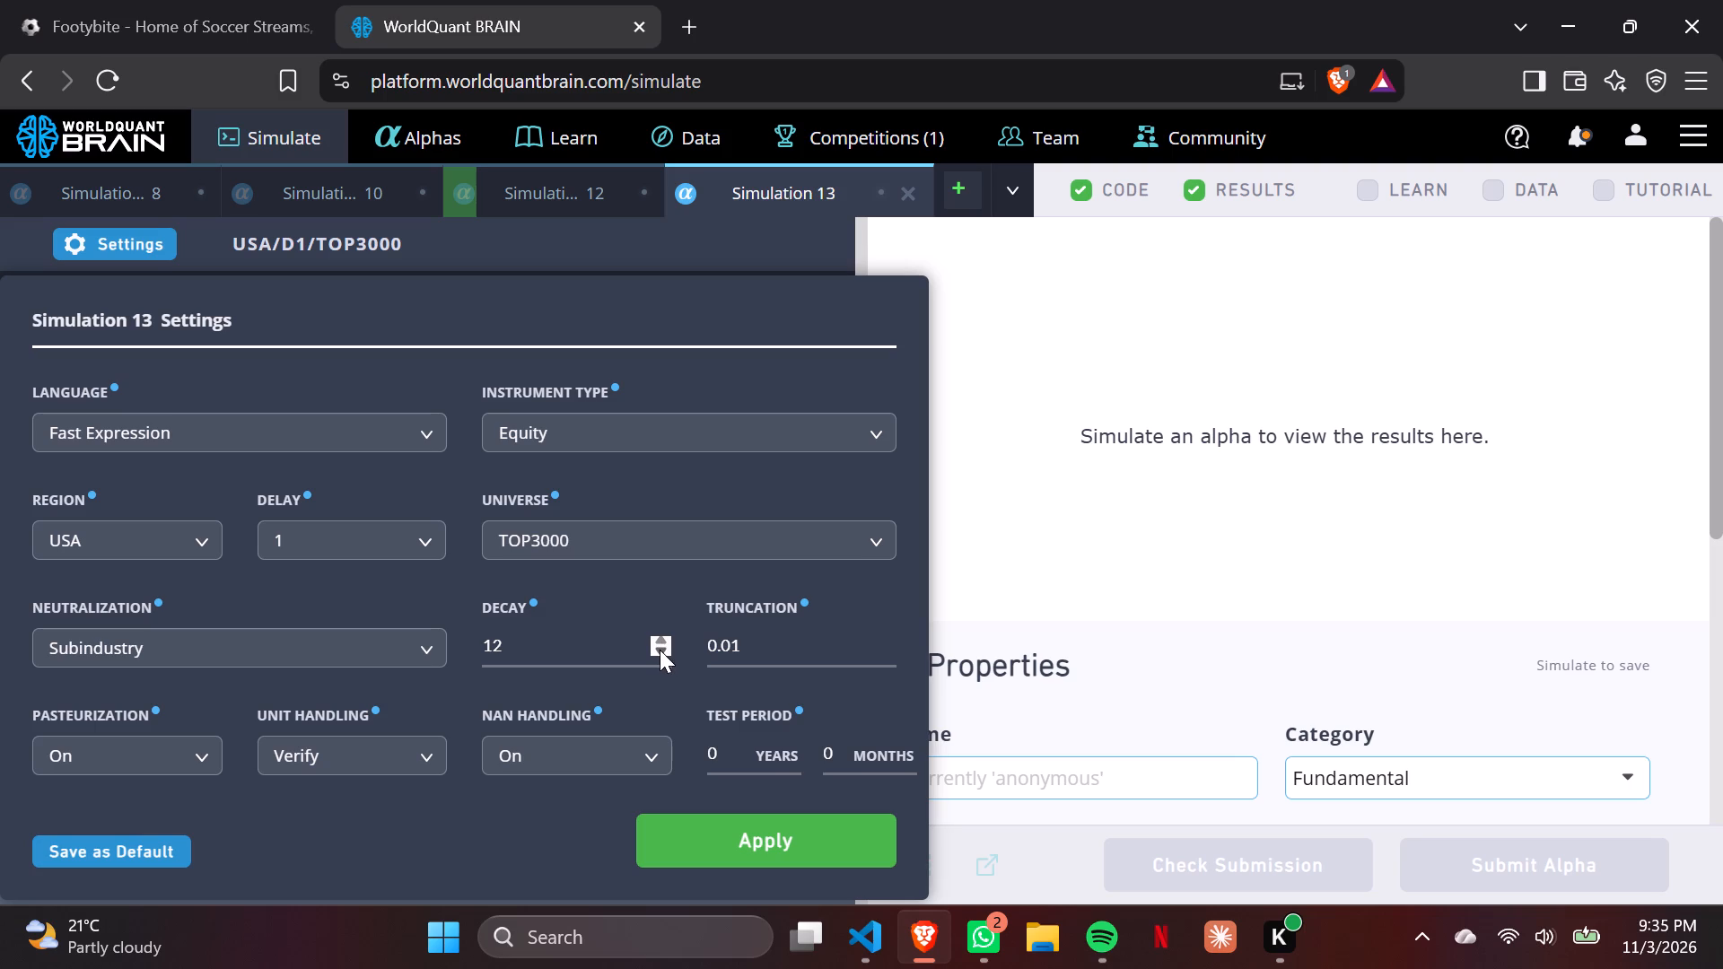
pyautogui.click(686, 542)
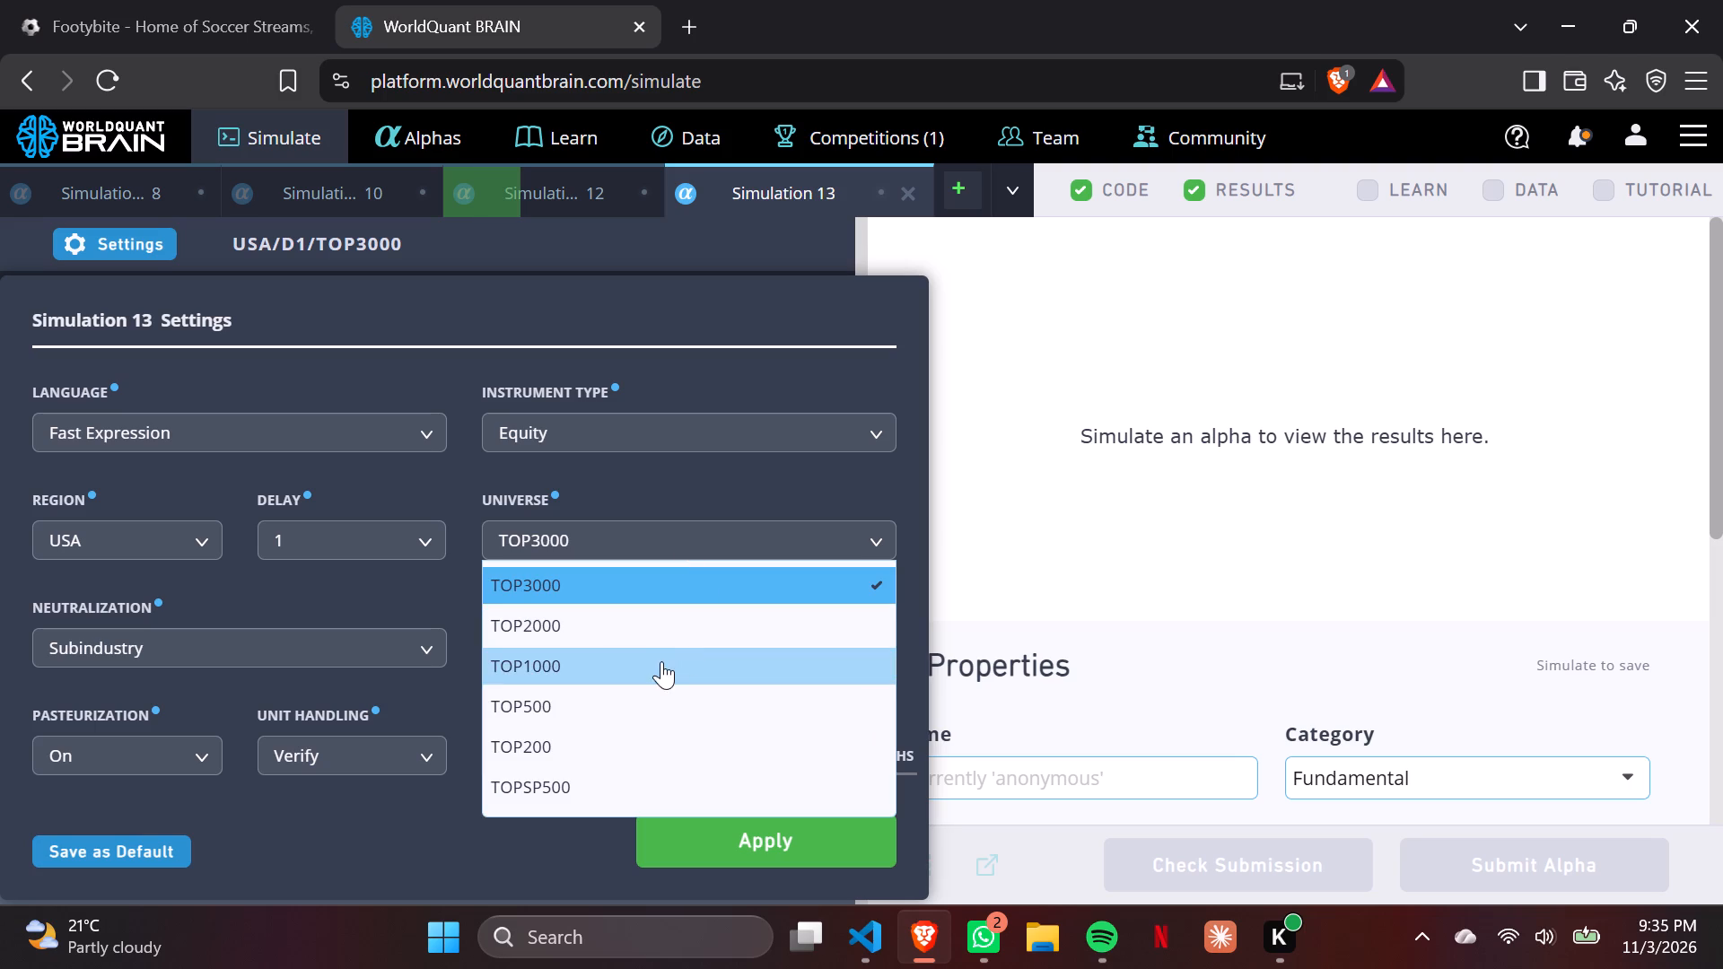
pyautogui.click(656, 666)
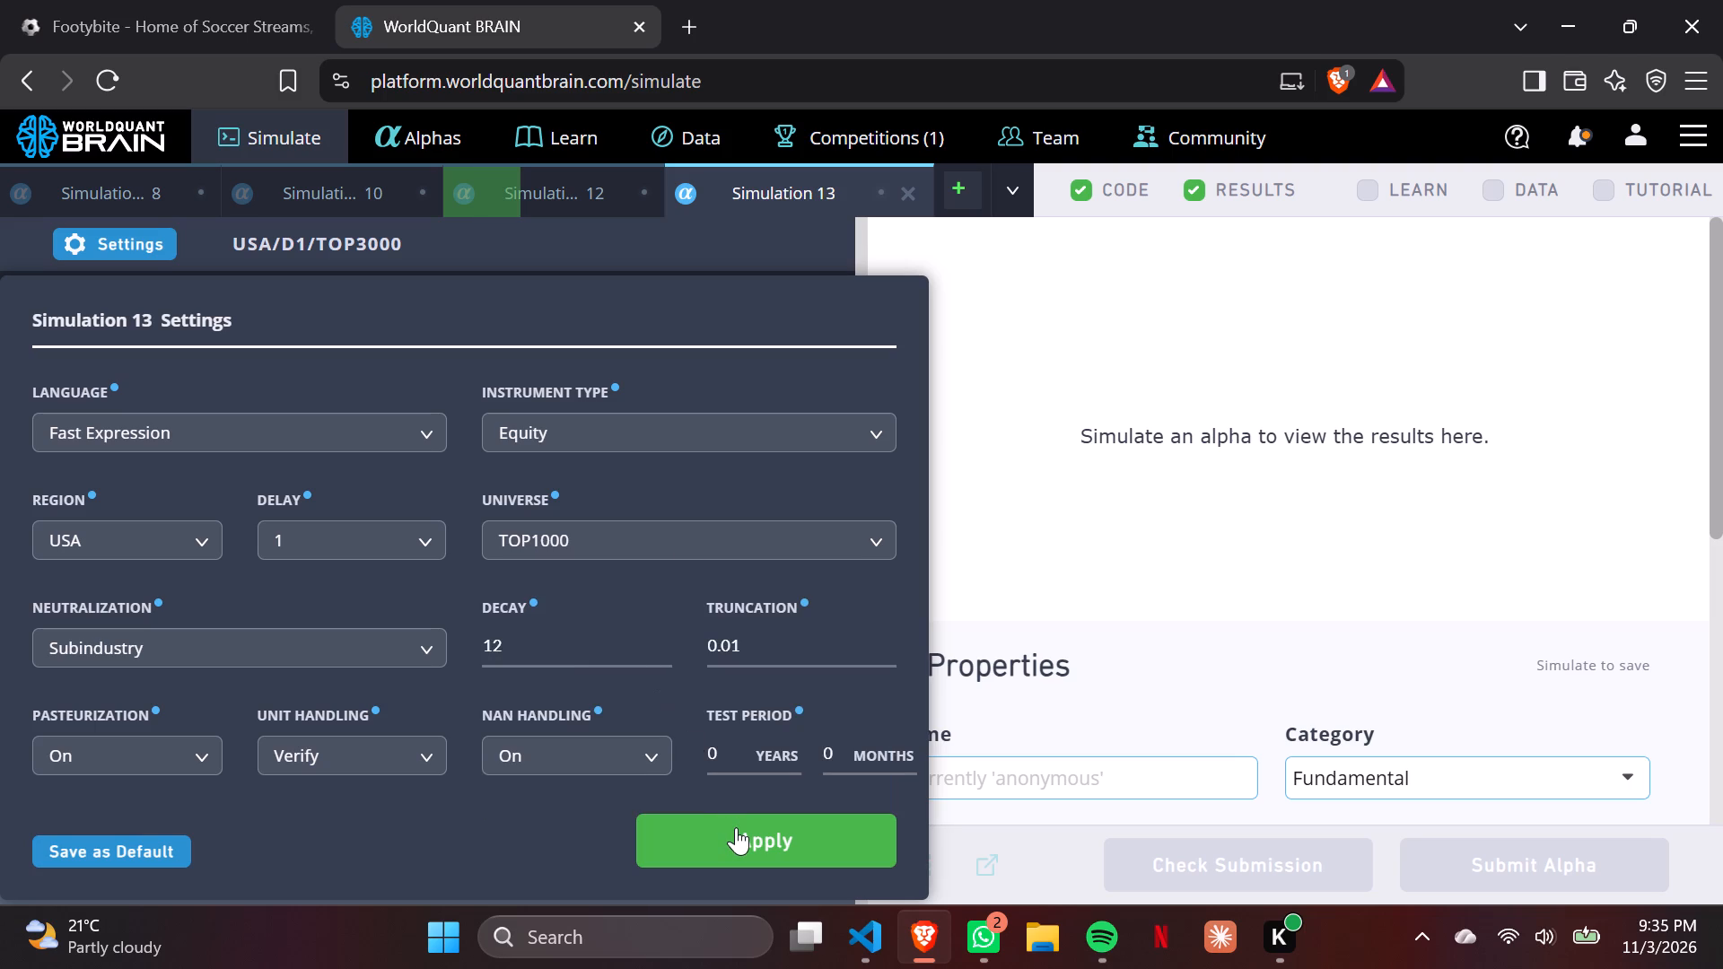
pyautogui.click(736, 827)
pyautogui.click(762, 868)
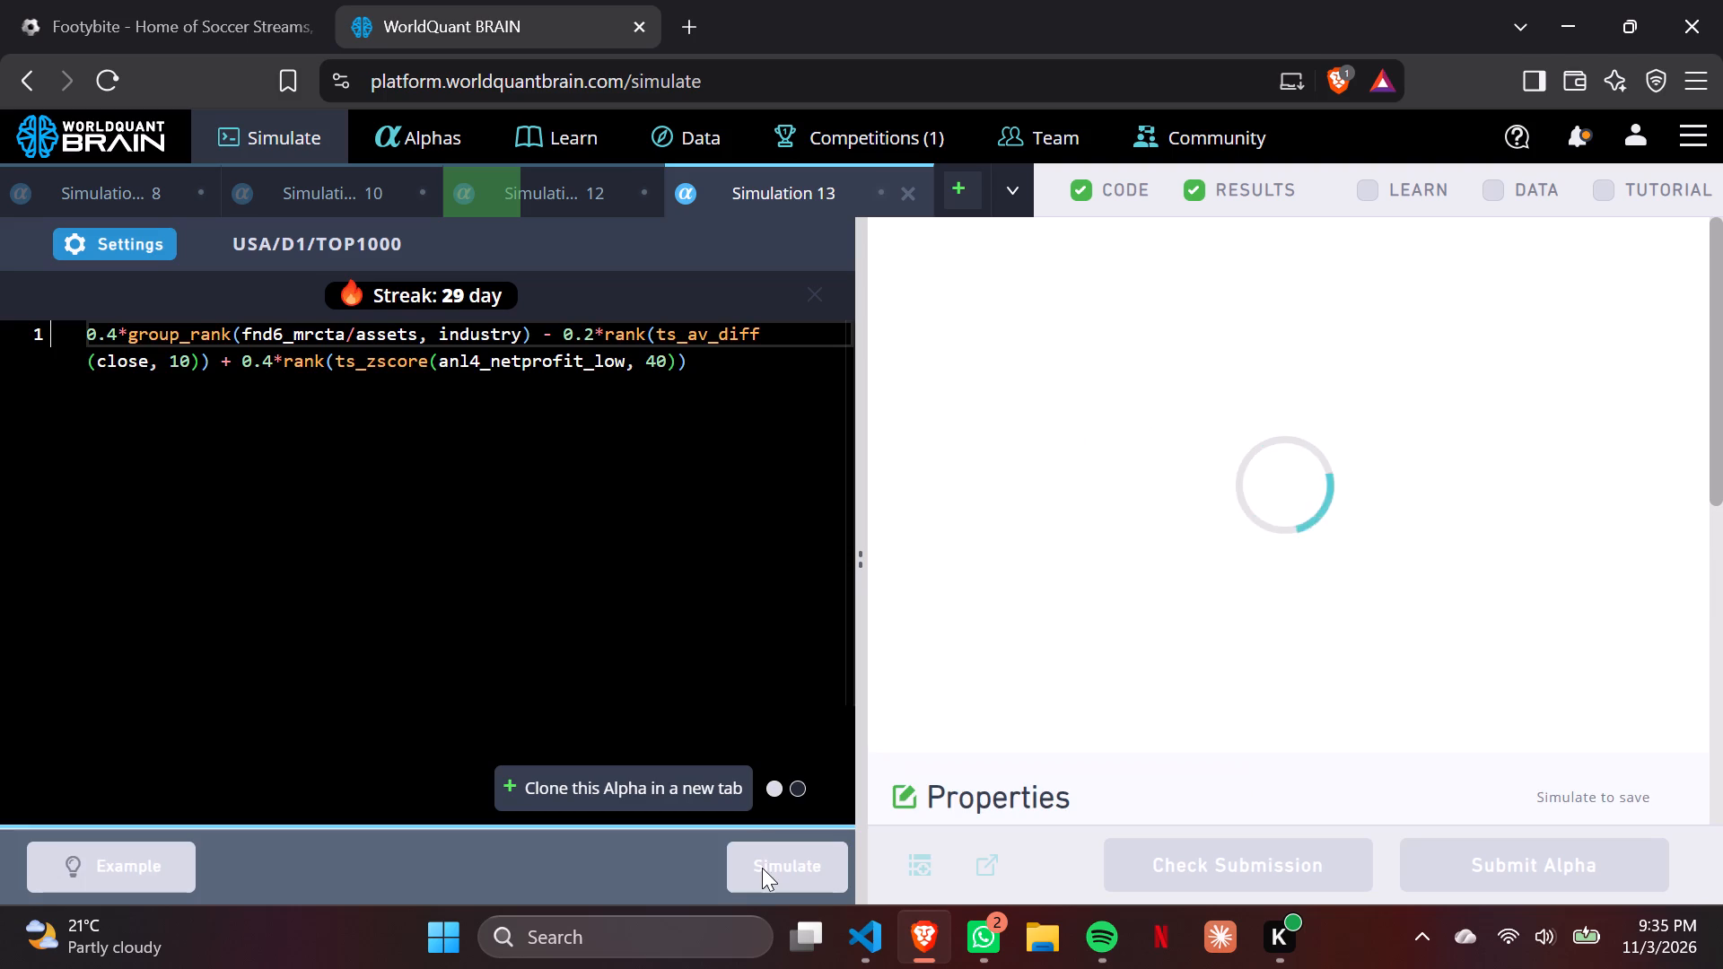
# Close the Simulation 10 and Simulation 8 tabs, discarding Simulation 8's unsimulated code.
pyautogui.click(340, 188)
pyautogui.click(469, 187)
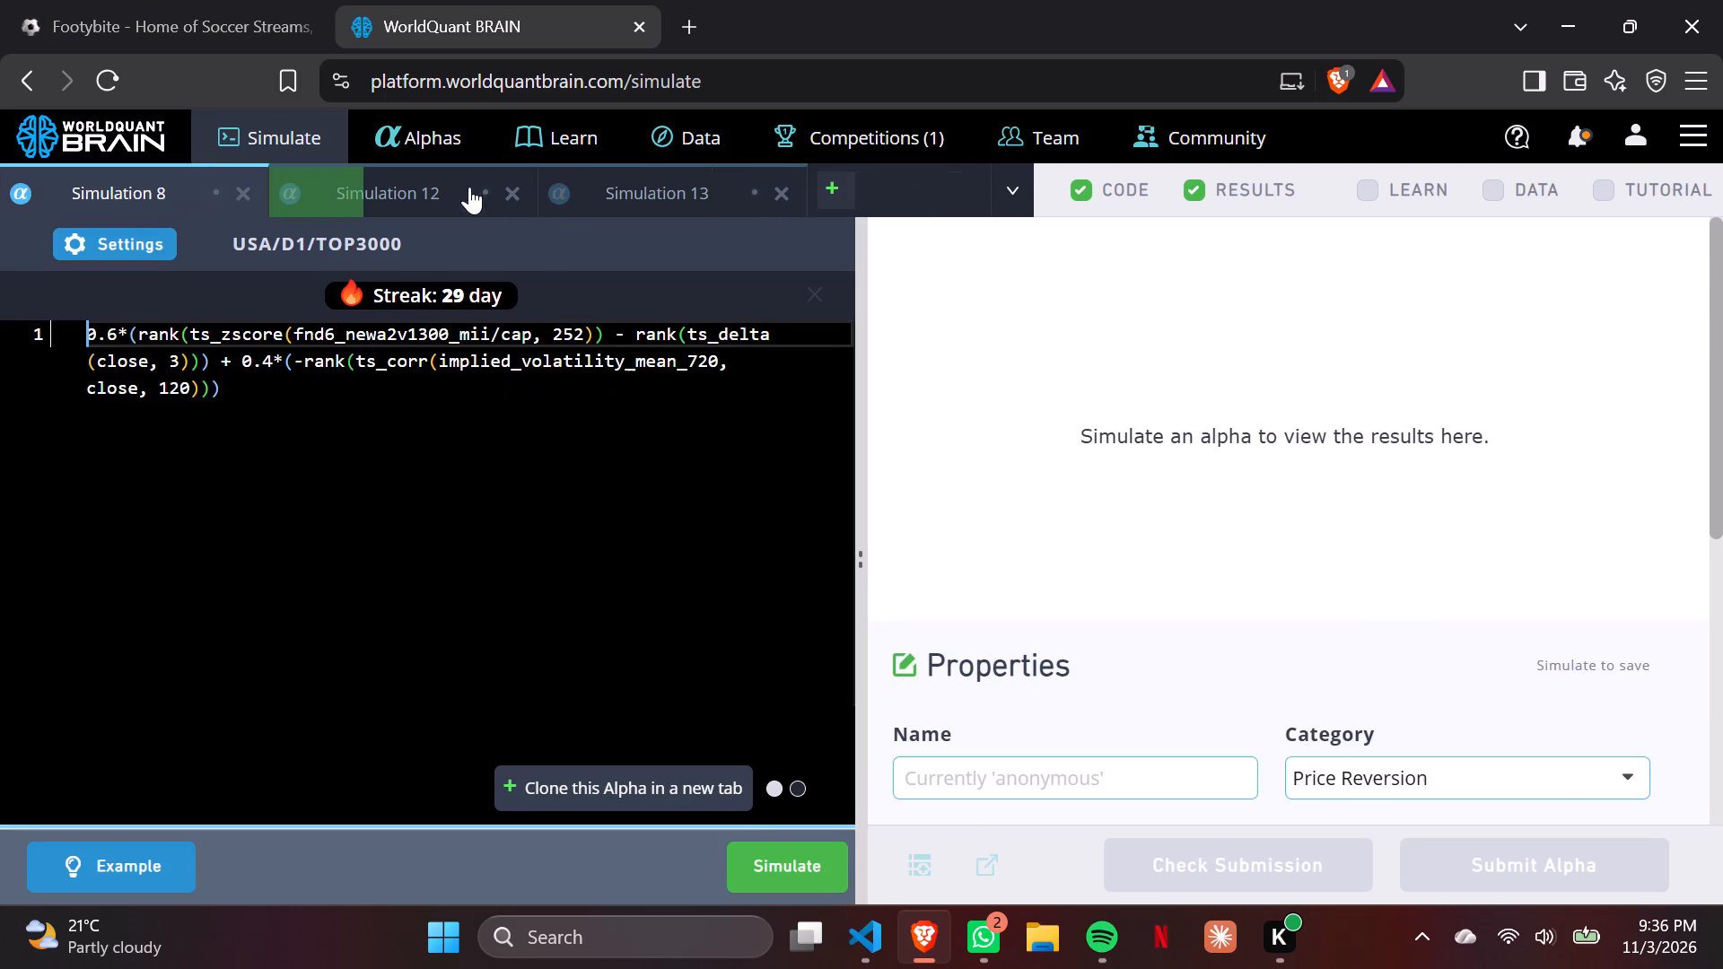
pyautogui.click(236, 196)
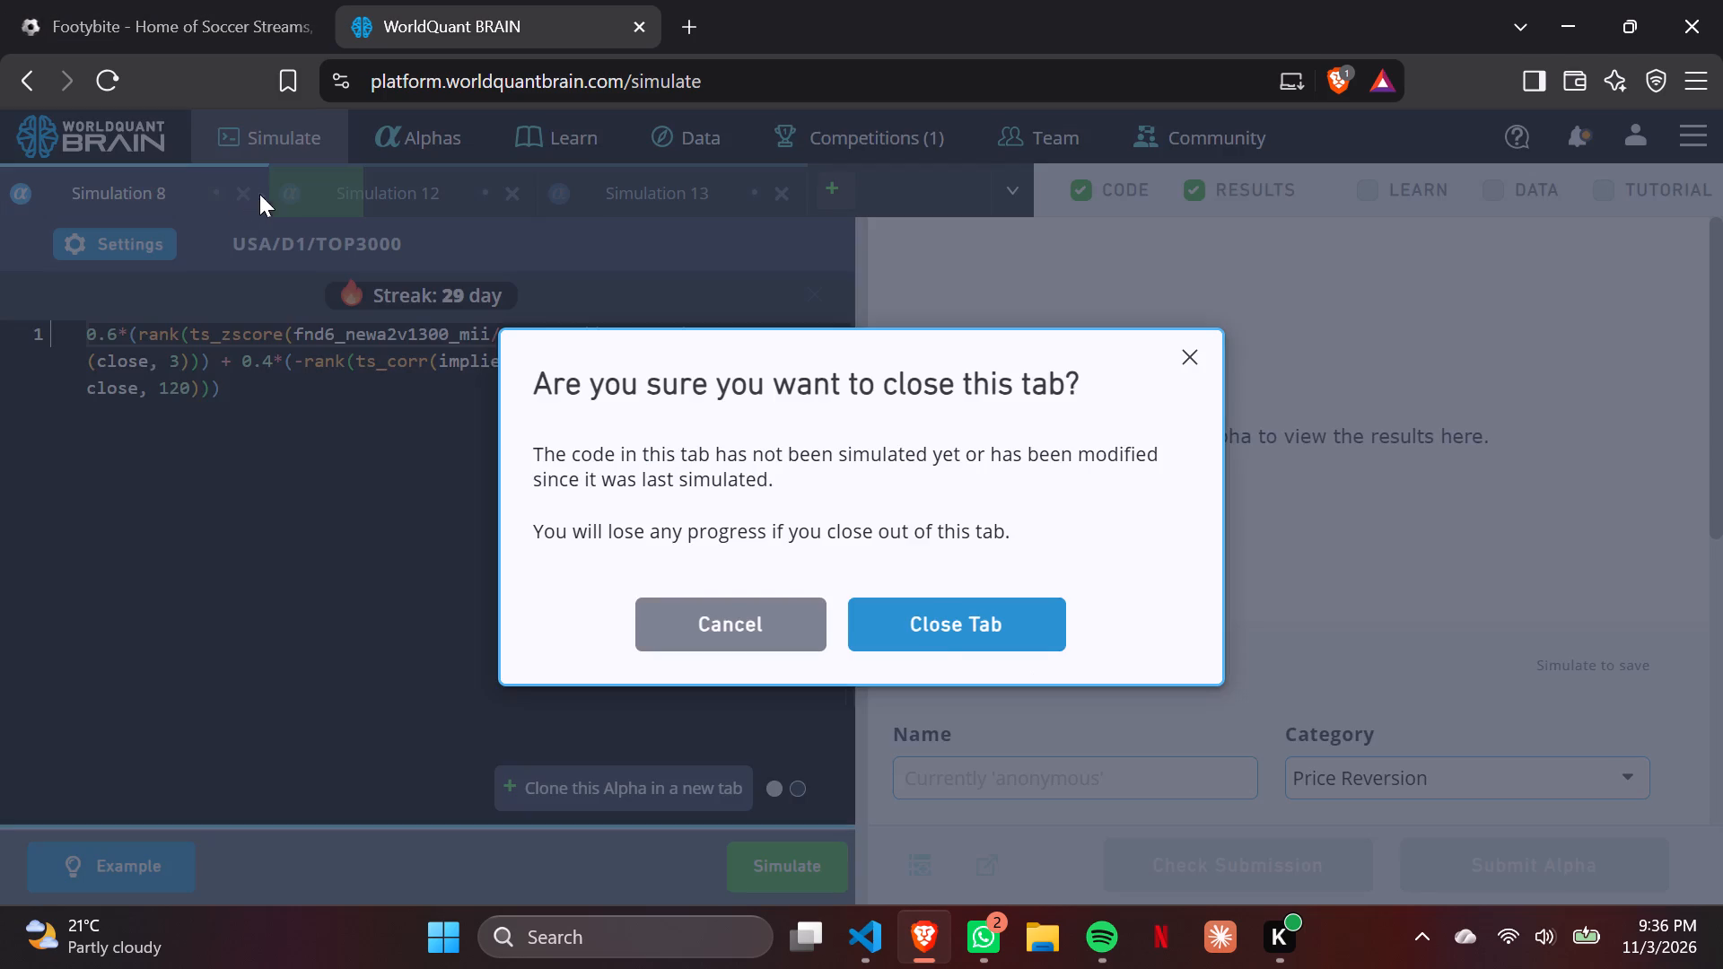
pyautogui.click(940, 630)
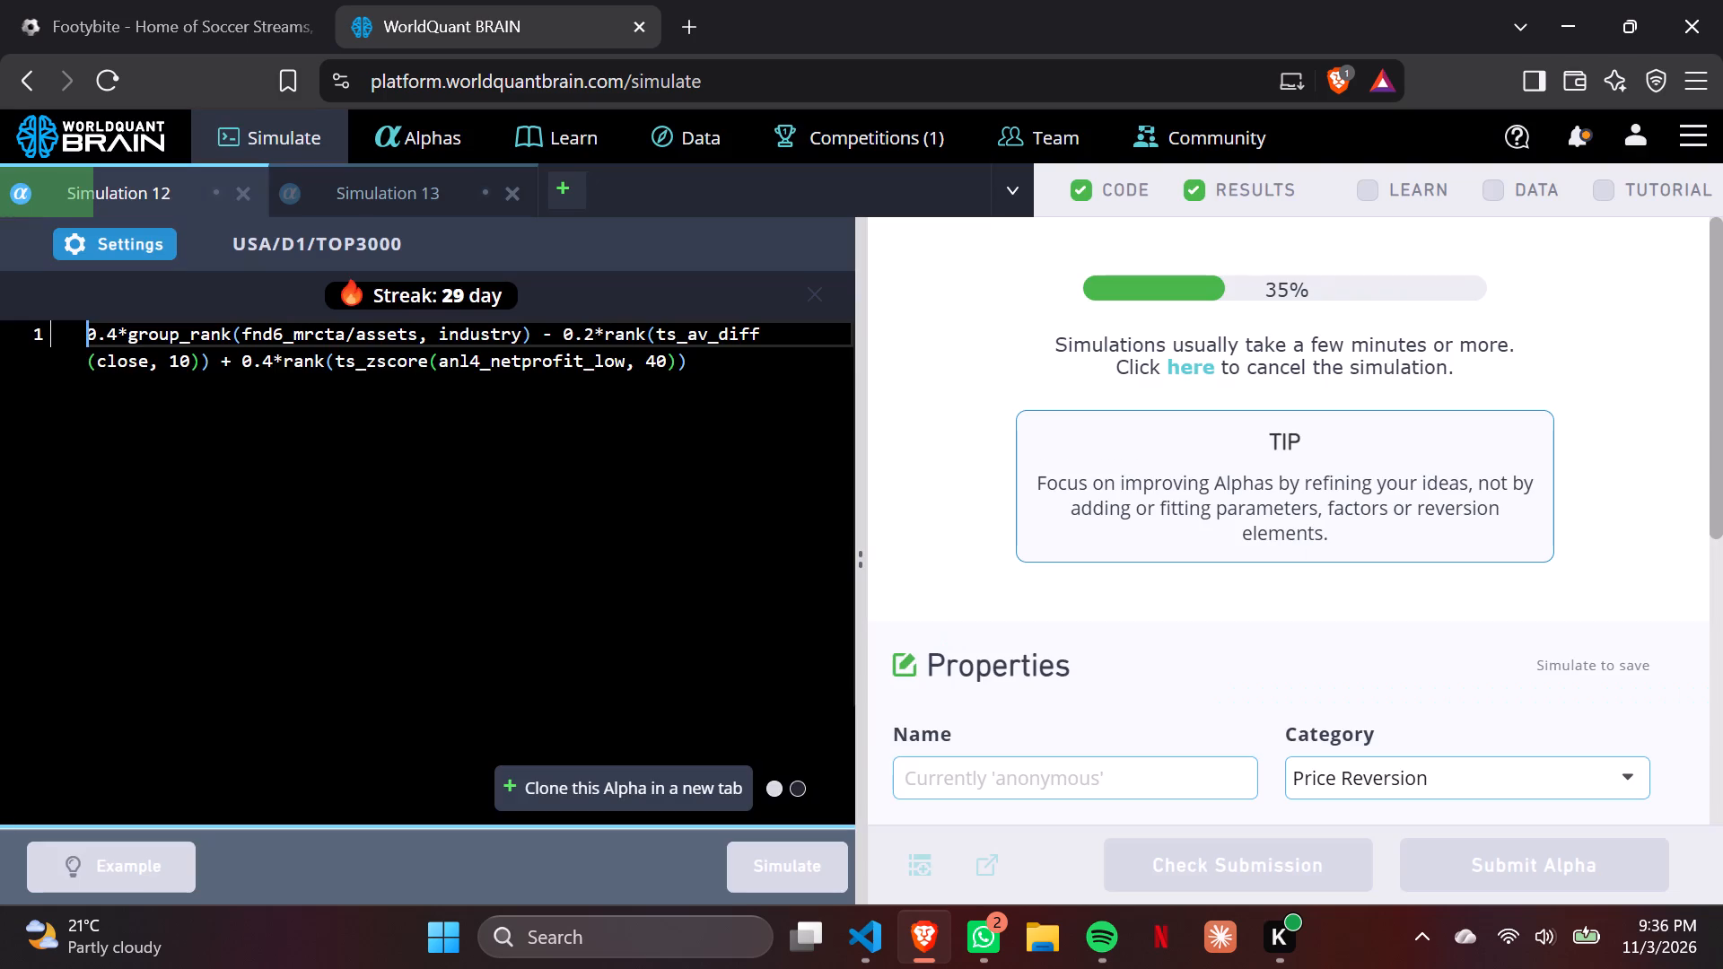
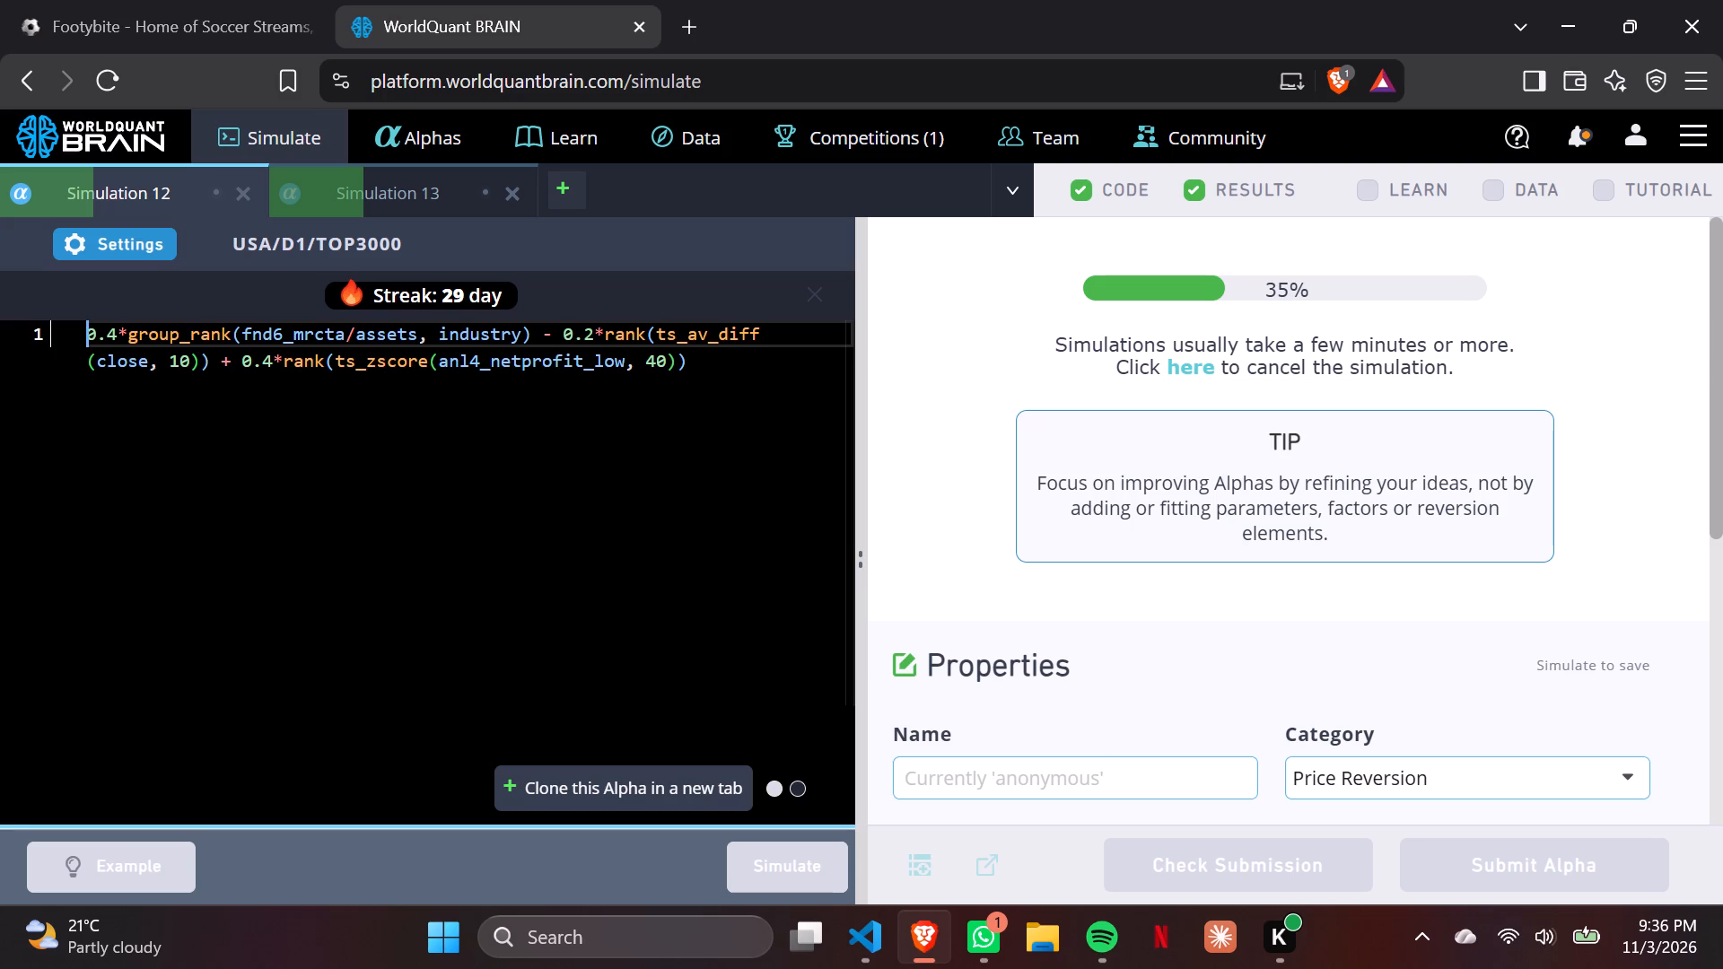
# Clone the Simulation 12 alpha into a new simulation.
pyautogui.click(684, 787)
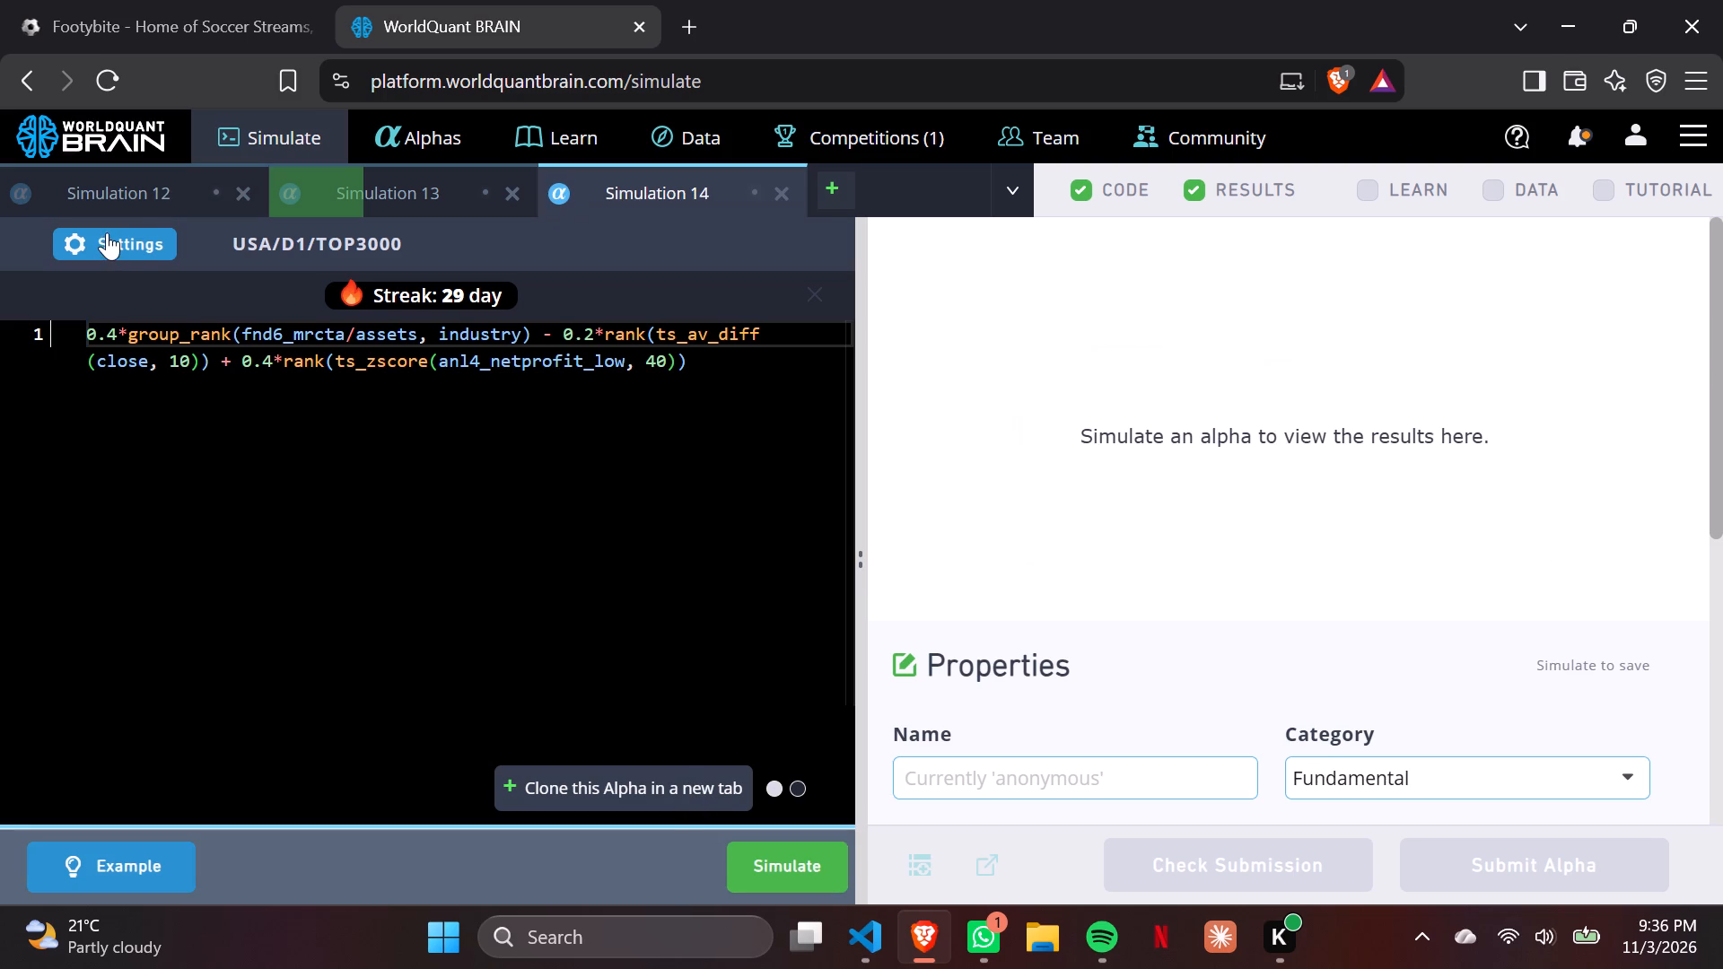
# Set the ts_zscore lookback of anl4_netprofit_low to 60 in Simulation 12 and simulate it again.
pyautogui.click(135, 192)
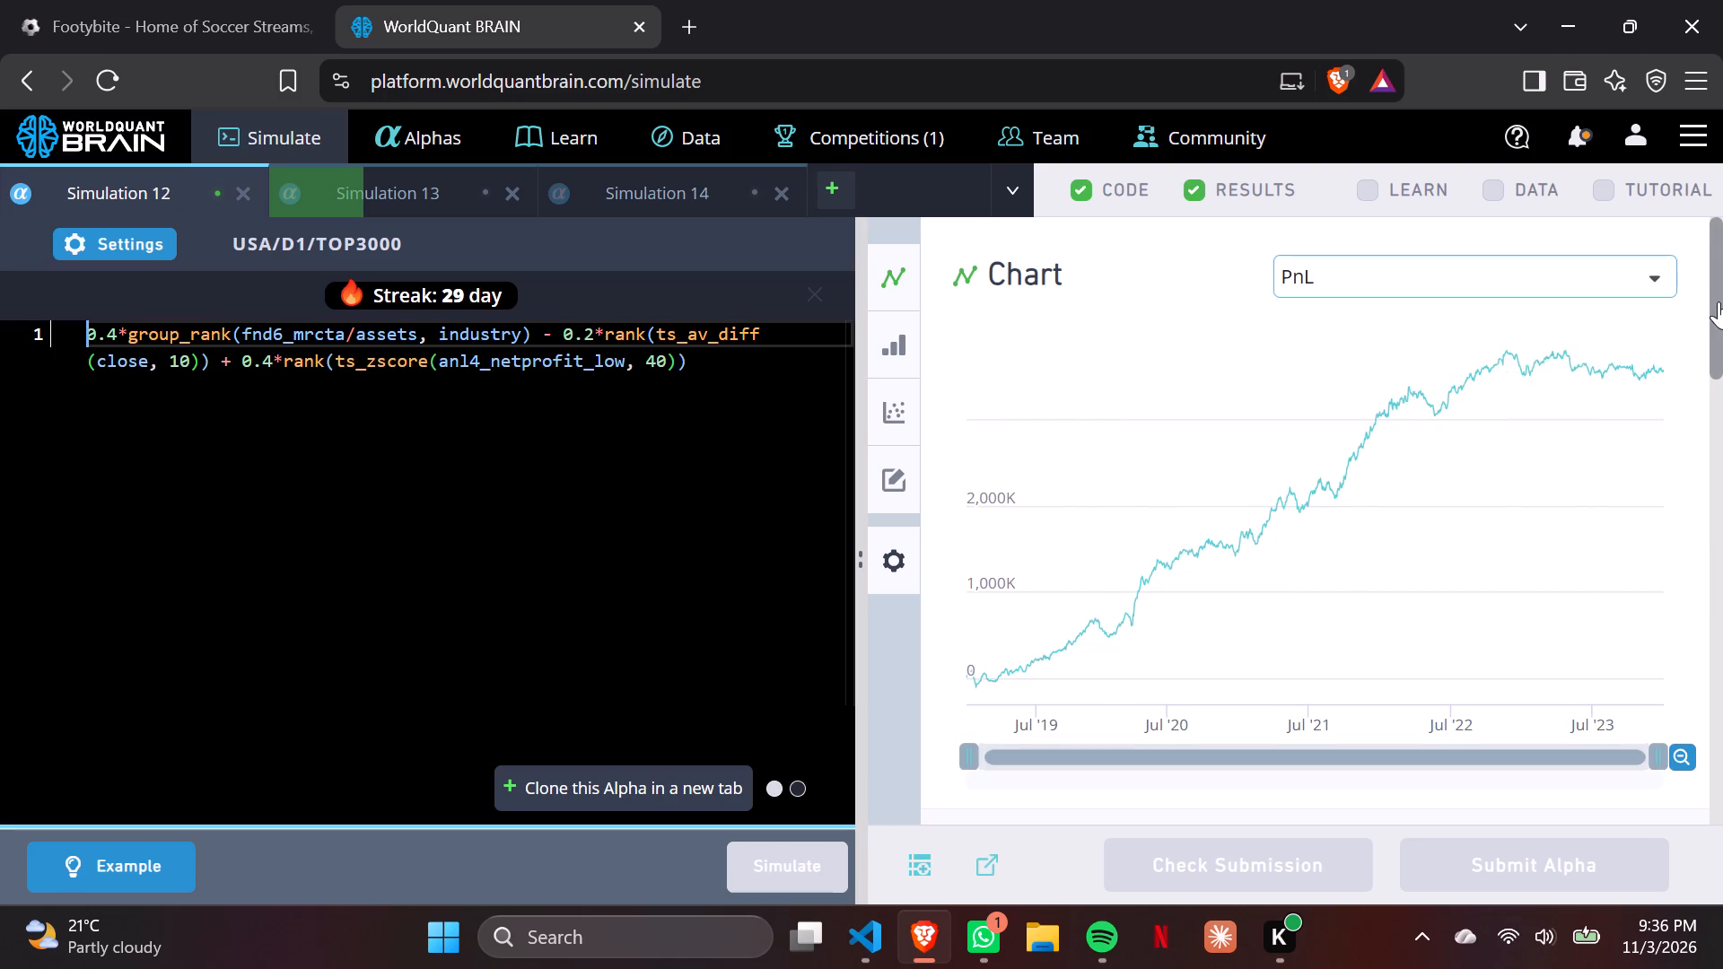
pyautogui.moveTo(1719, 301); pyautogui.dragTo(1722, 614)
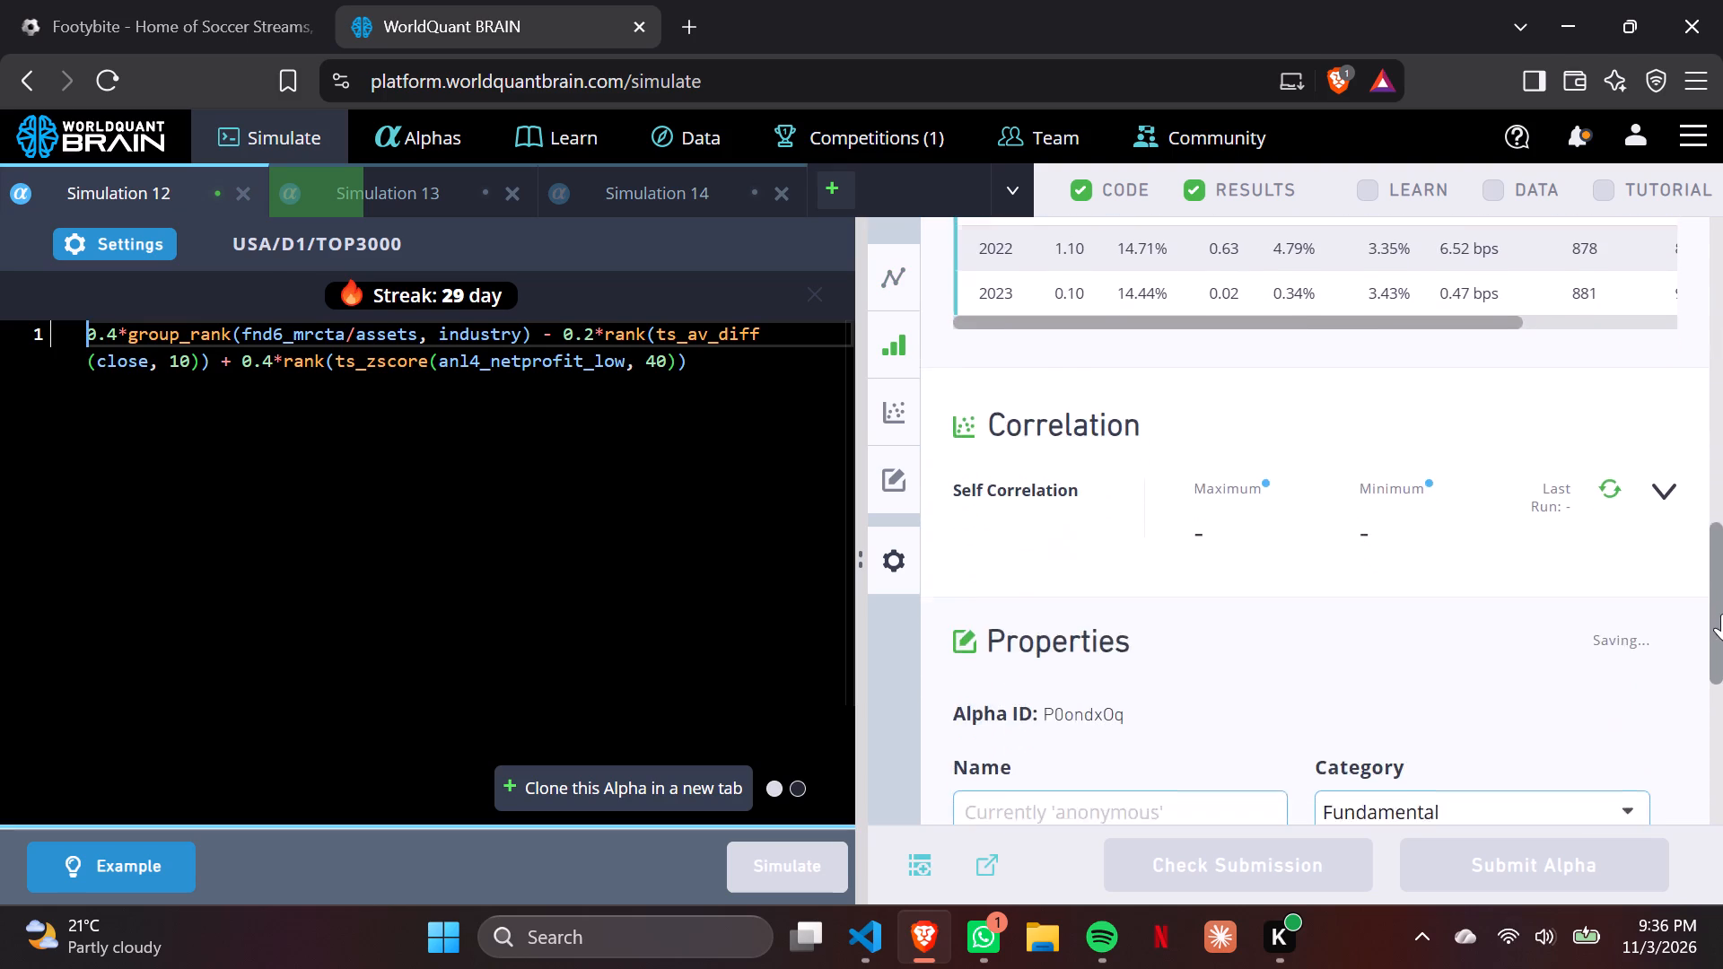
pyautogui.moveTo(1722, 614); pyautogui.dragTo(1688, 255)
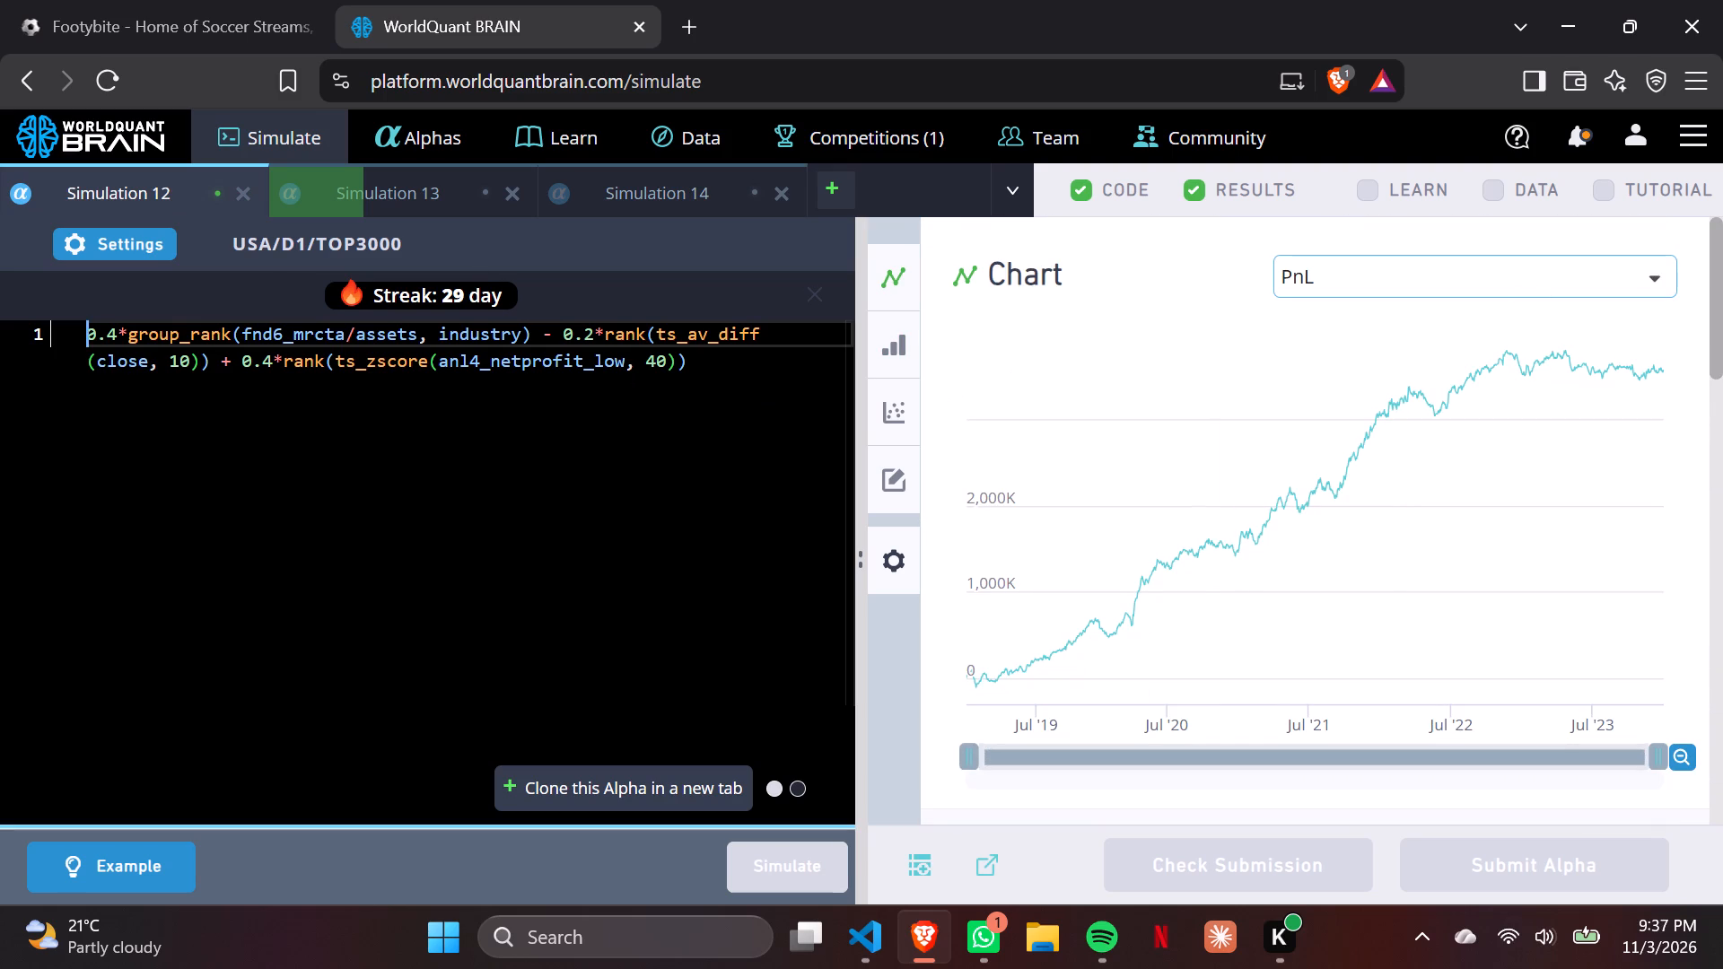
pyautogui.click(665, 362)
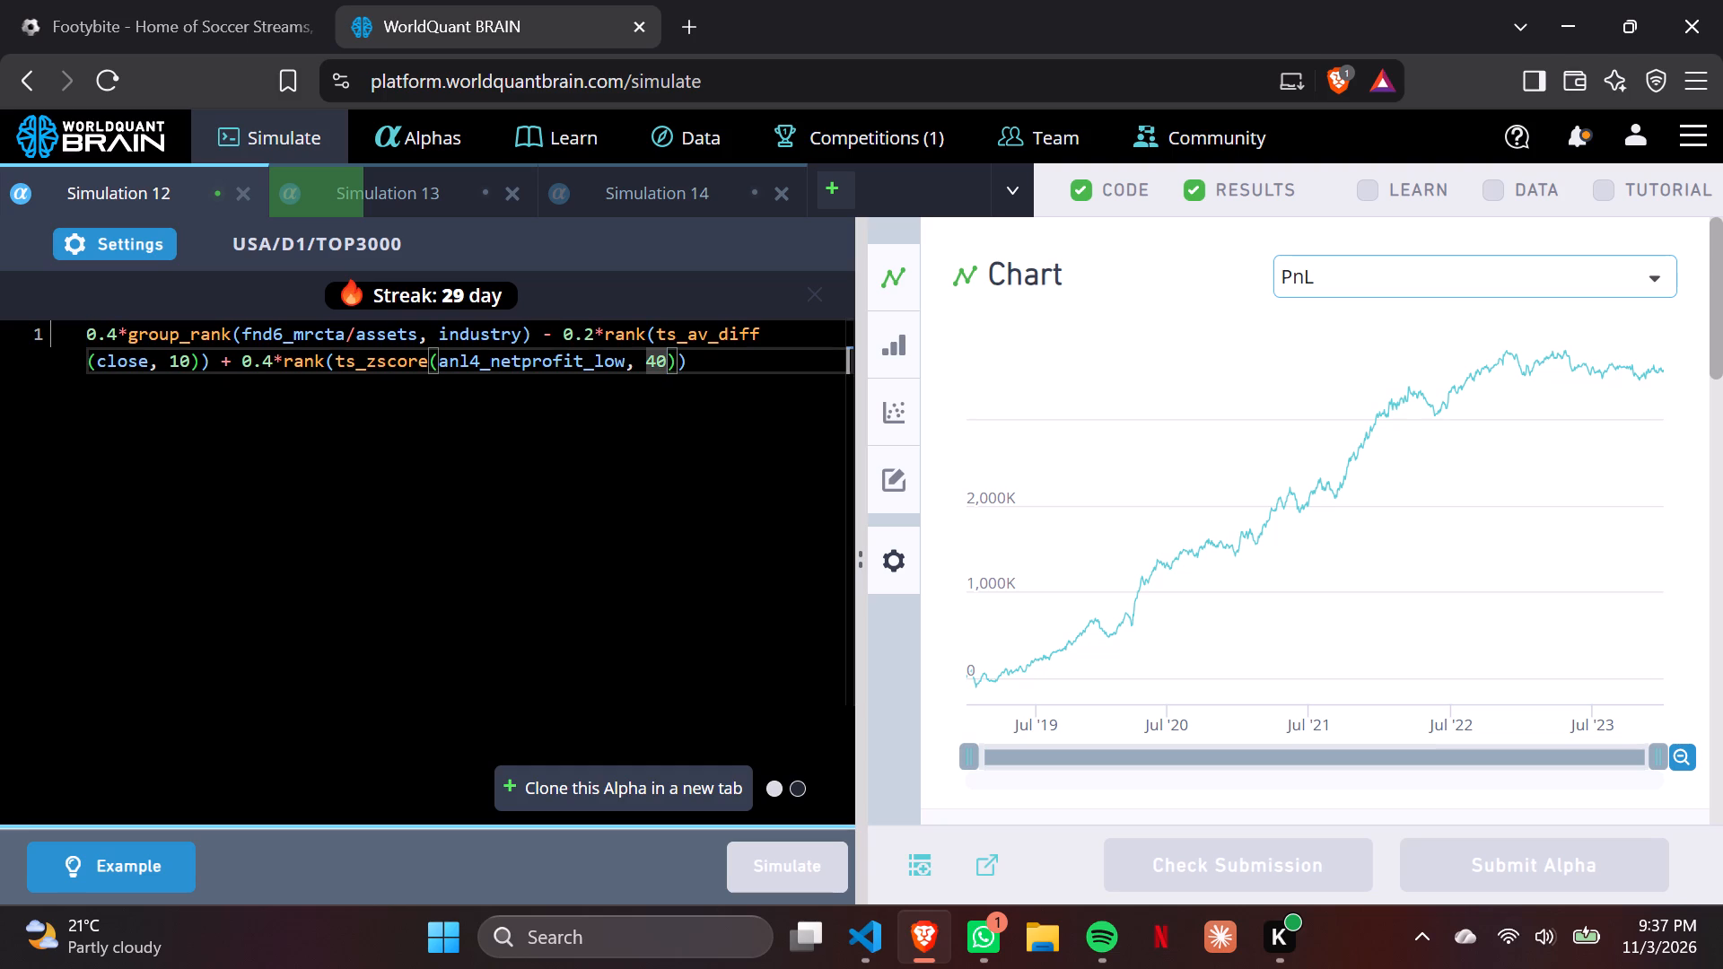
pyautogui.press('BackSpace')
pyautogui.press('BackSpace')
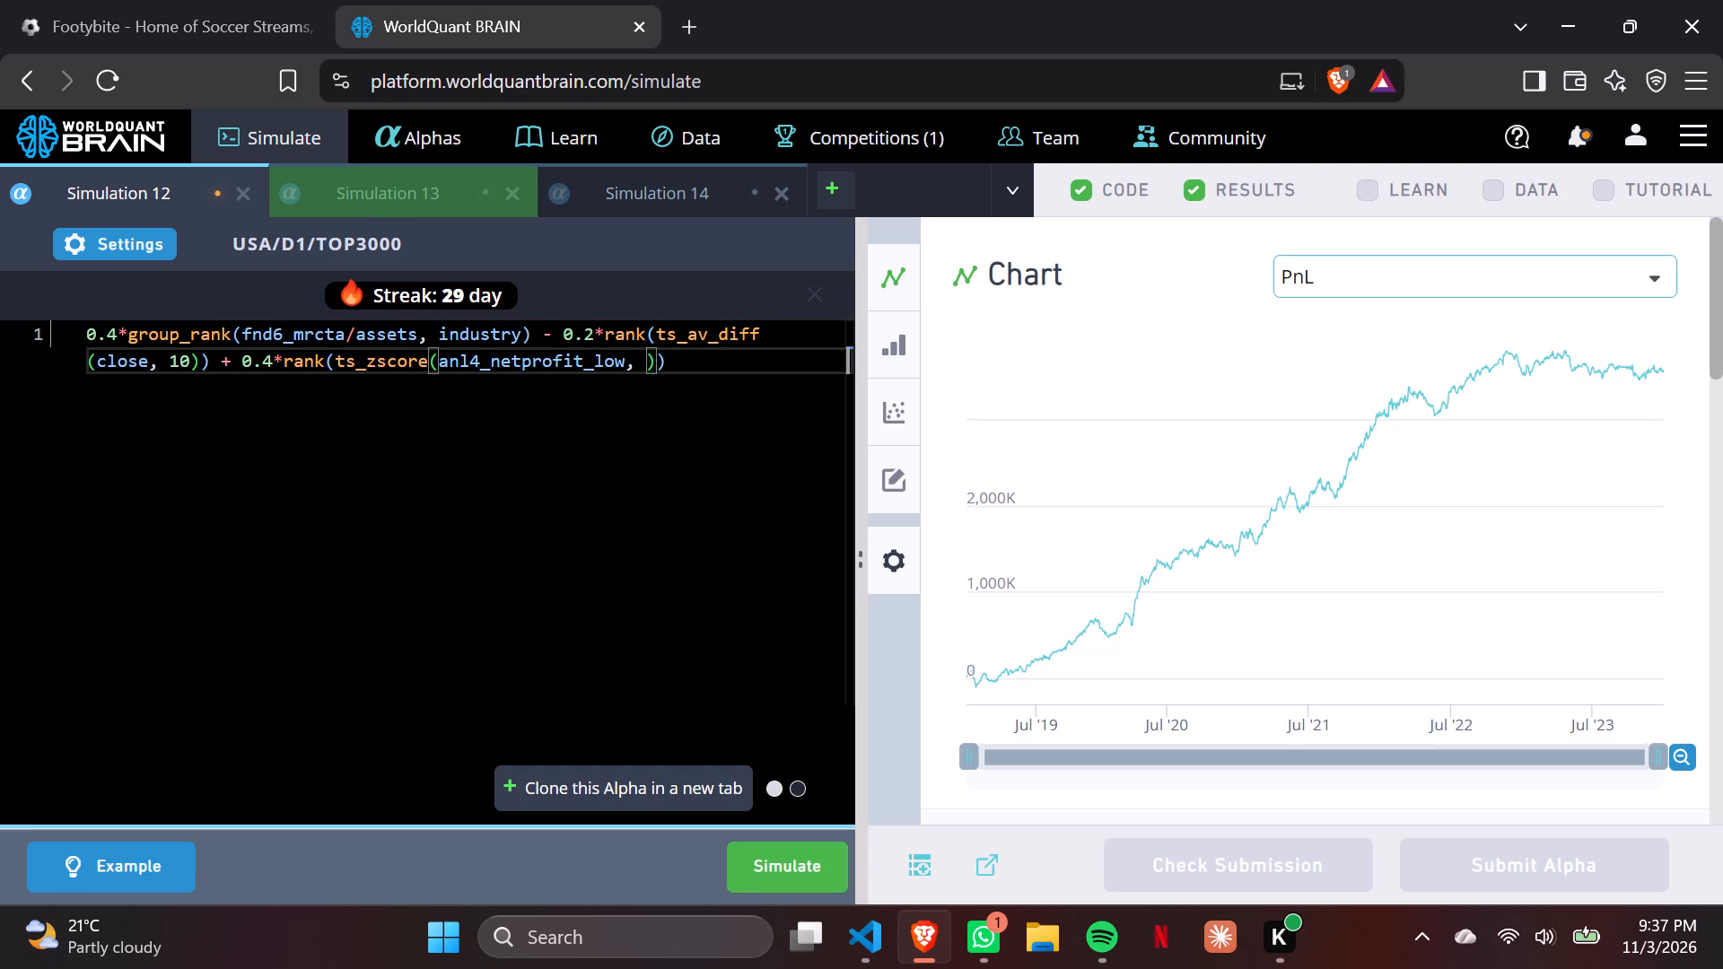
pyautogui.write('60')
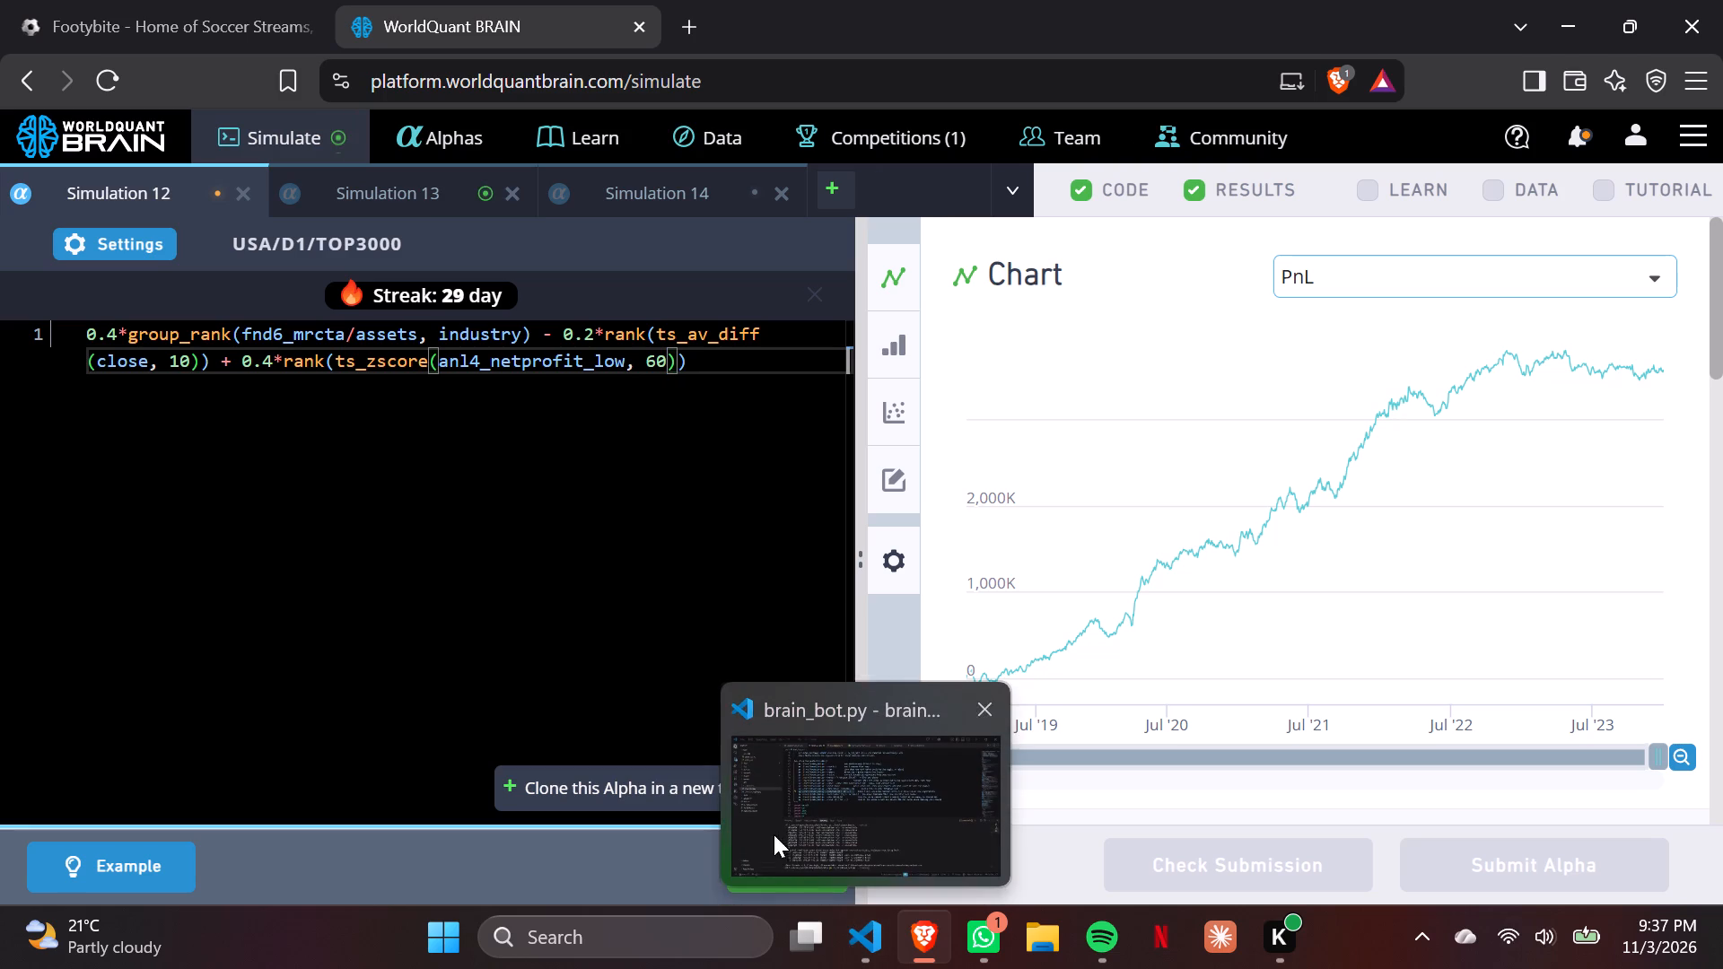
pyautogui.click(767, 874)
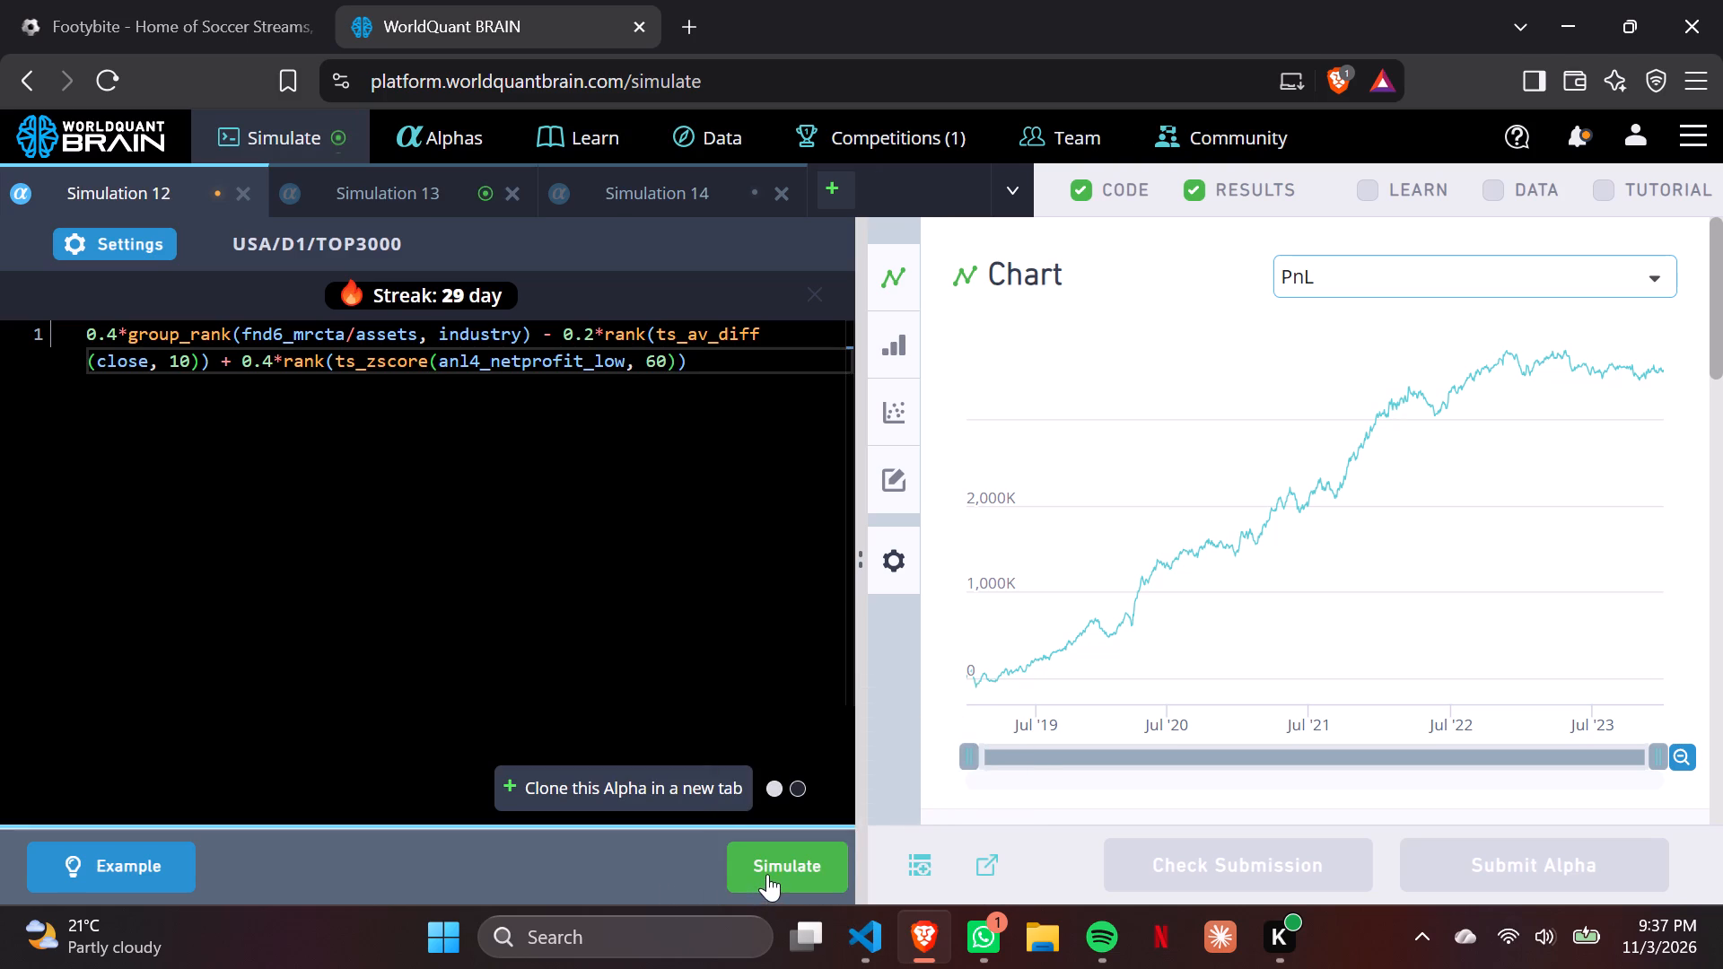
# Review Simulation 13's yearly aggregate data and the details of its failed IS tests.
pyautogui.click(367, 204)
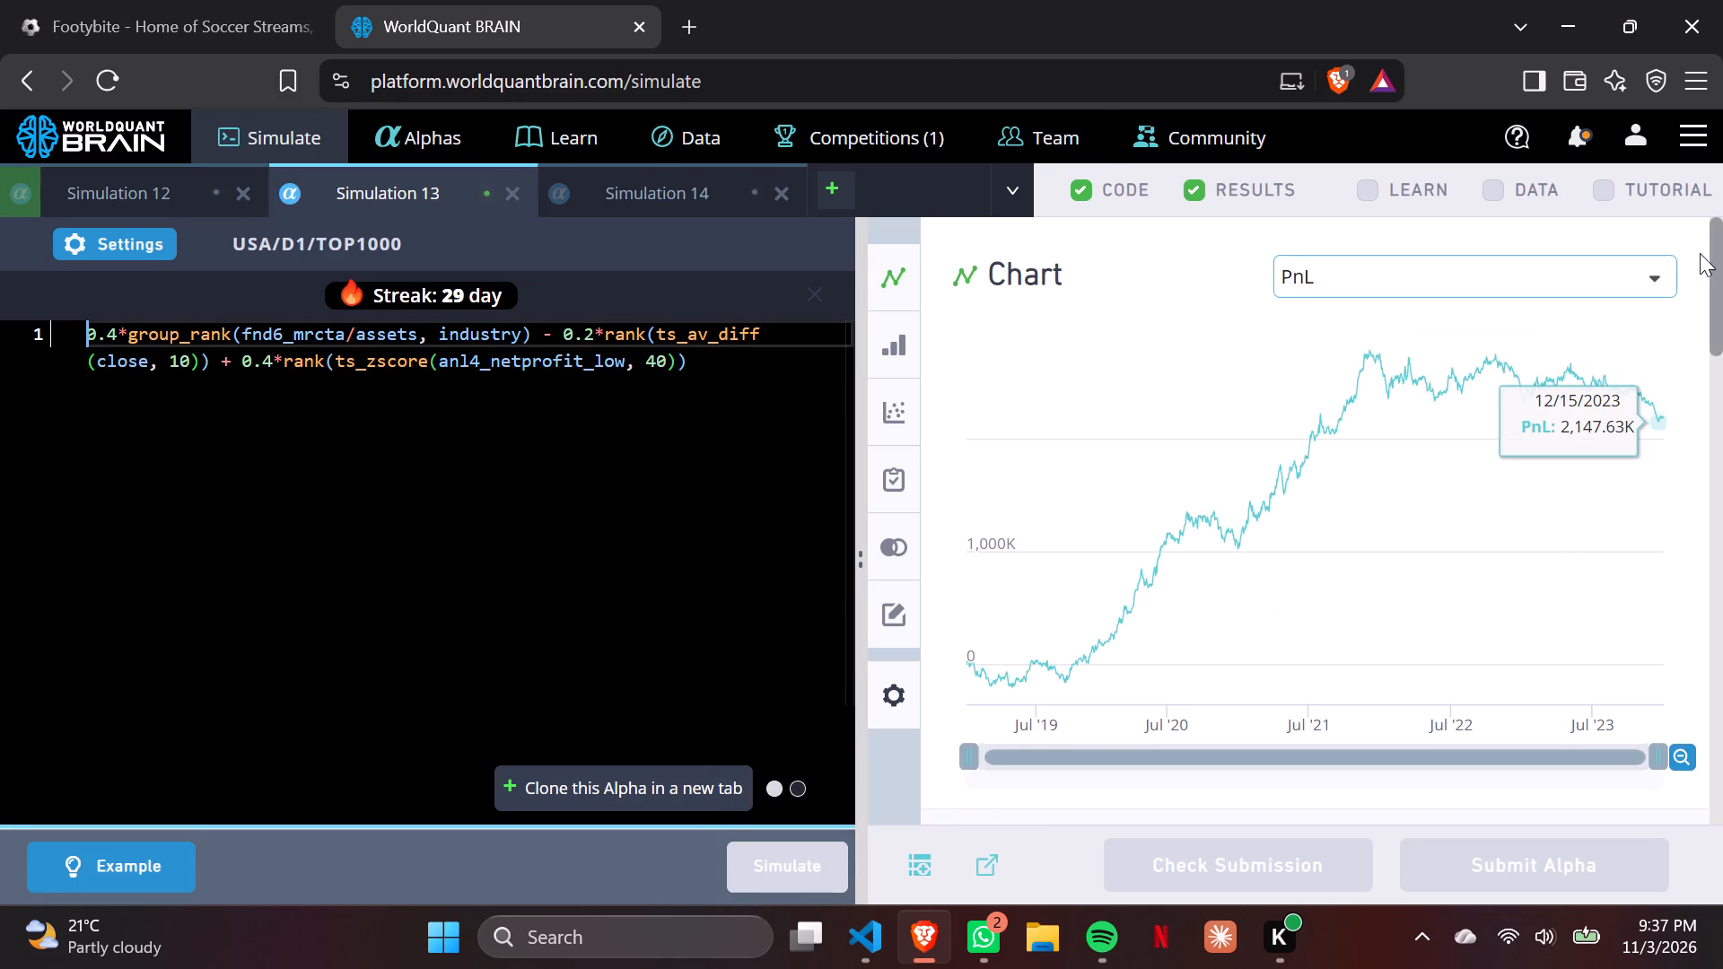
pyautogui.moveTo(1722, 284); pyautogui.dragTo(1703, 500)
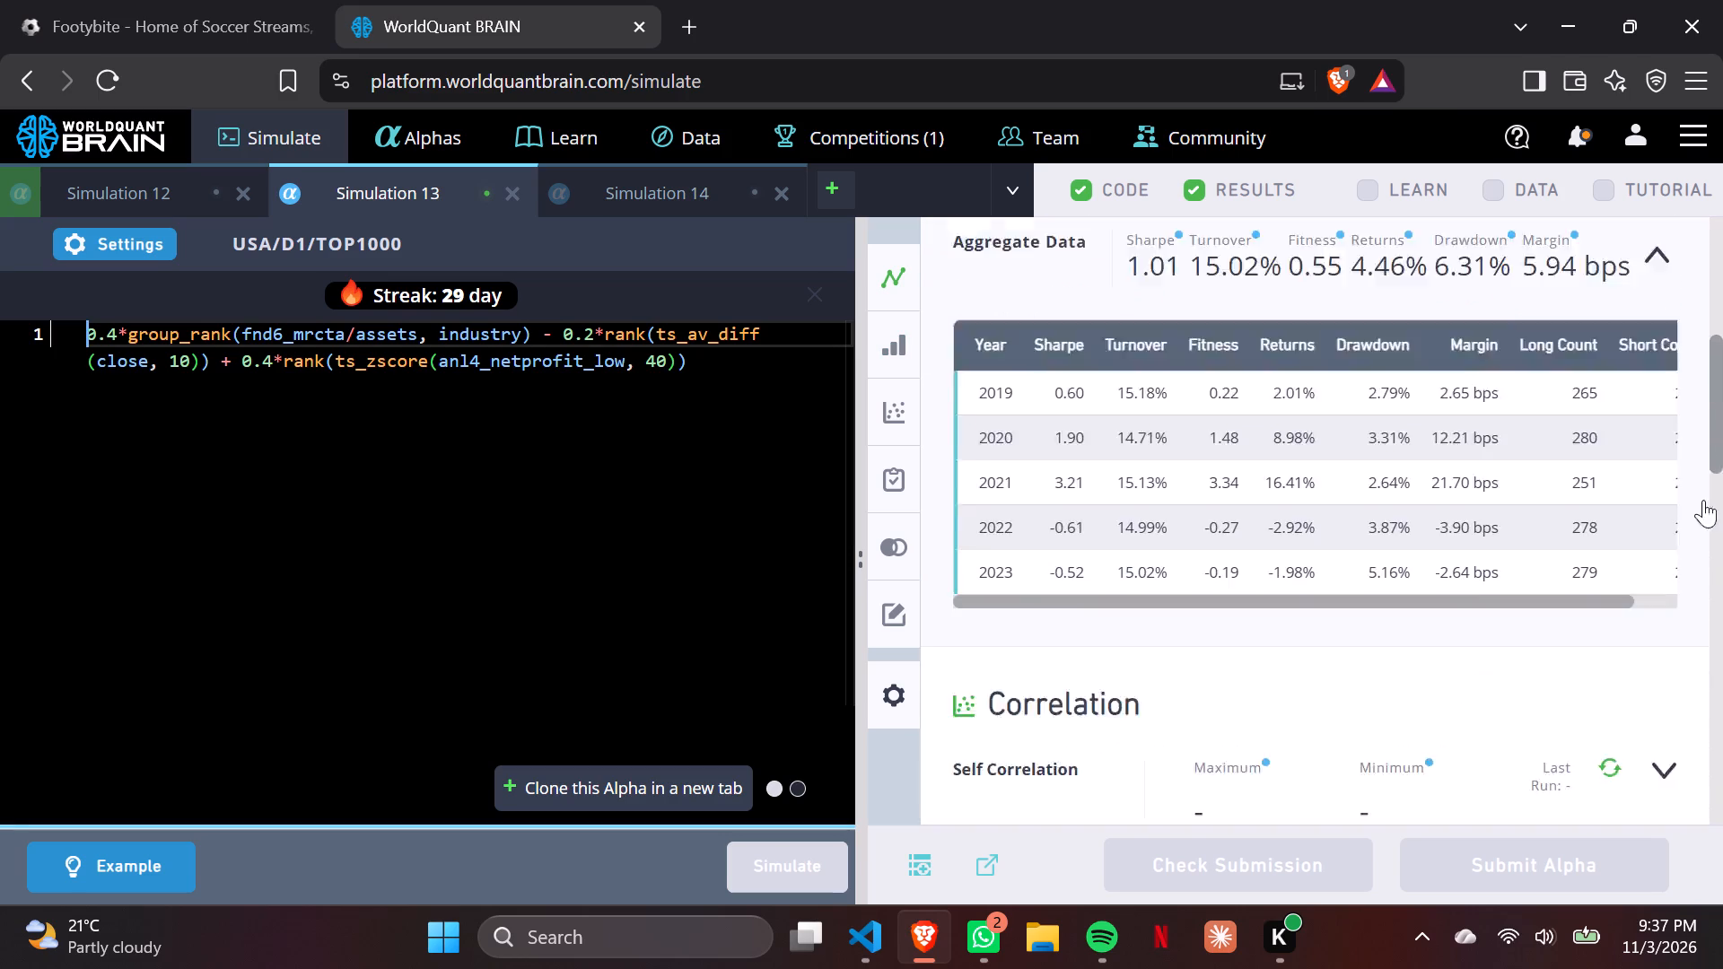
pyautogui.moveTo(1703, 500); pyautogui.dragTo(1684, 589)
pyautogui.click(1526, 494)
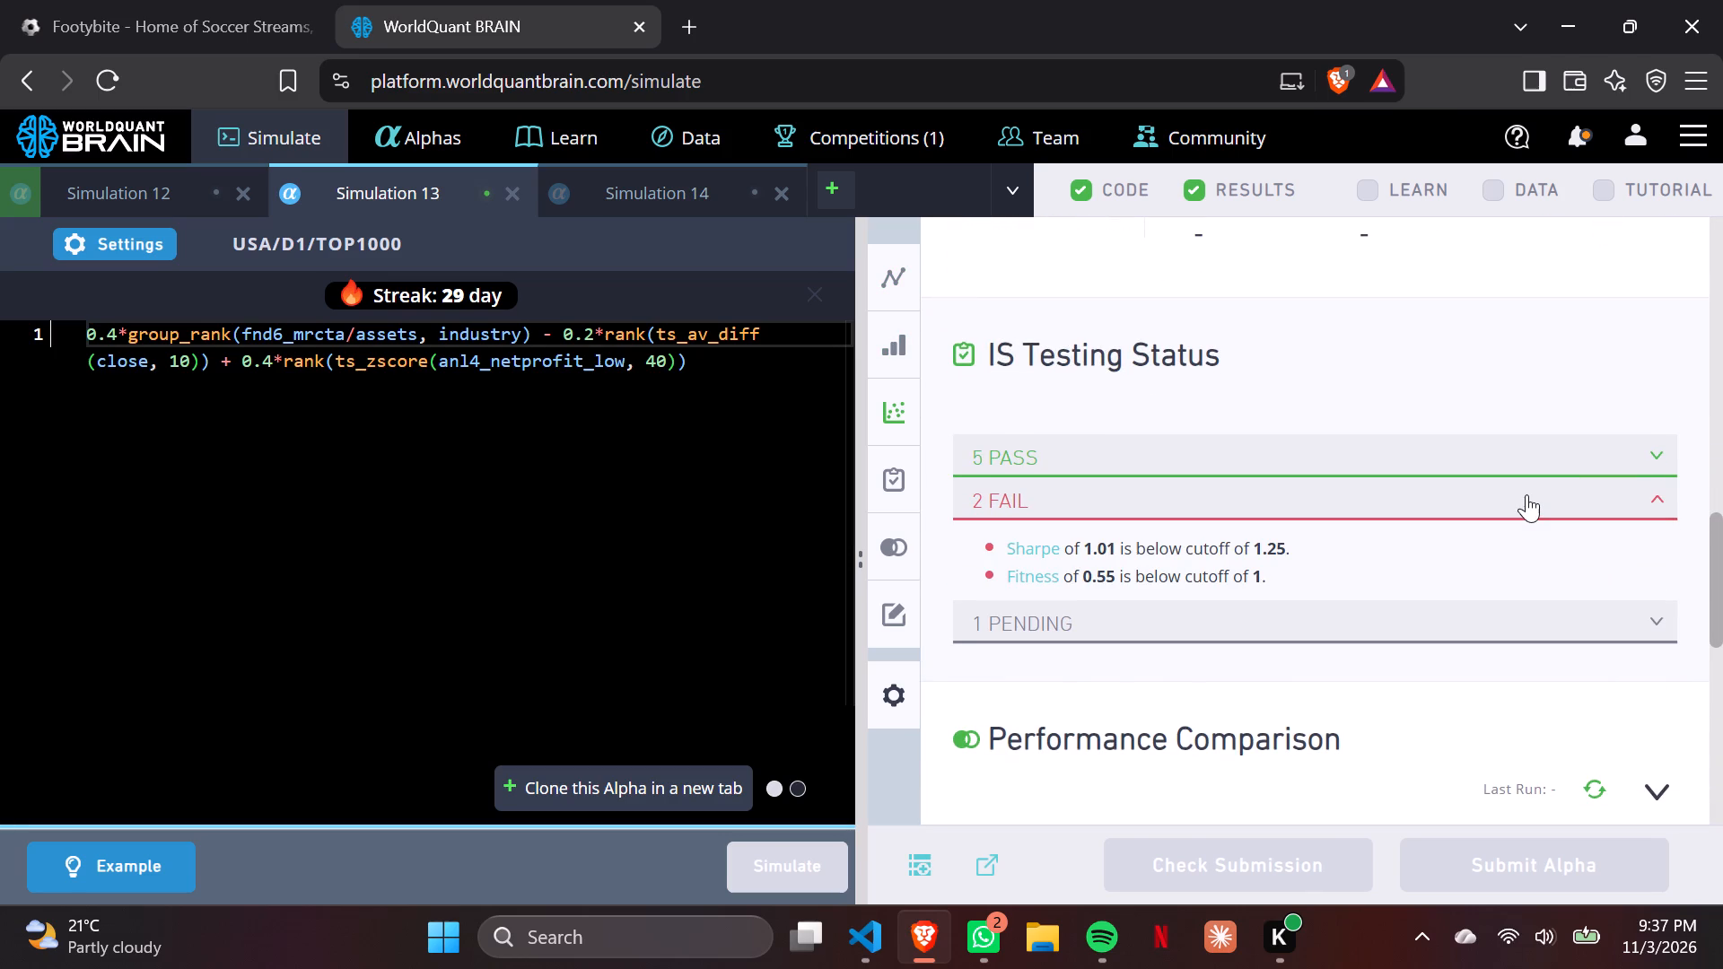
pyautogui.click(1526, 494)
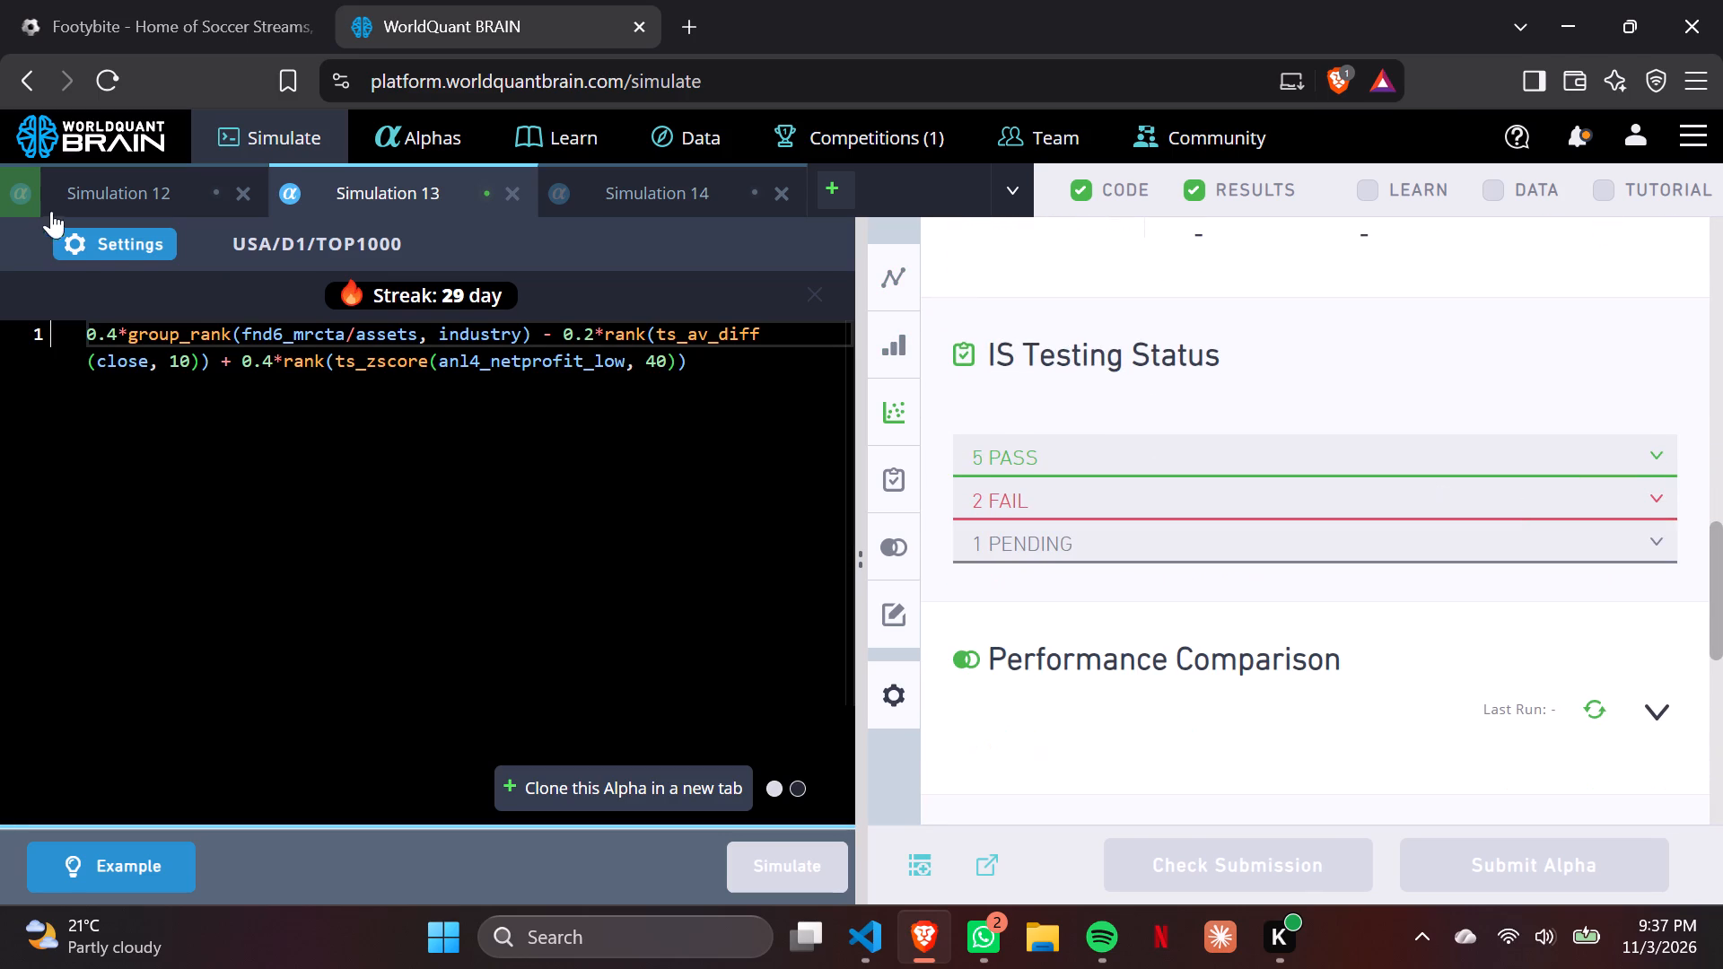
# Change Simulation 13's universe to TOPSP500, apply the settings and simulate it again.
pyautogui.click(117, 240)
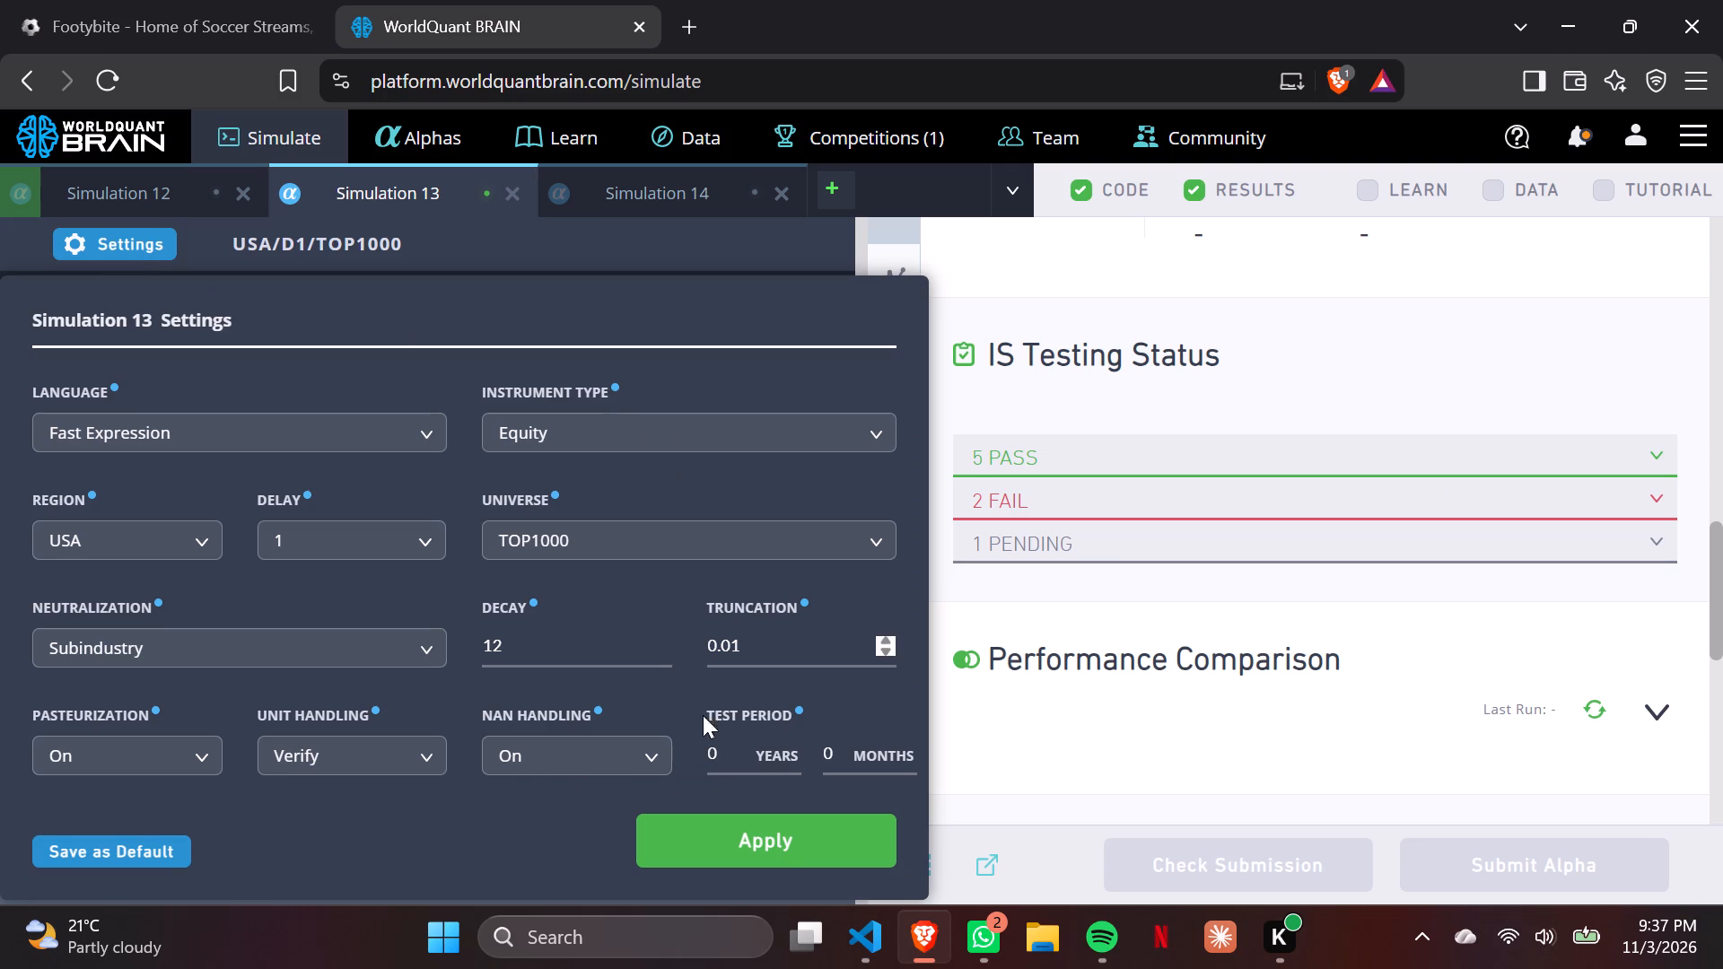
pyautogui.click(782, 840)
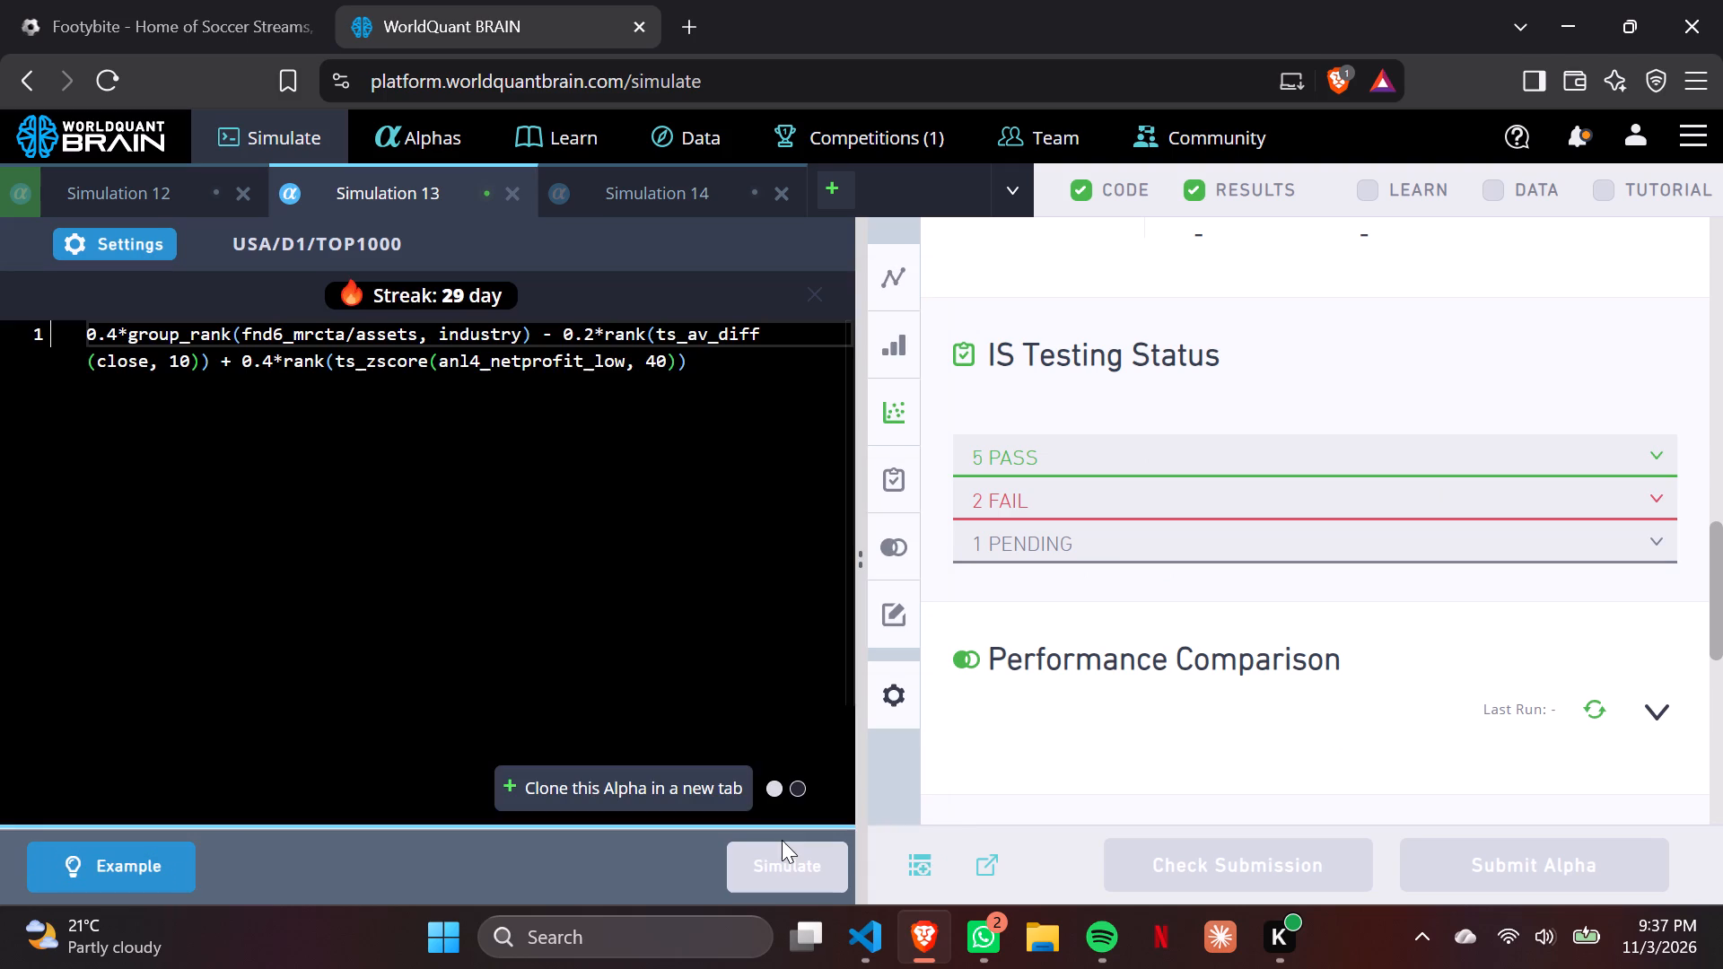
pyautogui.moveTo(138, 244); pyautogui.dragTo(407, 297)
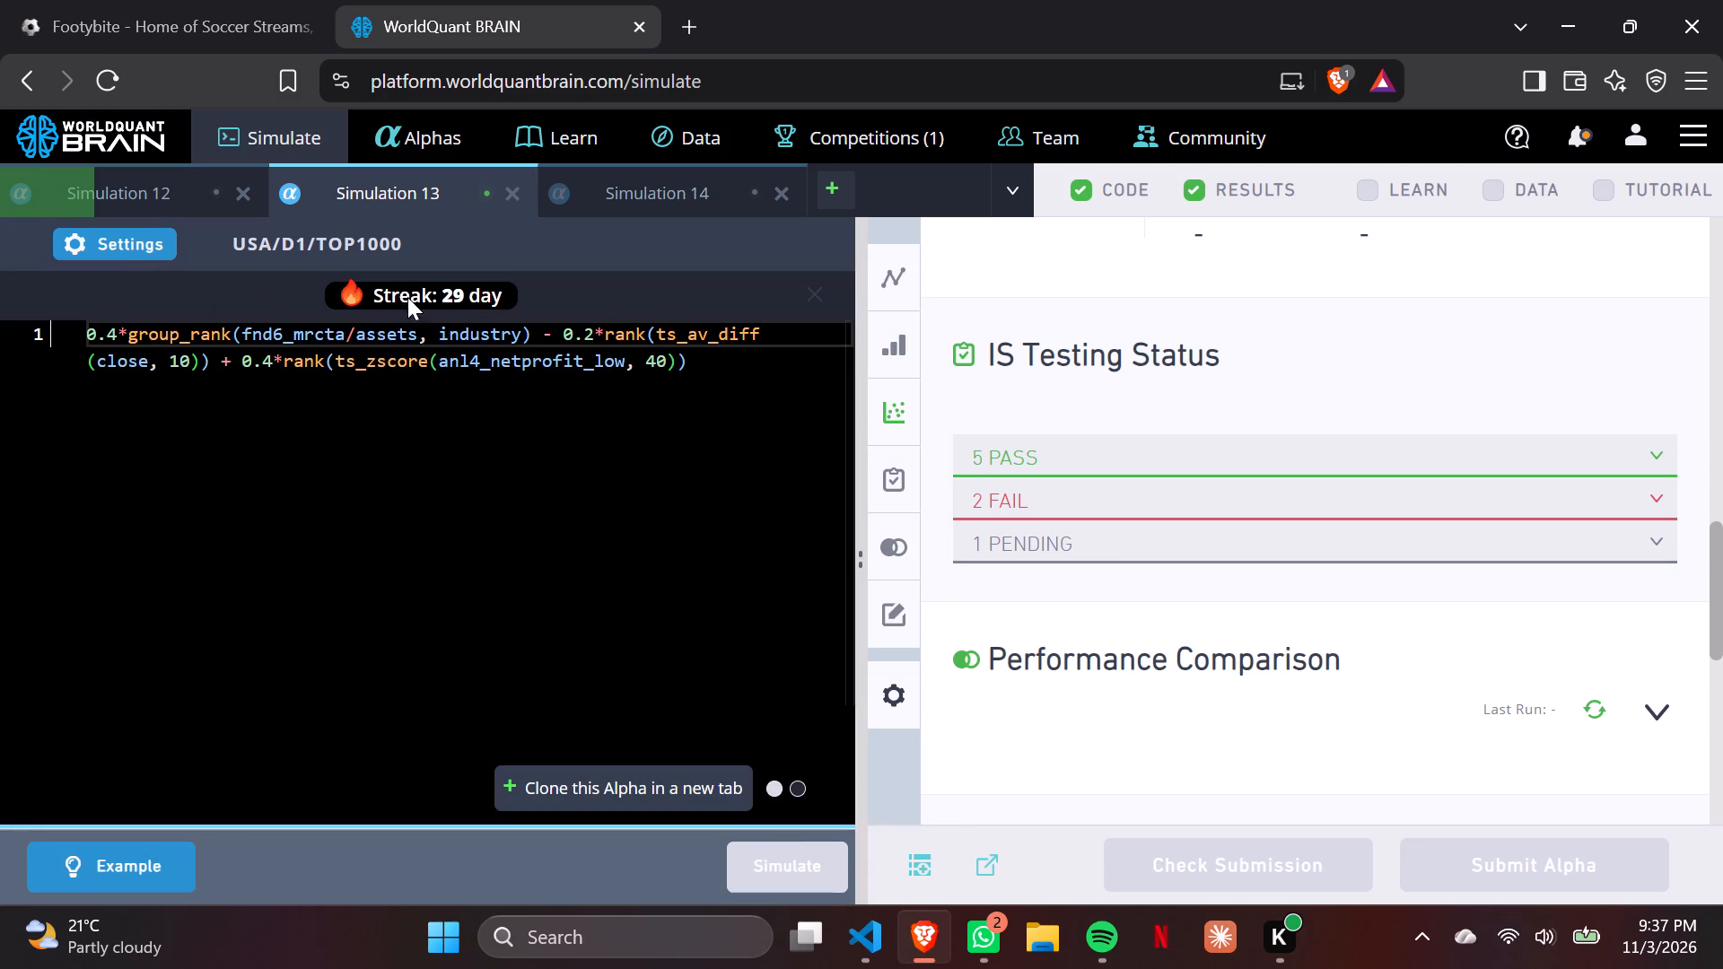
pyautogui.moveTo(407, 297); pyautogui.dragTo(695, 374)
pyautogui.click(141, 234)
pyautogui.click(853, 544)
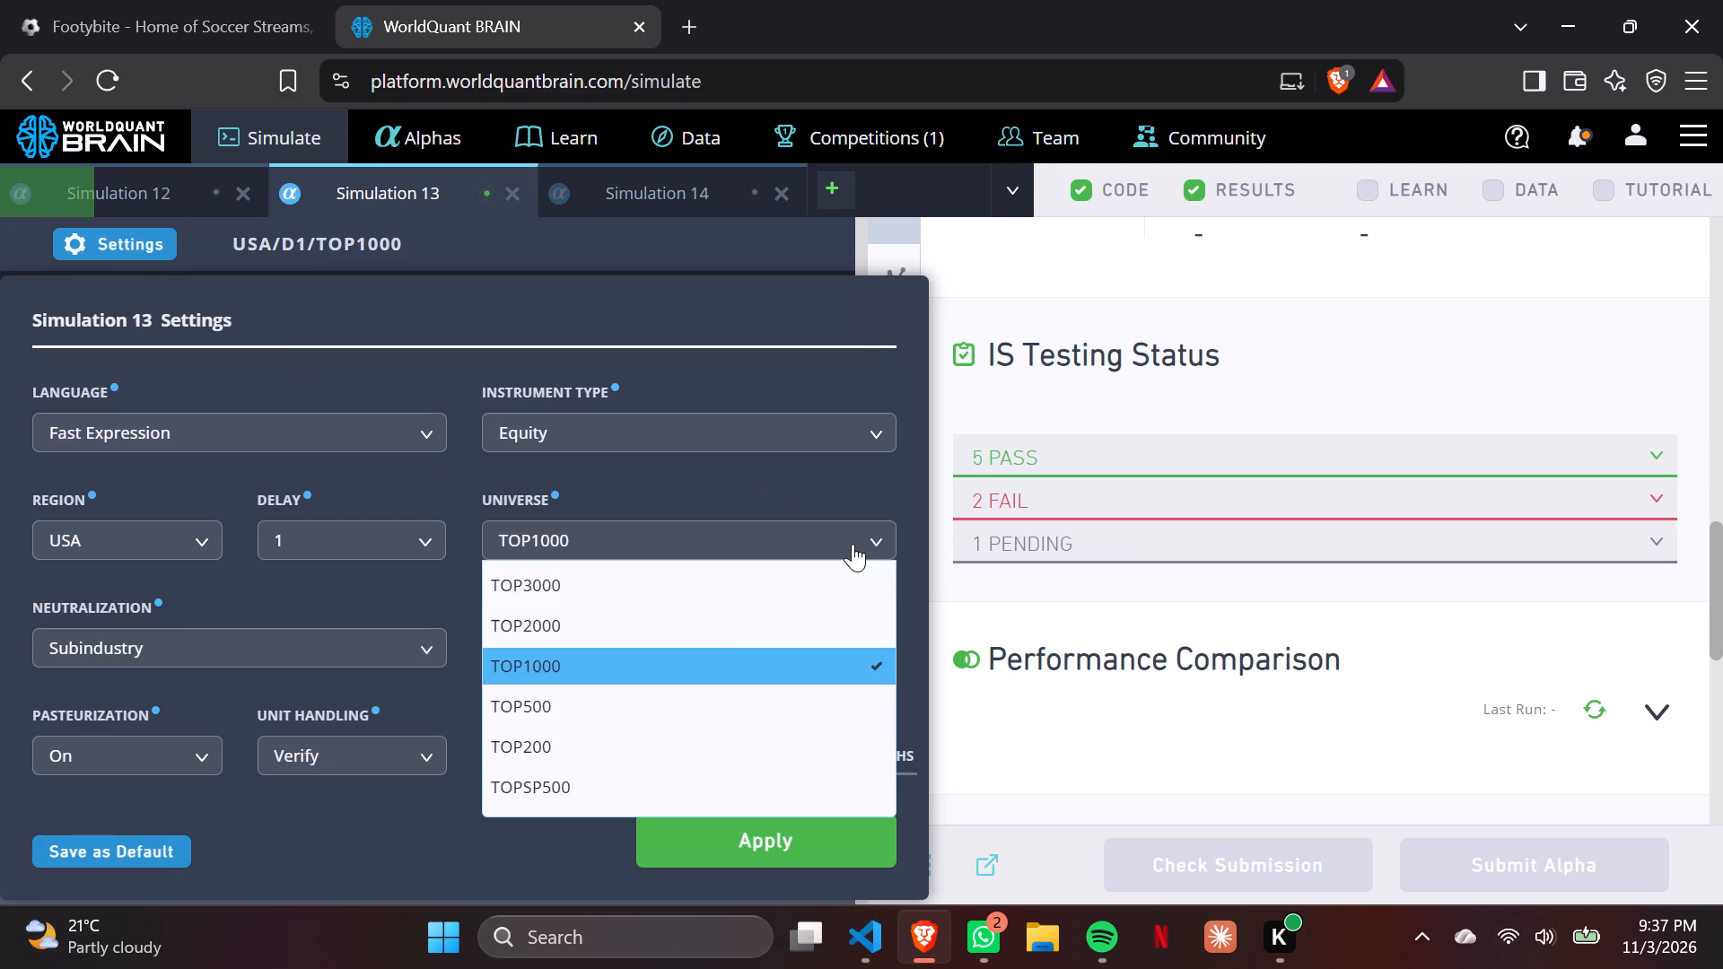
pyautogui.click(639, 774)
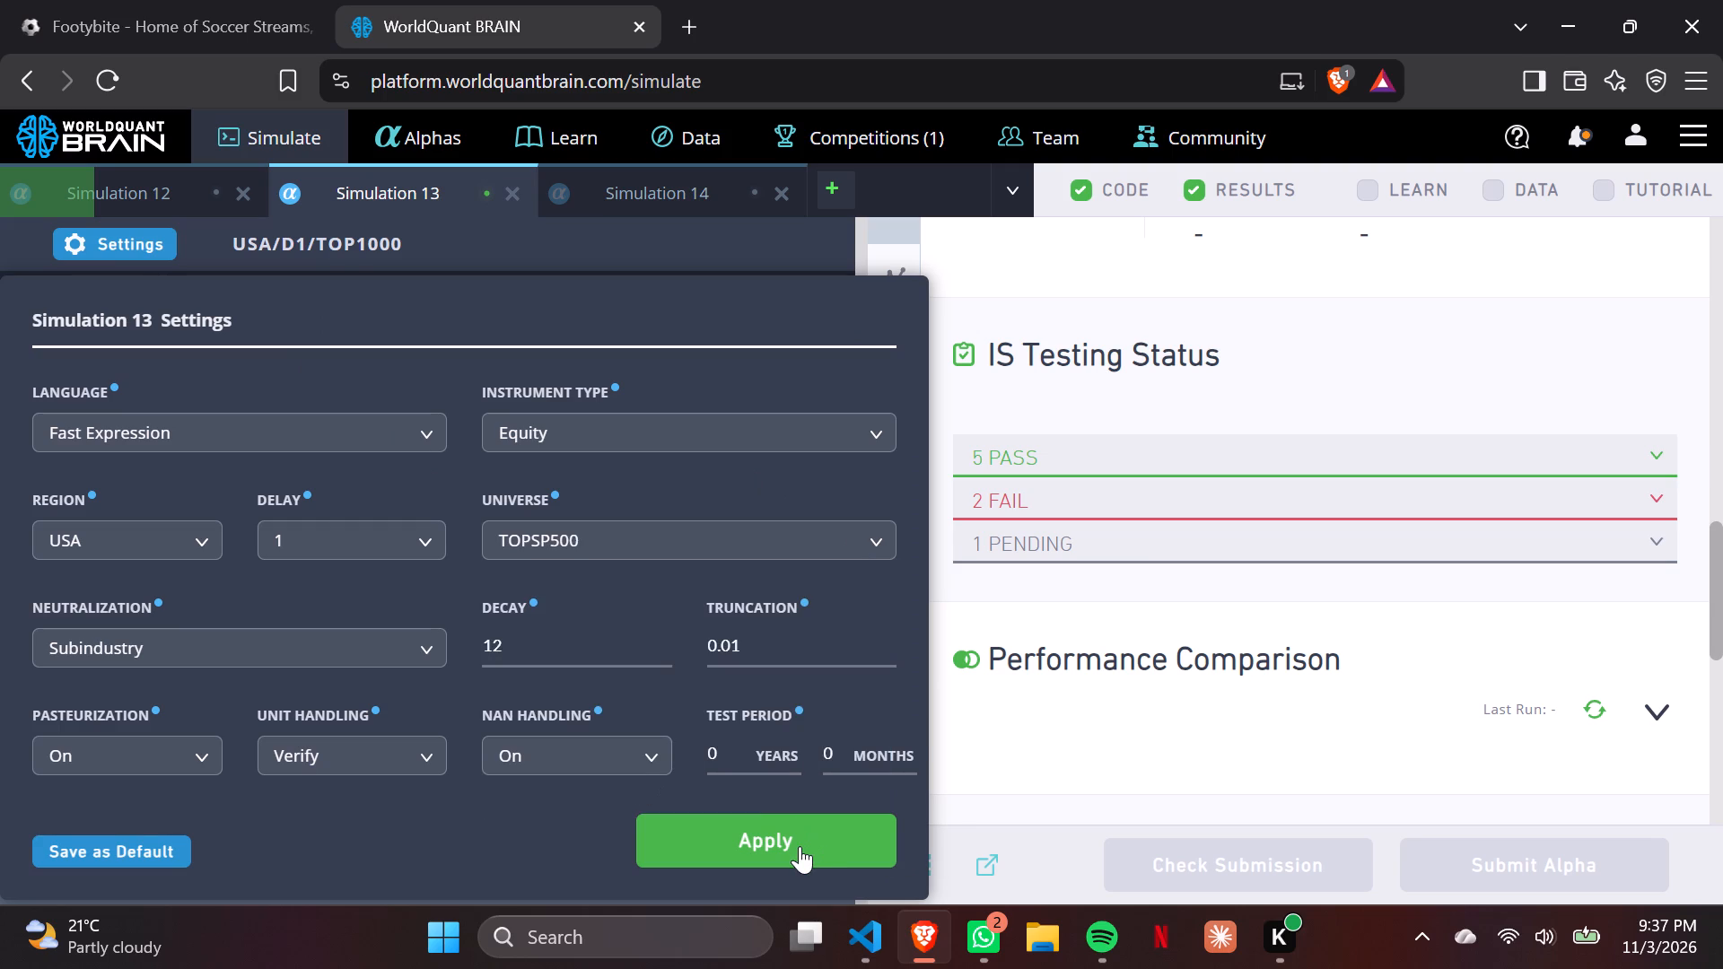
pyautogui.click(800, 846)
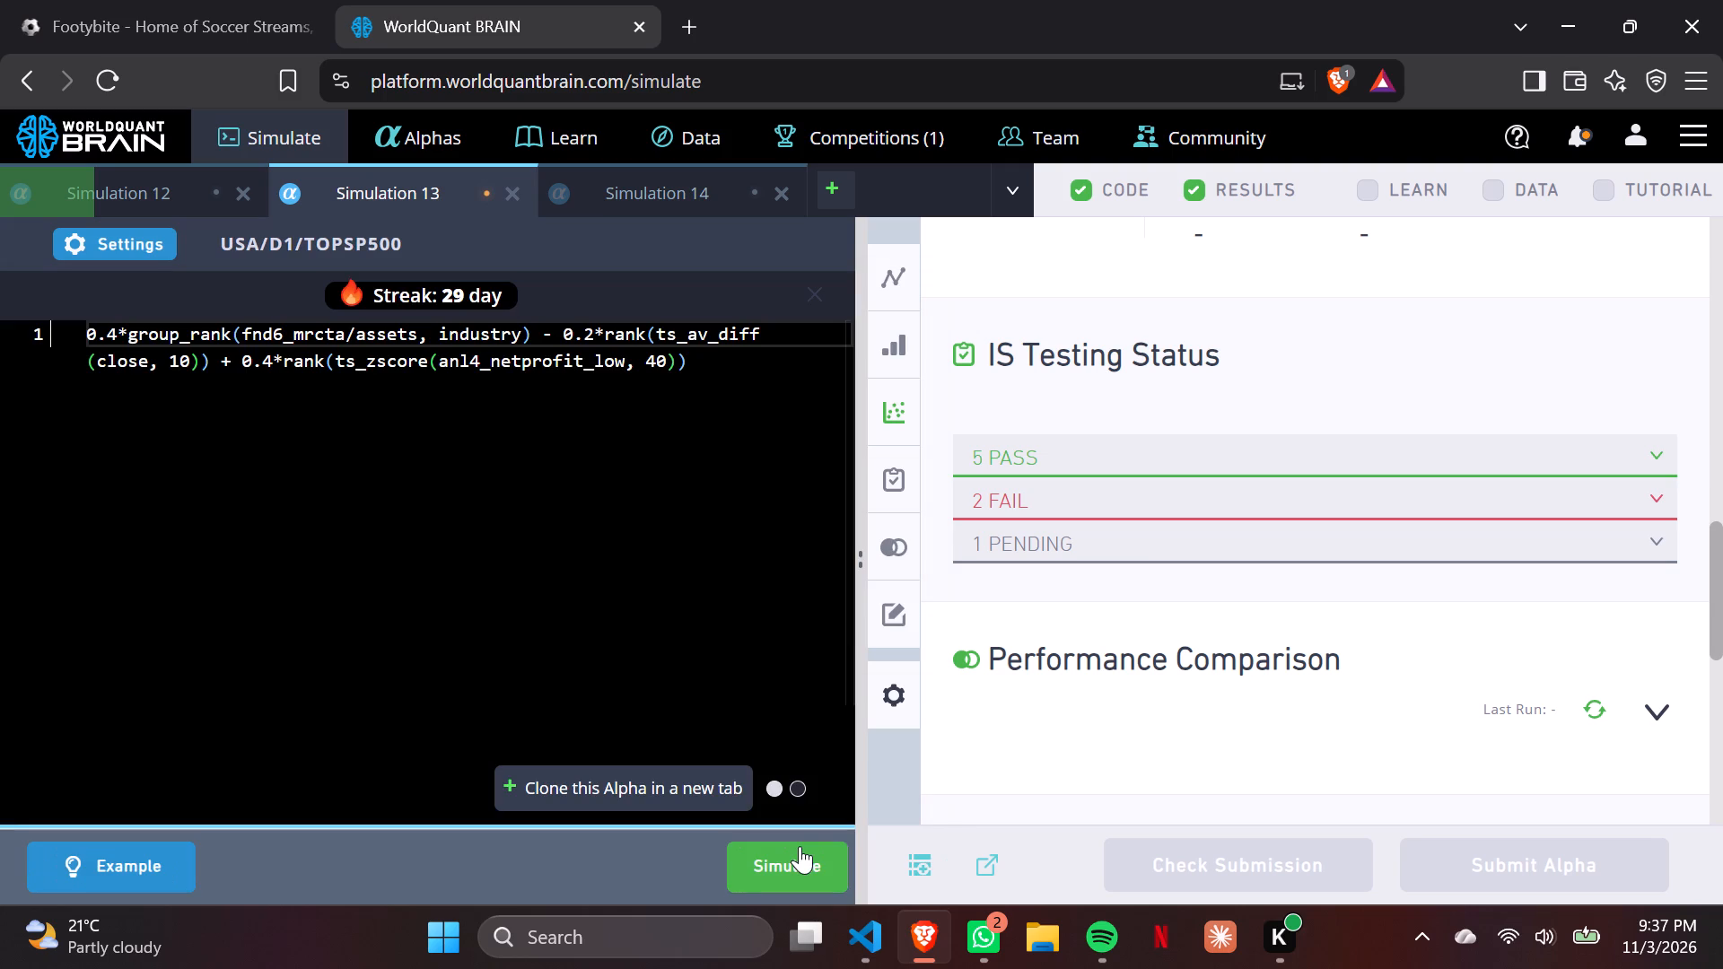
pyautogui.click(800, 870)
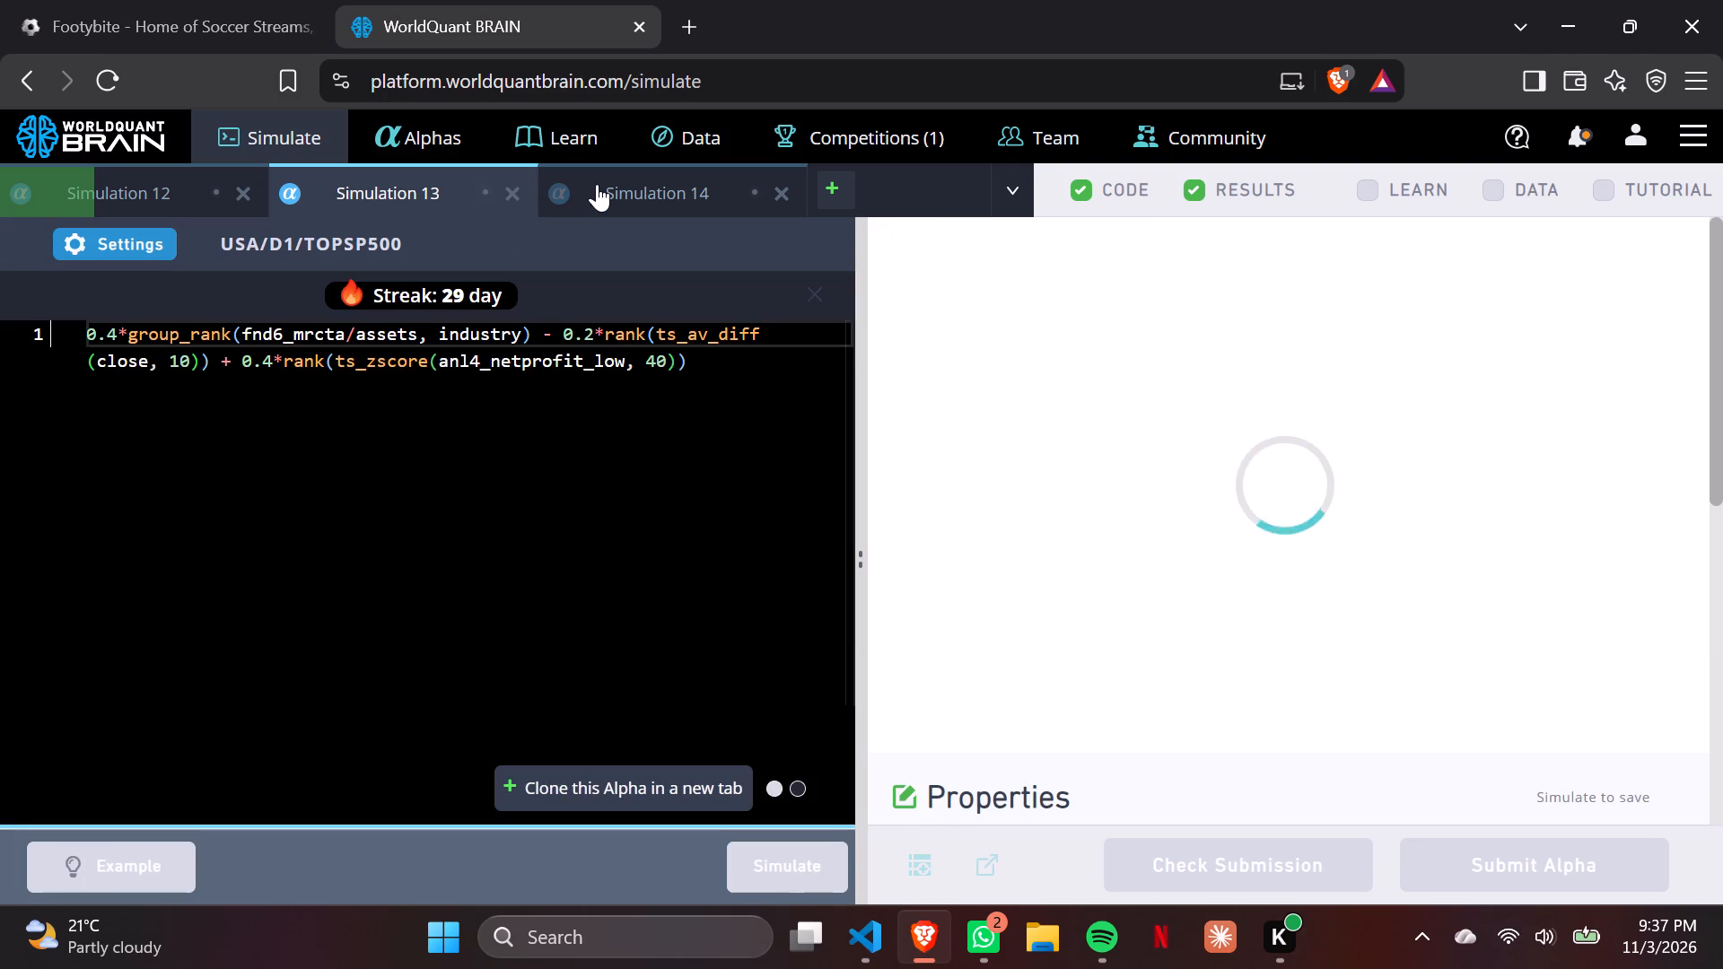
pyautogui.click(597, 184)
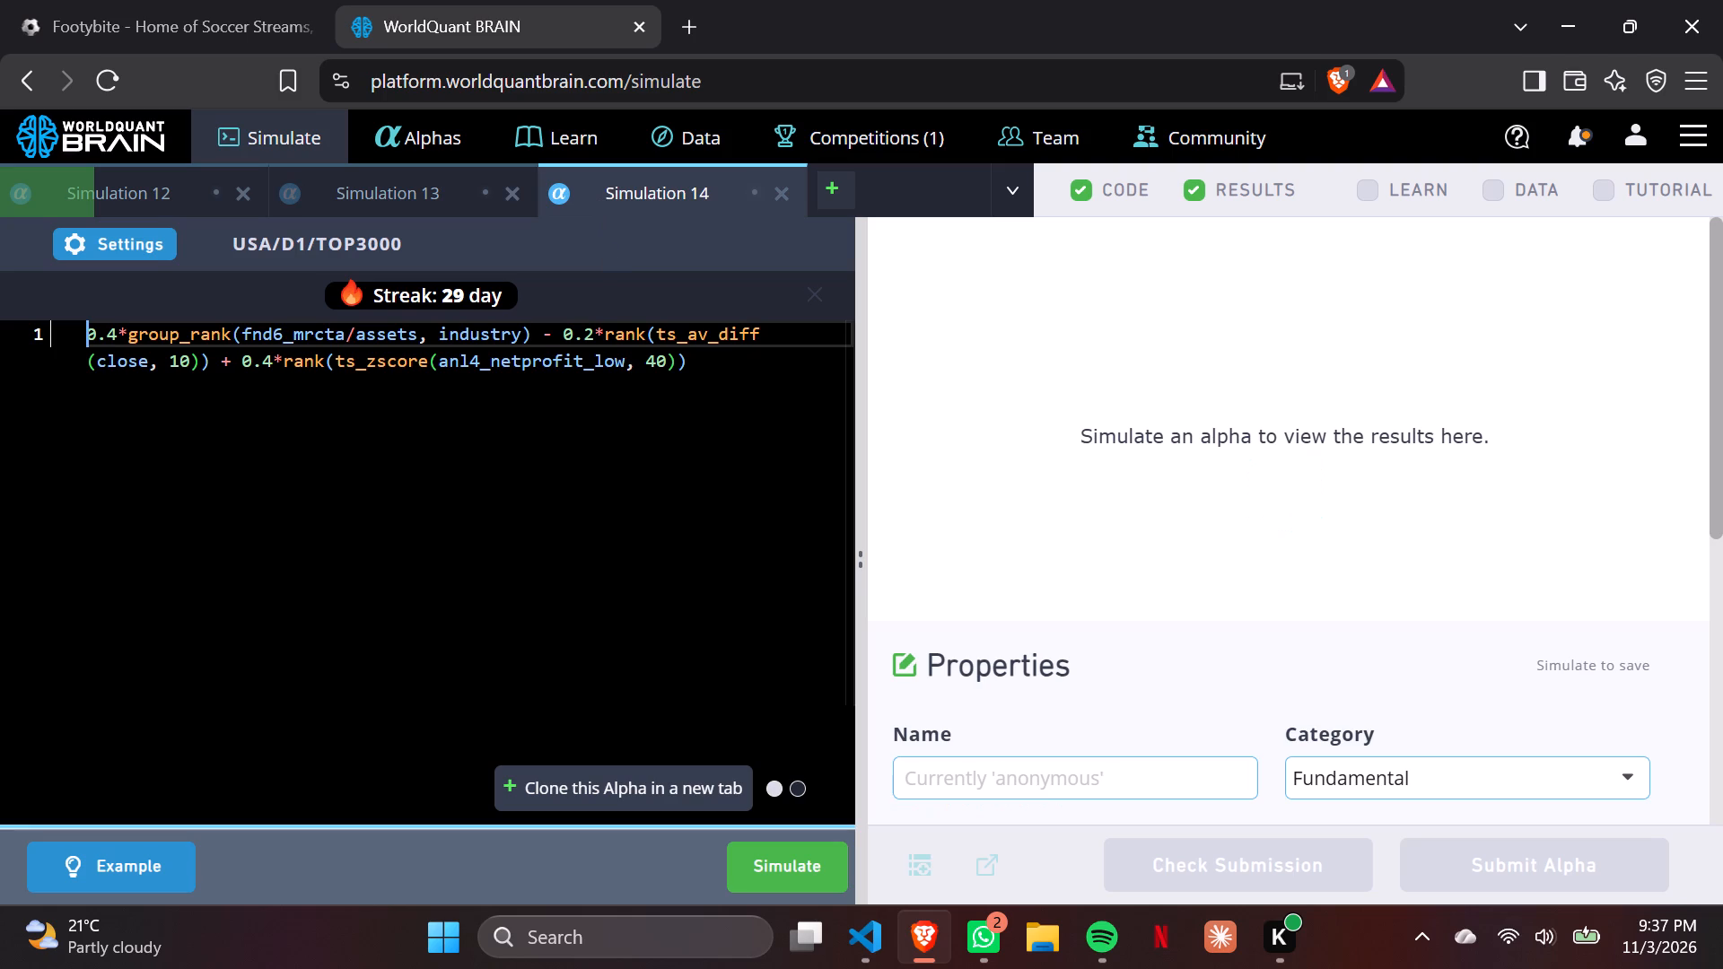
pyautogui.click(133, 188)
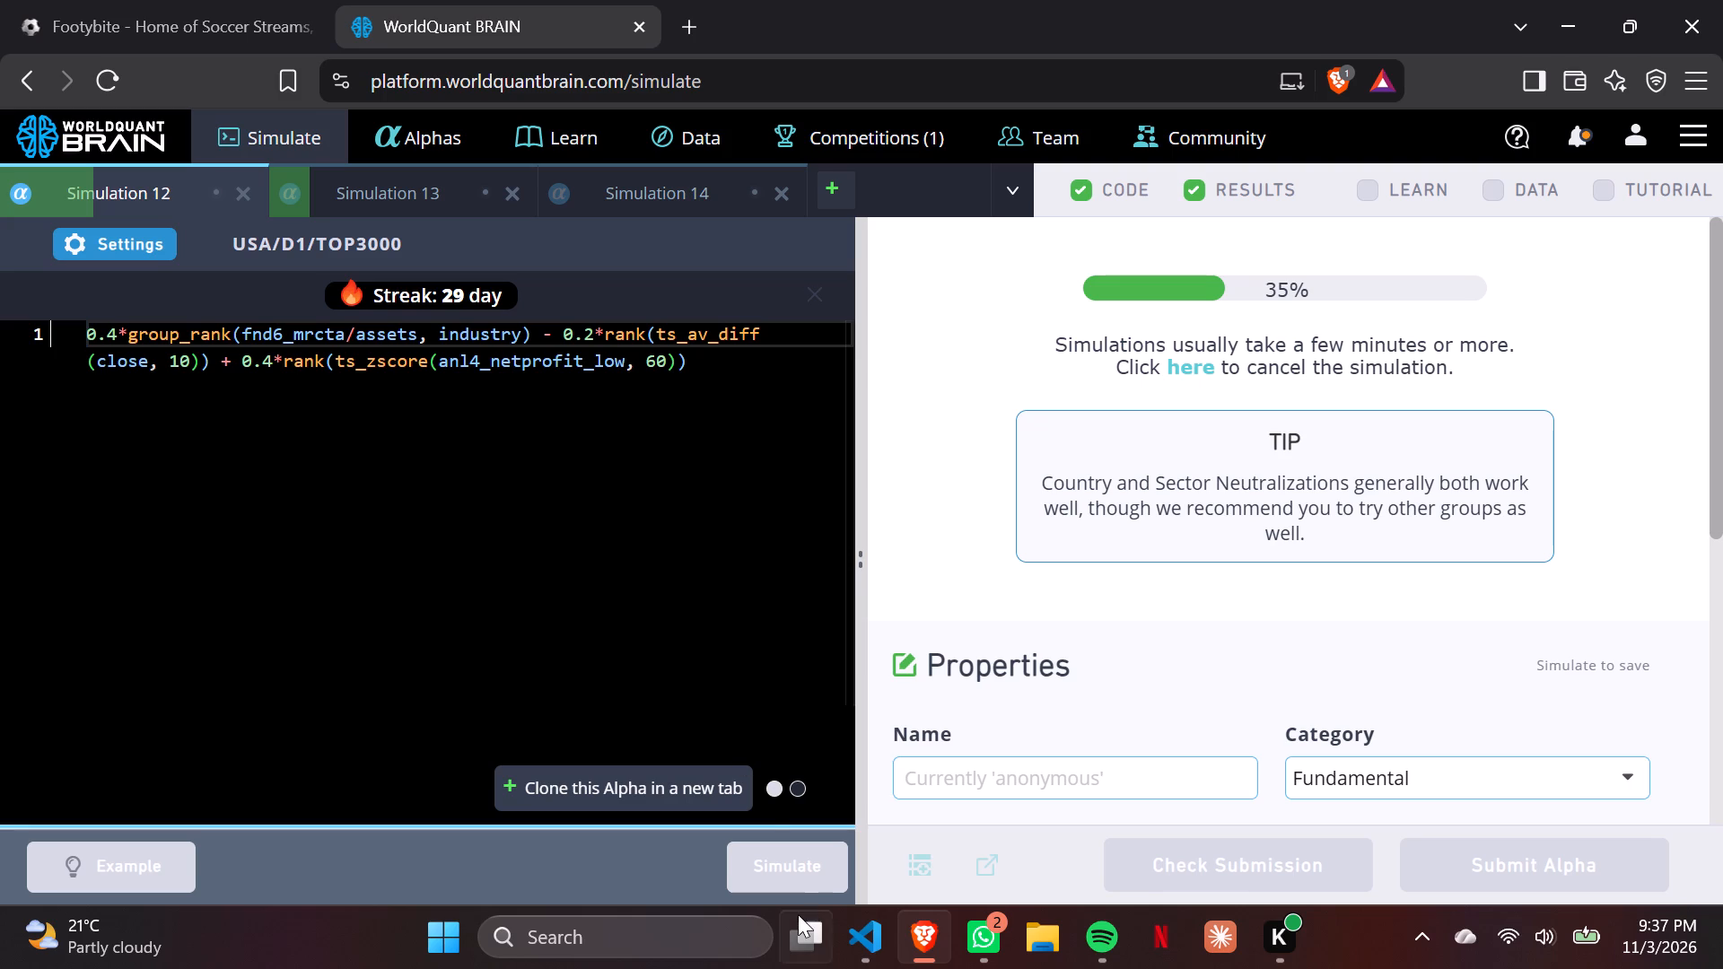
# Switch to Visual Studio Code and look through the default simulation settings and file definitions in brain_bot.py.
pyautogui.click(879, 937)
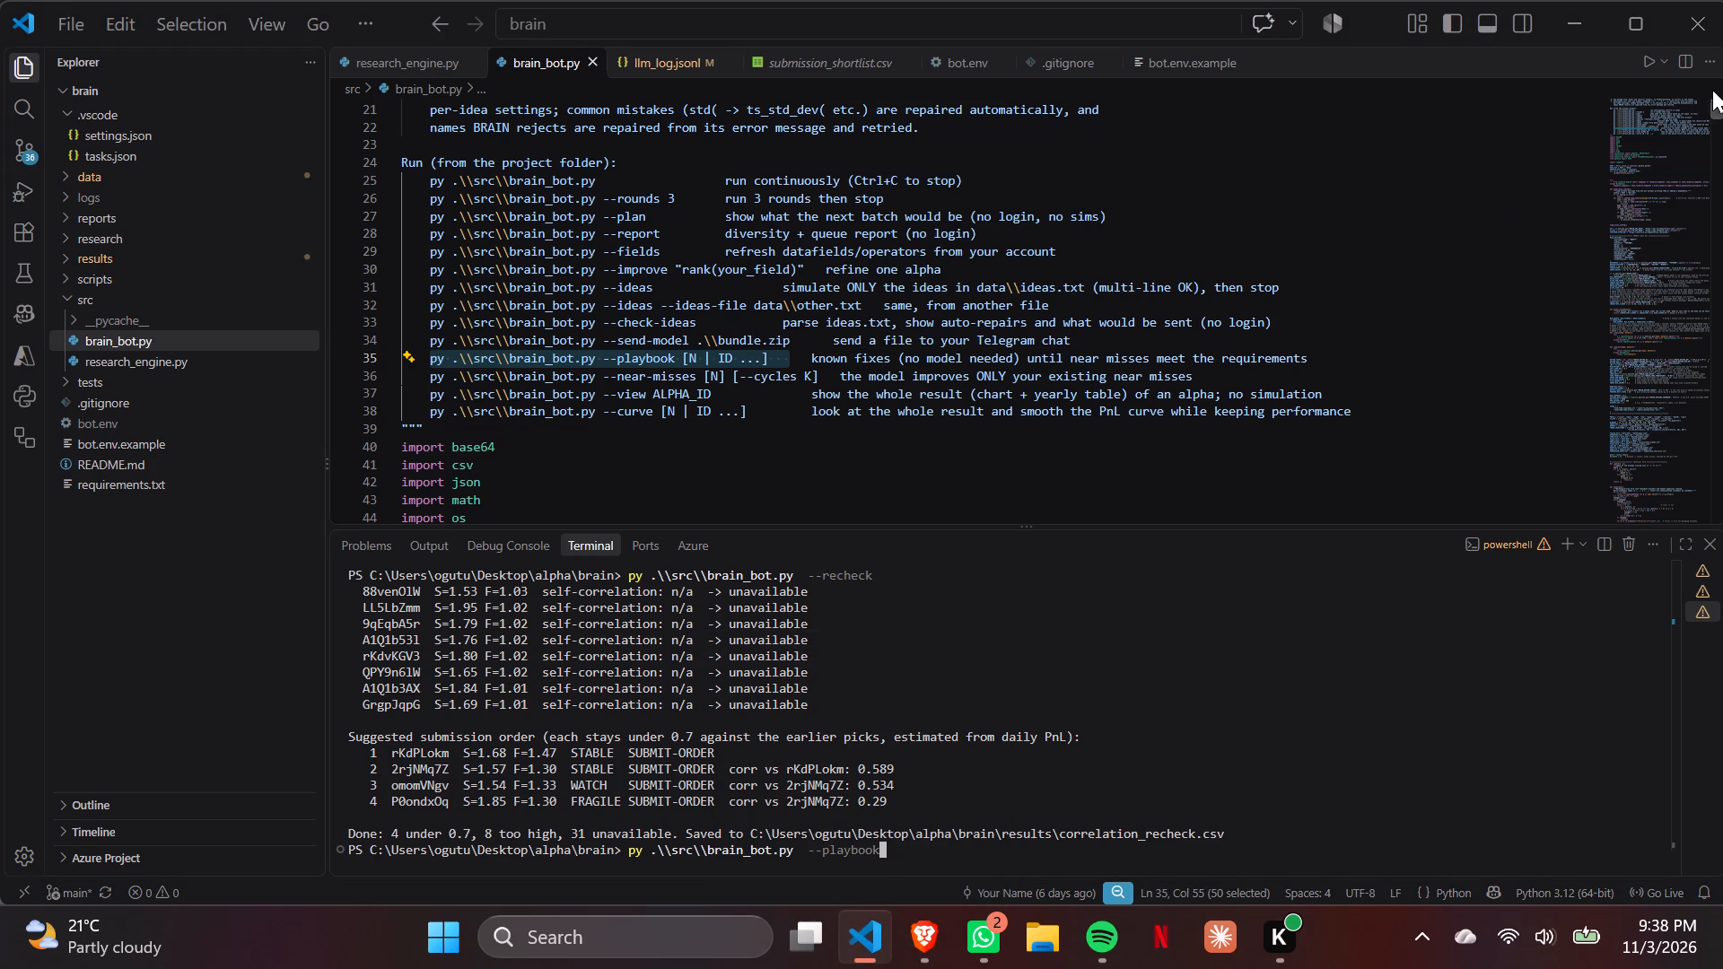
pyautogui.moveTo(1717, 109); pyautogui.dragTo(1719, 114)
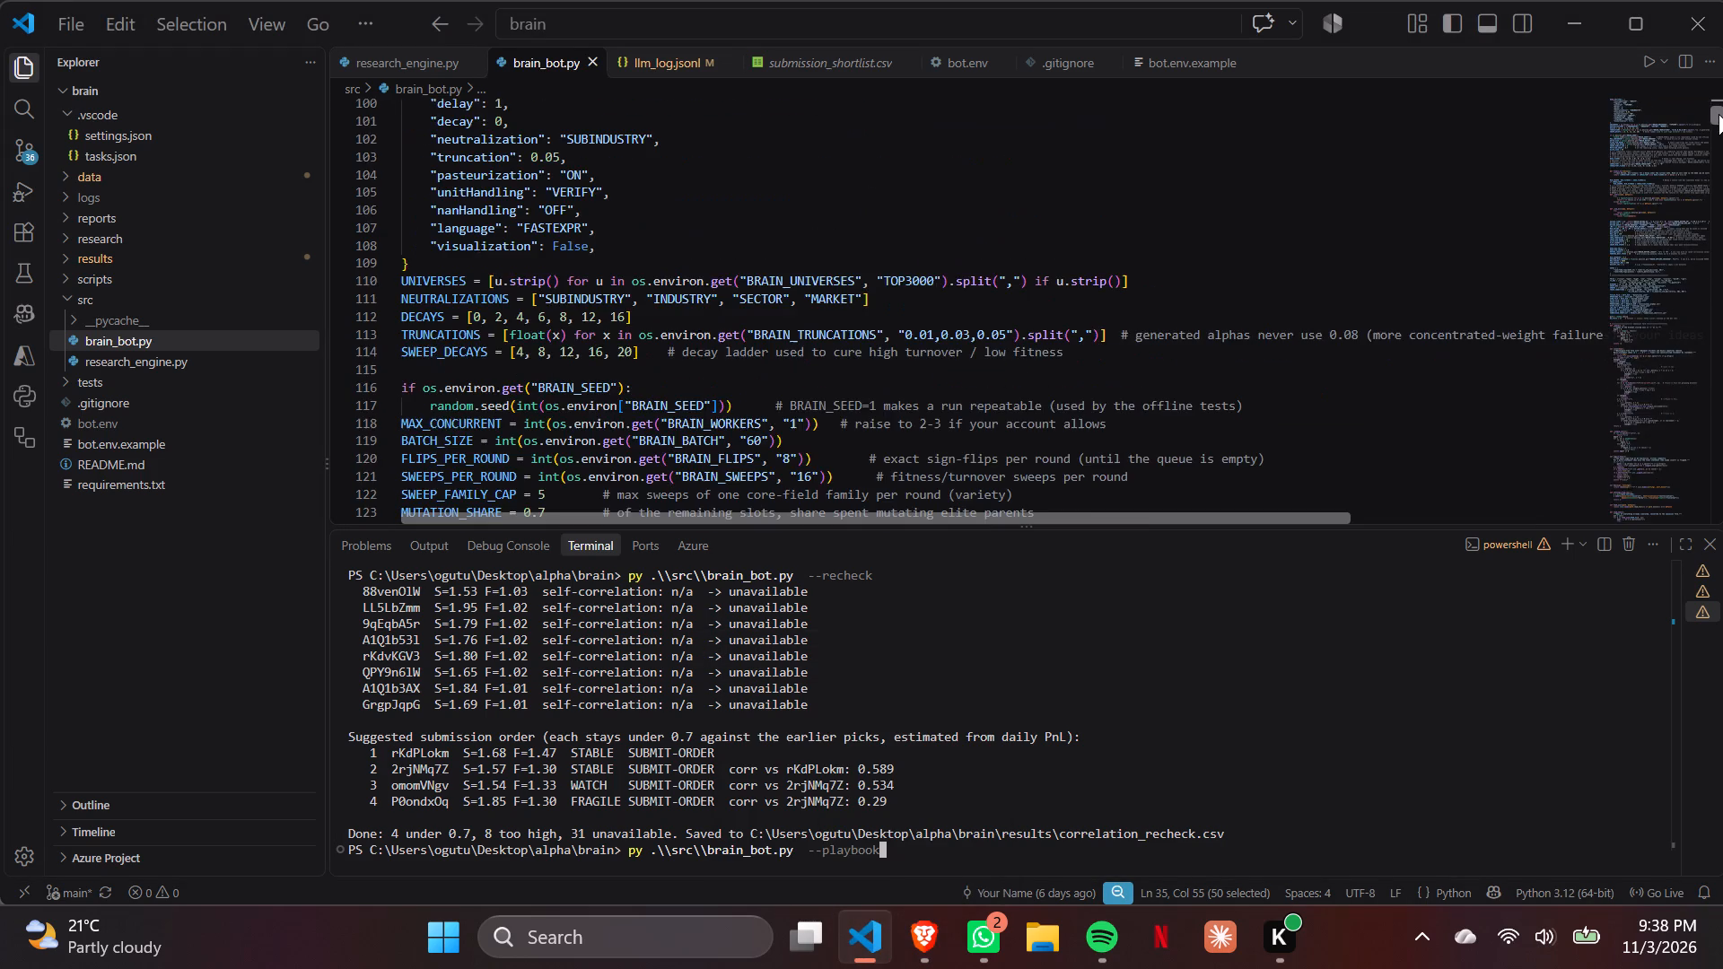
pyautogui.moveTo(1719, 114); pyautogui.dragTo(1722, 123)
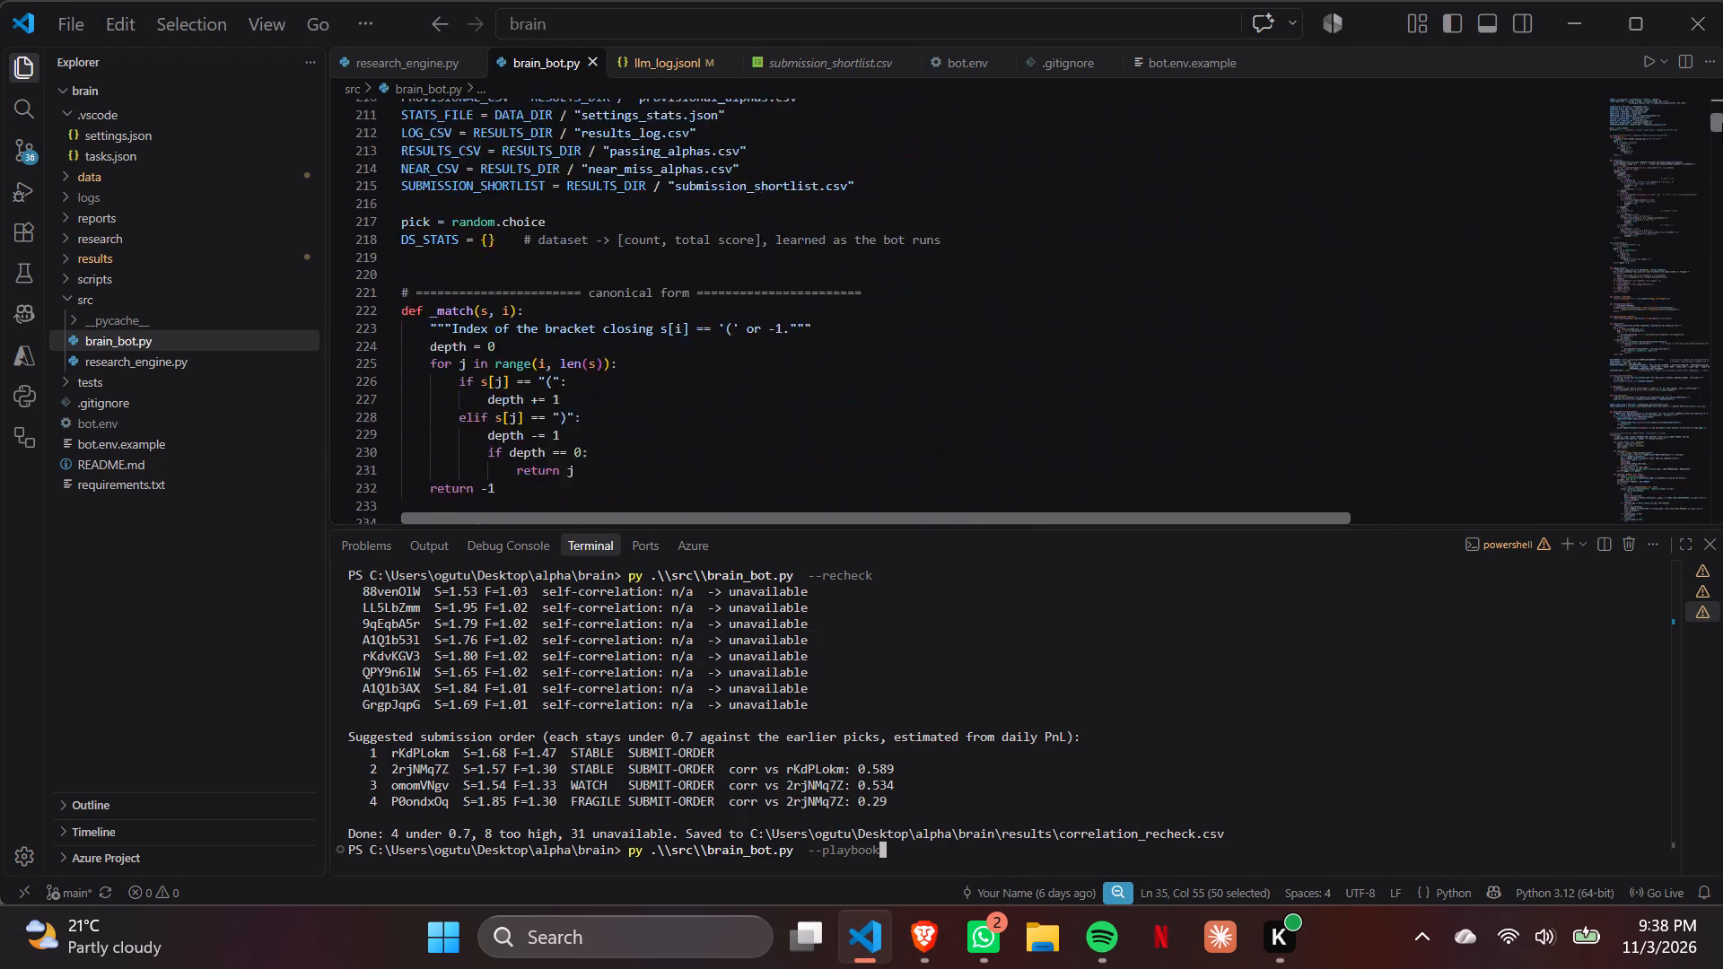
pyautogui.moveTo(1722, 123); pyautogui.dragTo(1722, 121)
# Open research_engine.py and examine the family_exploration_multiplier function at its end.
pyautogui.doubleClick(233, 370)
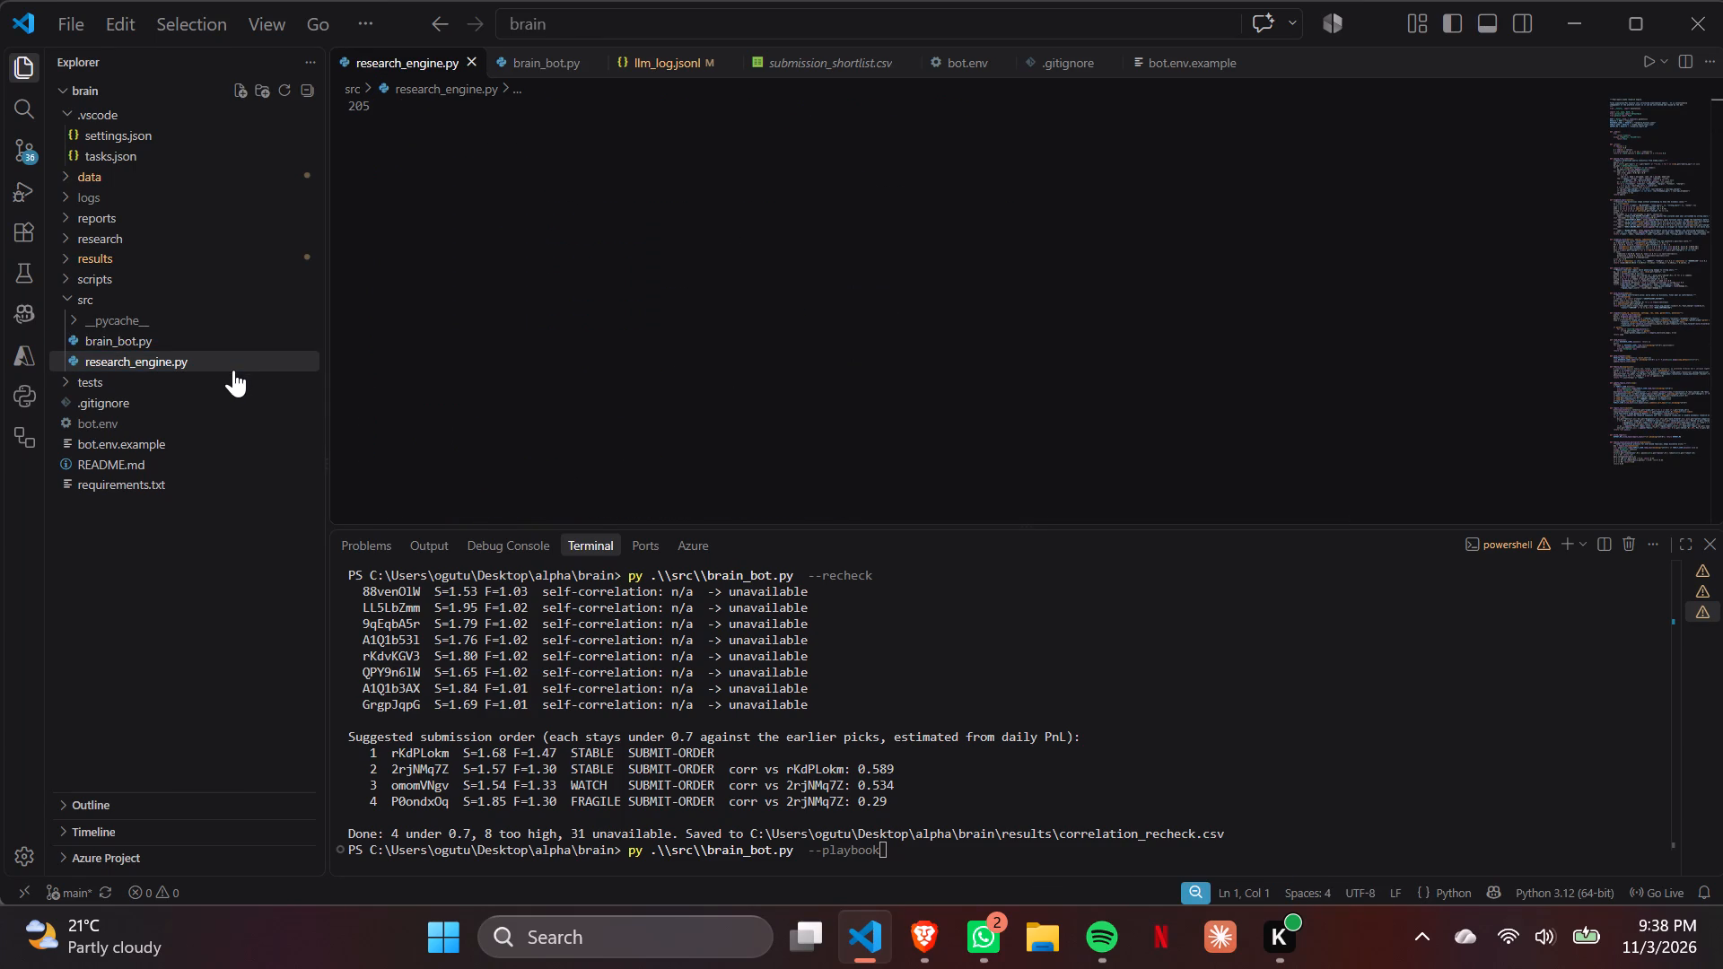
pyautogui.click(503, 291)
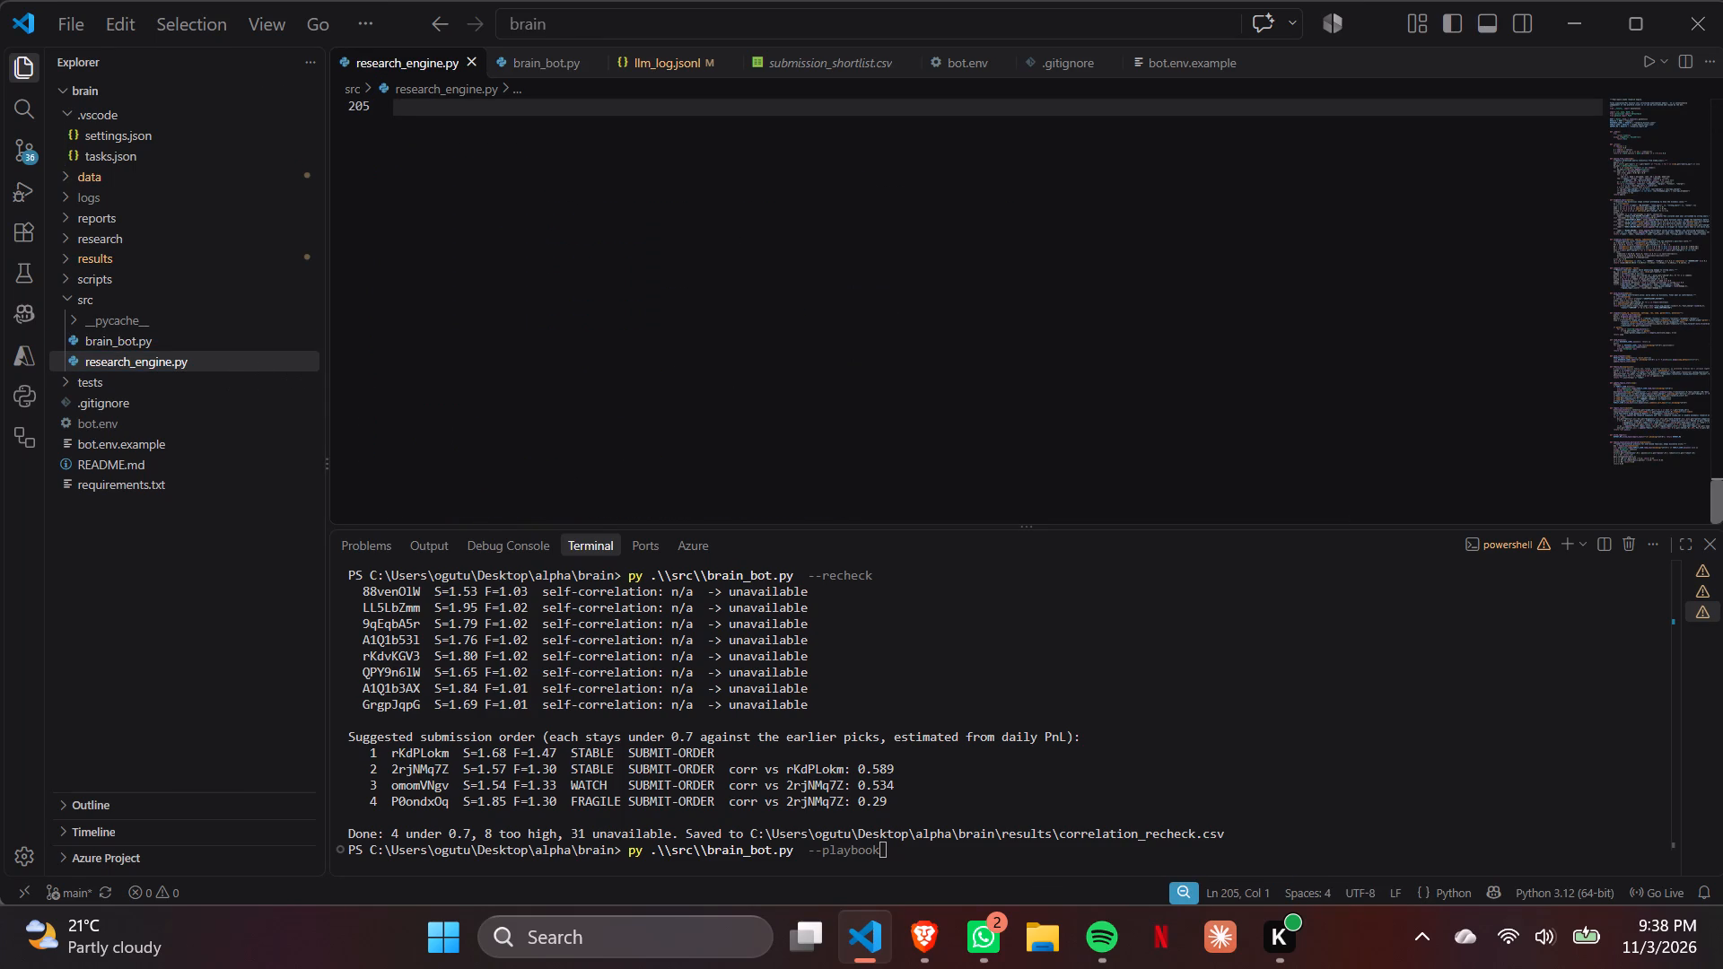
pyautogui.press('Up')
pyautogui.press('Up')
pyautogui.press('Up')
pyautogui.press('Up')
pyautogui.press('Up')
pyautogui.press('Up')
pyautogui.press('Up')
pyautogui.press('Up')
pyautogui.press('Up')
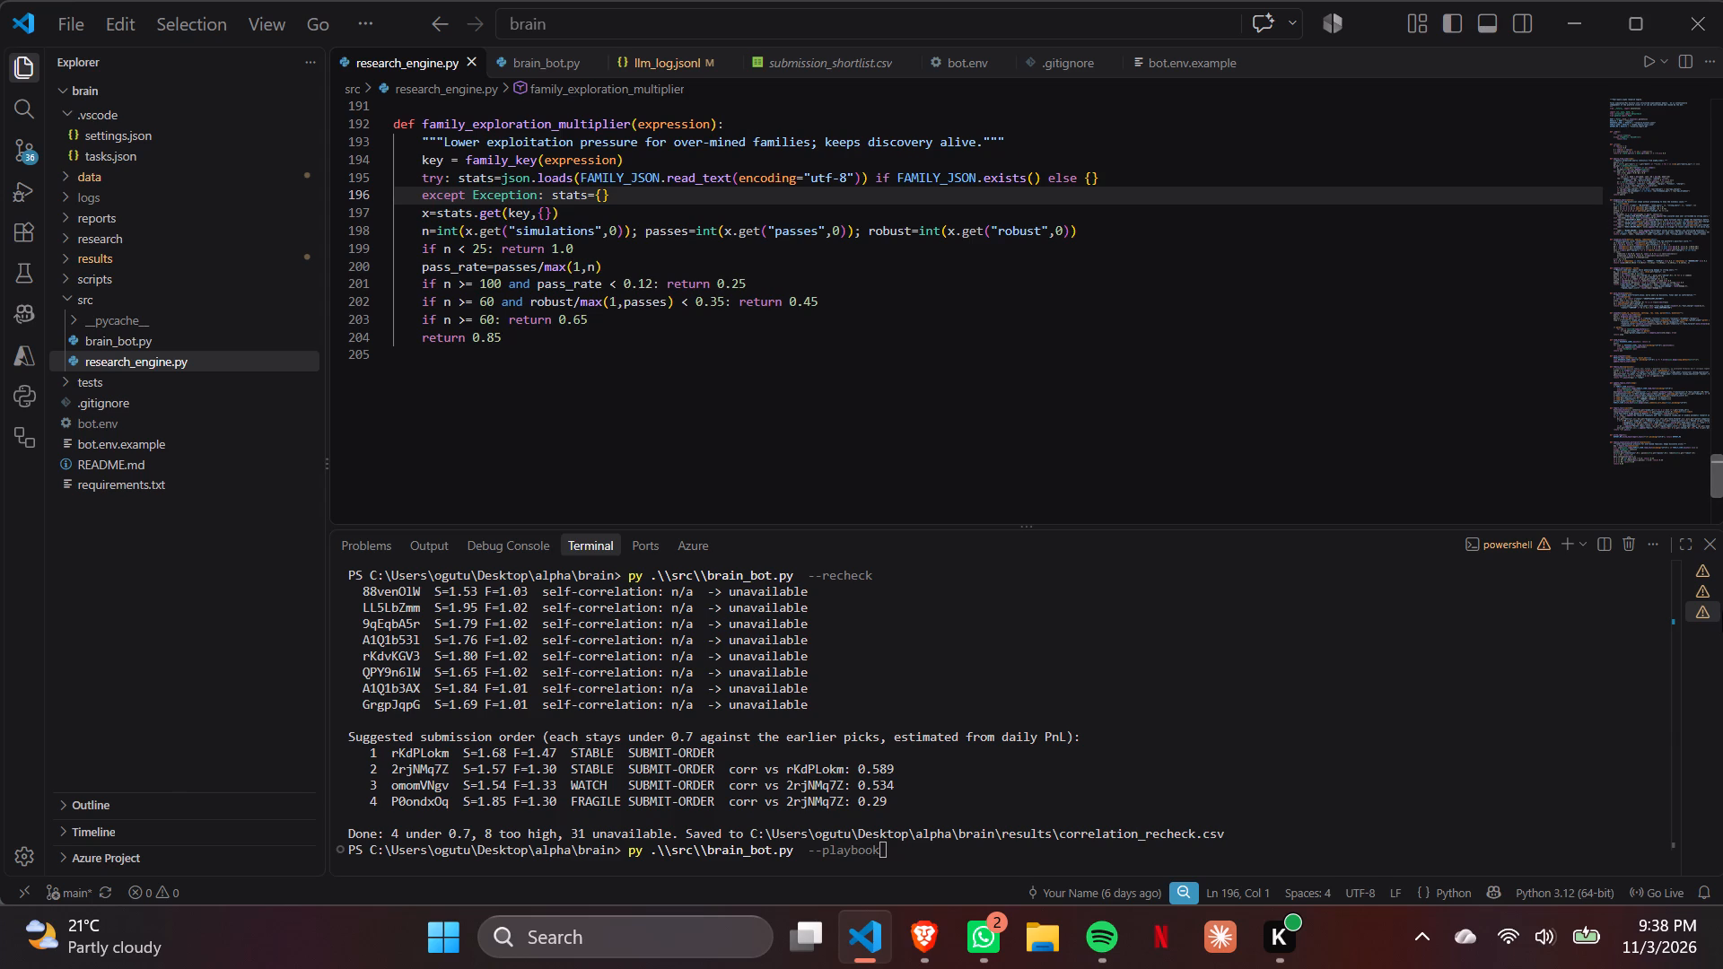
# Examine the opening section of research_engine.py and its report_text and write_report functions.
pyautogui.moveTo(1719, 464); pyautogui.dragTo(1722, 0)
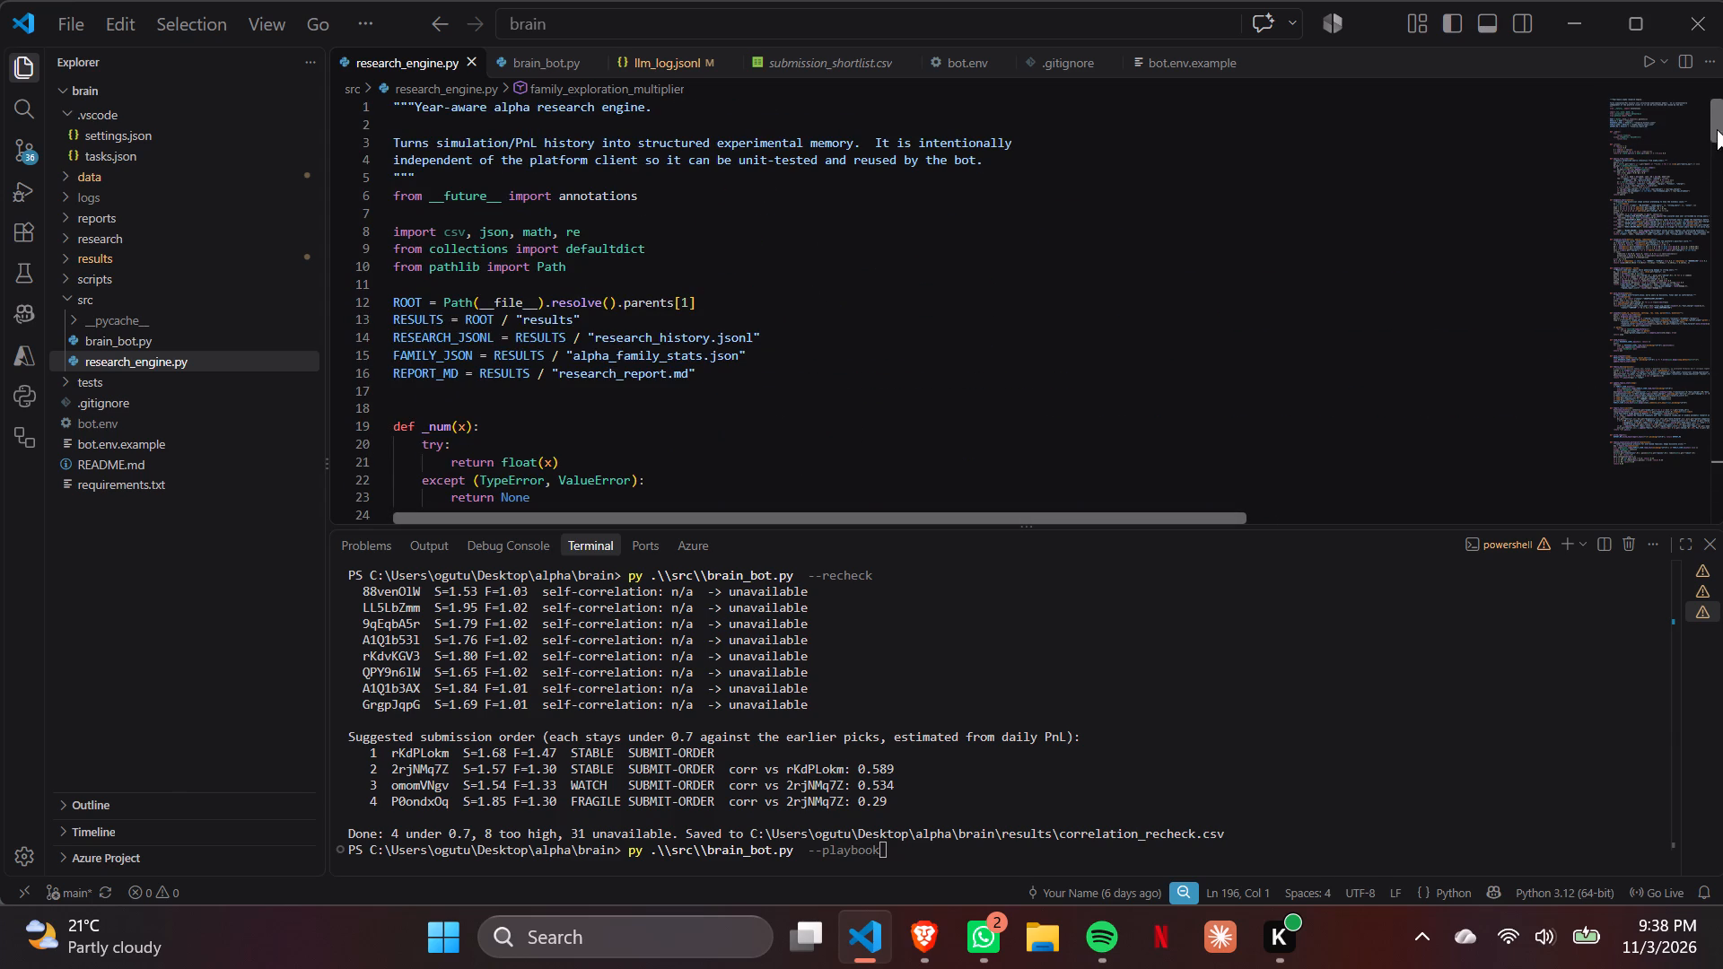
pyautogui.moveTo(1718, 123); pyautogui.dragTo(1718, 107)
pyautogui.press('Up')
pyautogui.press('Up')
pyautogui.press('Up')
pyautogui.press('Up')
pyautogui.press('Up')
pyautogui.press('Up')
pyautogui.press('Up')
pyautogui.press('Up')
pyautogui.press('Up')
pyautogui.press('Up')
pyautogui.press('Up')
pyautogui.press('Up')
pyautogui.press('Up')
pyautogui.press('Up')
pyautogui.press('Up')
pyautogui.press('Up')
pyautogui.press('Up')
pyautogui.press('Up')
pyautogui.press('Up')
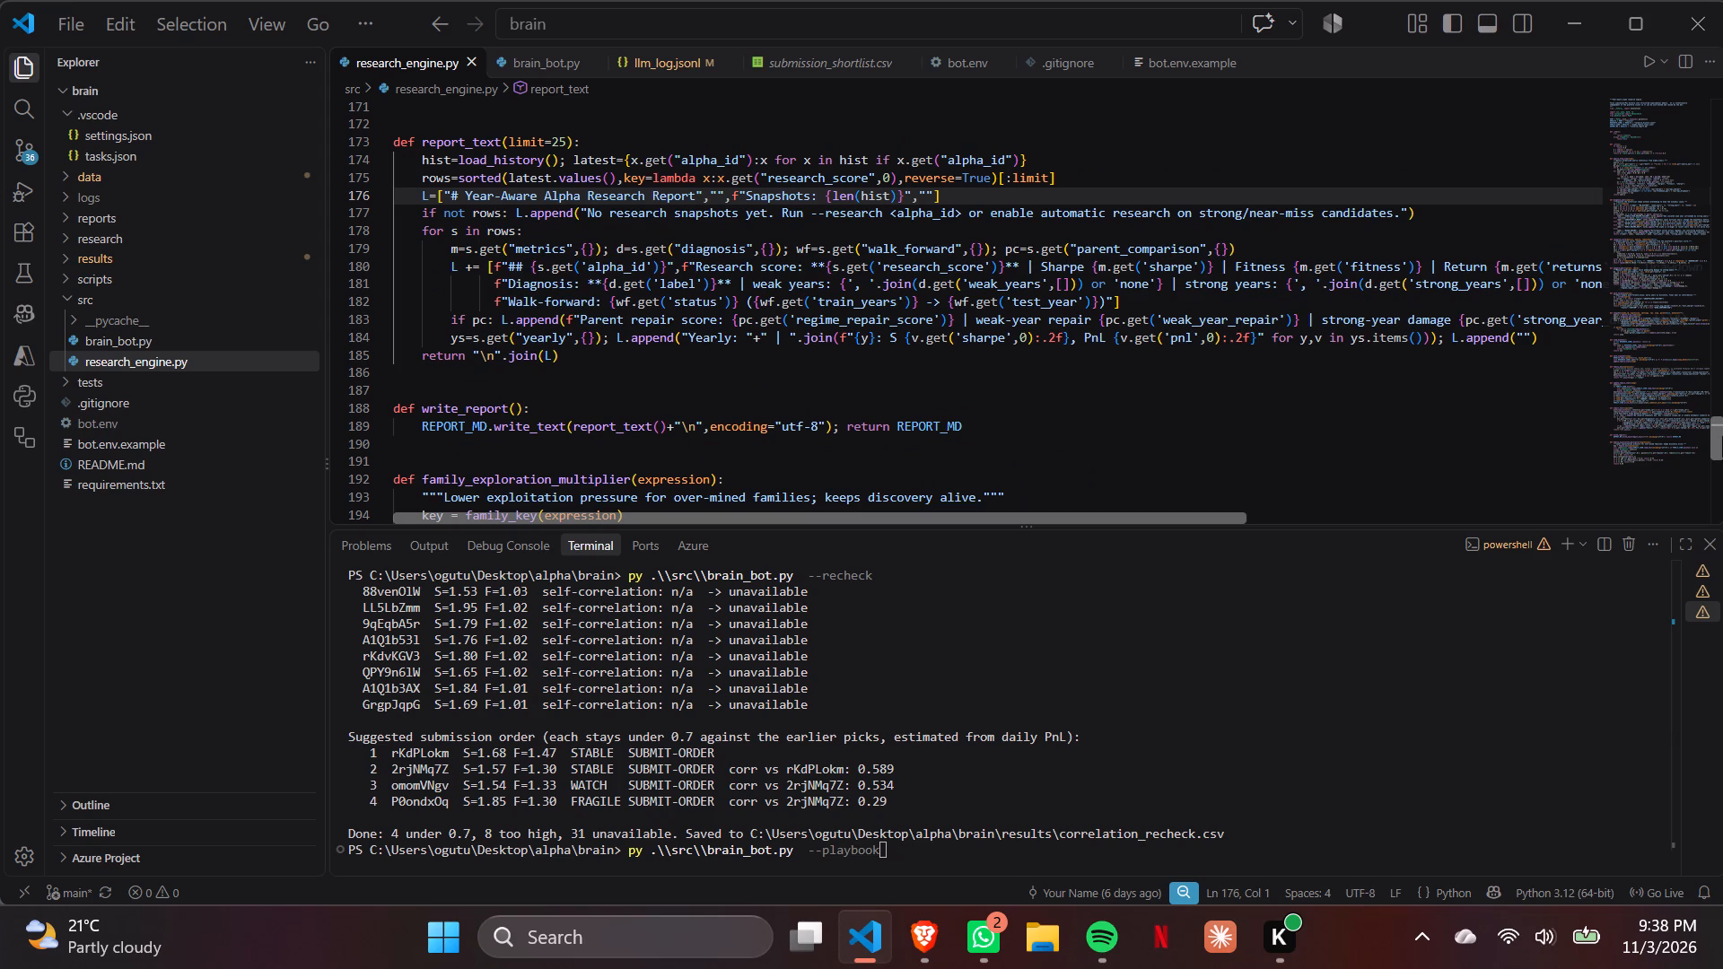
# Return to the start of research_engine.py and read its docstring, imports, results file paths and _num helper.
pyautogui.moveTo(1722, 436); pyautogui.dragTo(1722, 112)
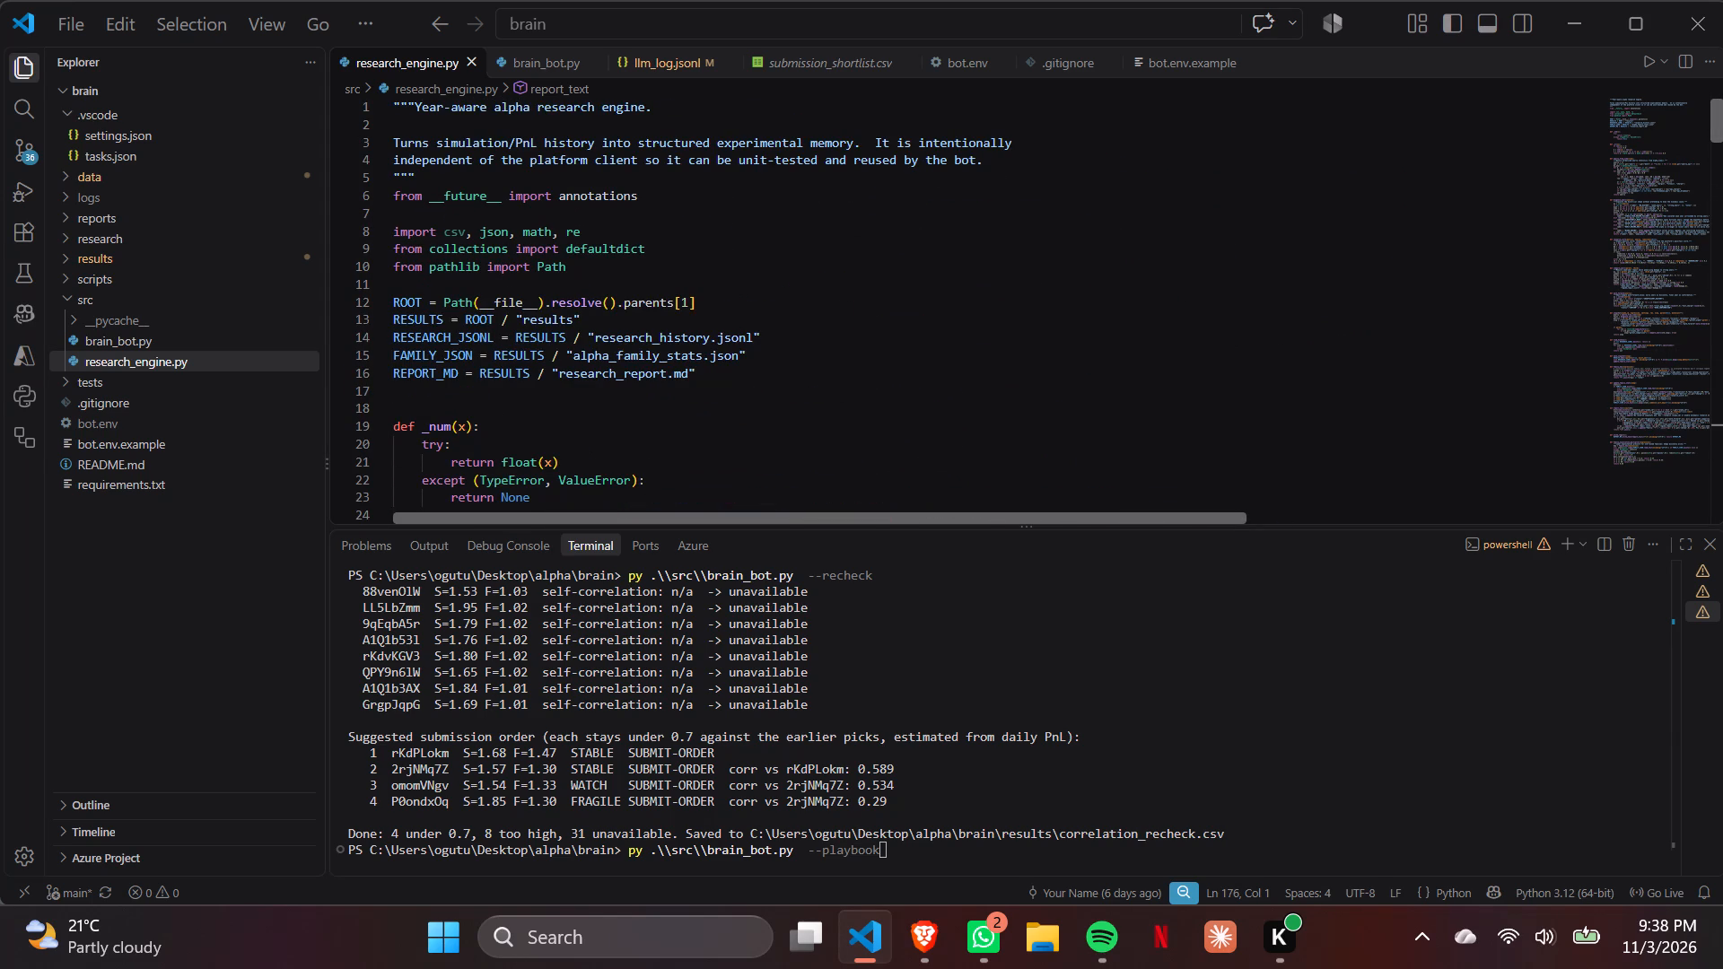
pyautogui.click(1033, 166)
pyautogui.press('Up')
pyautogui.press('Up')
pyautogui.press('Up')
pyautogui.press('Up')
pyautogui.press('Up')
pyautogui.press('Up')
pyautogui.press('Up')
pyautogui.press('Up')
pyautogui.press('Up')
pyautogui.press('Up')
pyautogui.press('Up')
pyautogui.press('Up')
pyautogui.press('Up')
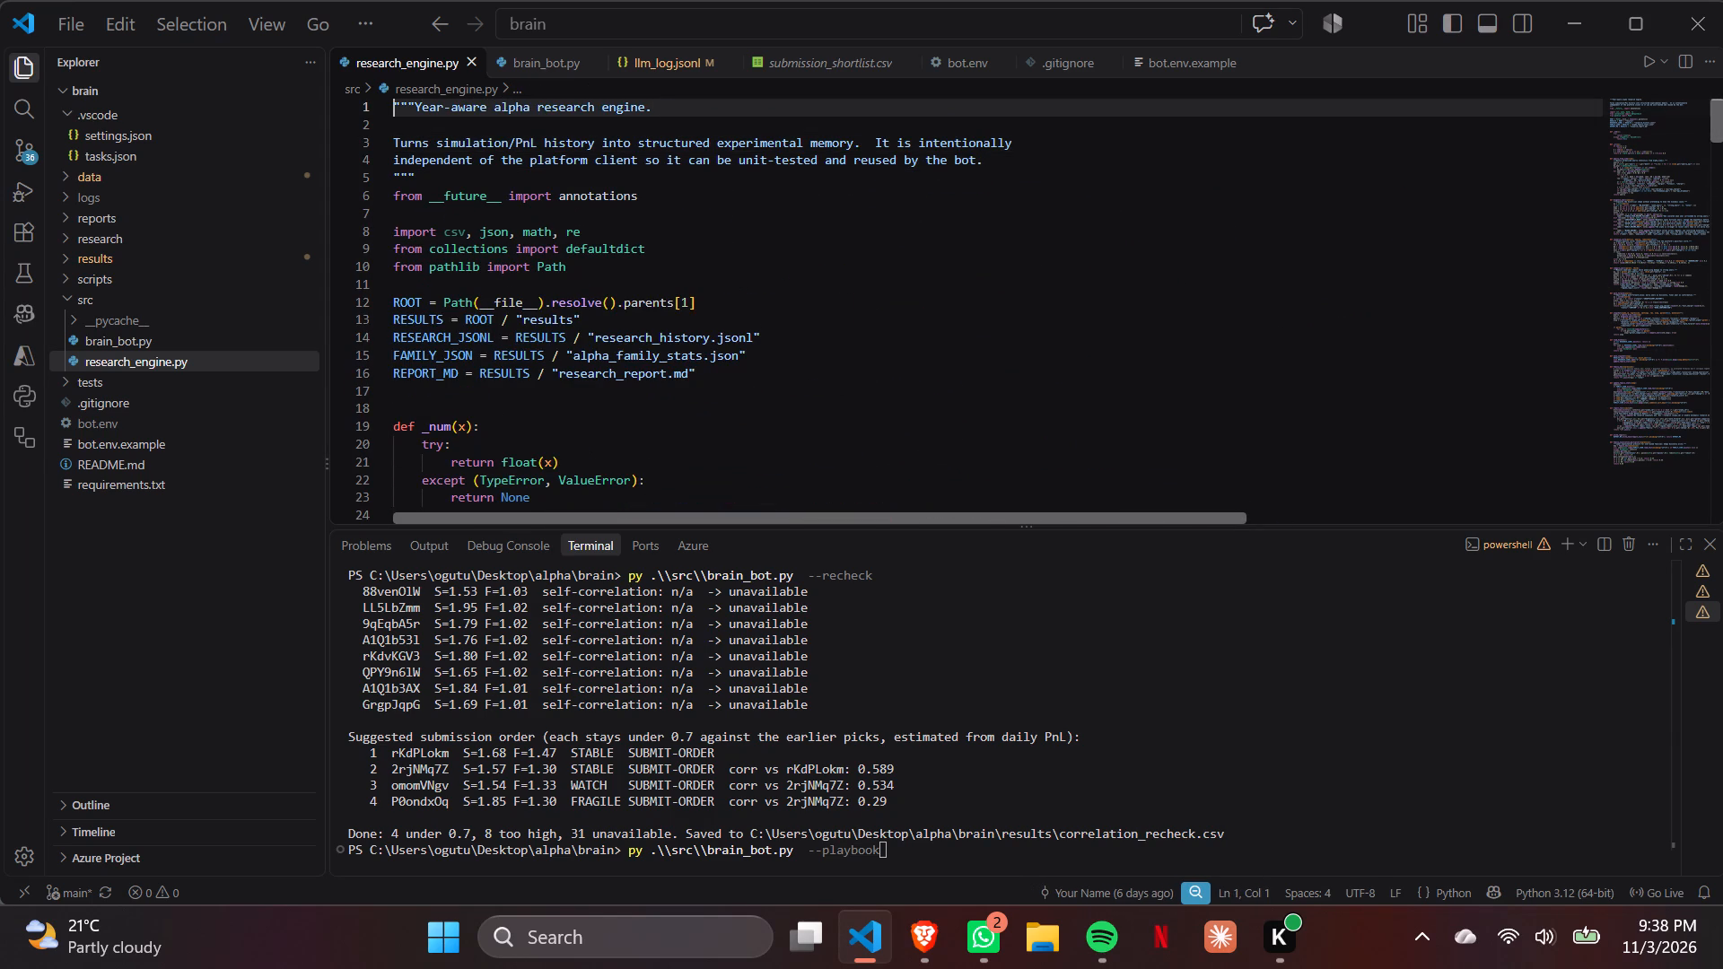
pyautogui.press('Down')
pyautogui.press('Down')
pyautogui.press('Down')
pyautogui.press('Down')
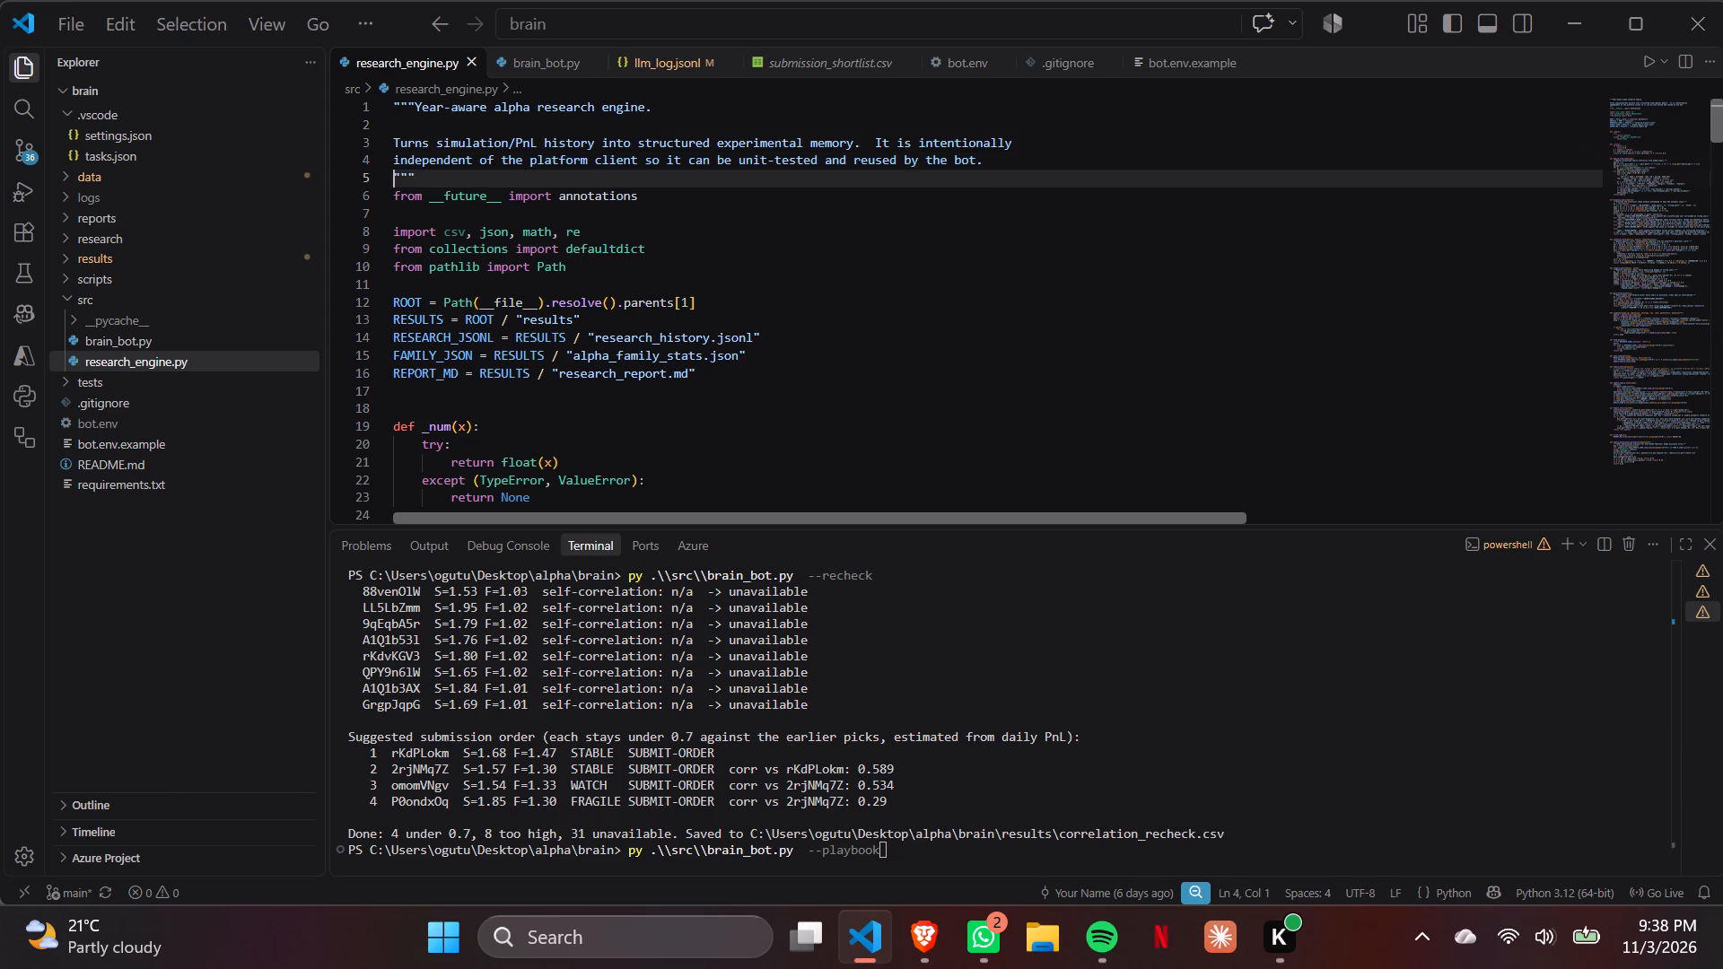
pyautogui.press('Down')
pyautogui.press('Down')
pyautogui.press('Down')
pyautogui.press('Down')
pyautogui.press('Down')
pyautogui.press('Down')
pyautogui.press('Down')
pyautogui.press('Down')
pyautogui.press('Down')
pyautogui.press('Down')
pyautogui.press('Down')
pyautogui.press('Down')
pyautogui.press('Down')
pyautogui.press('Down')
pyautogui.press('Down')
pyautogui.press('Down')
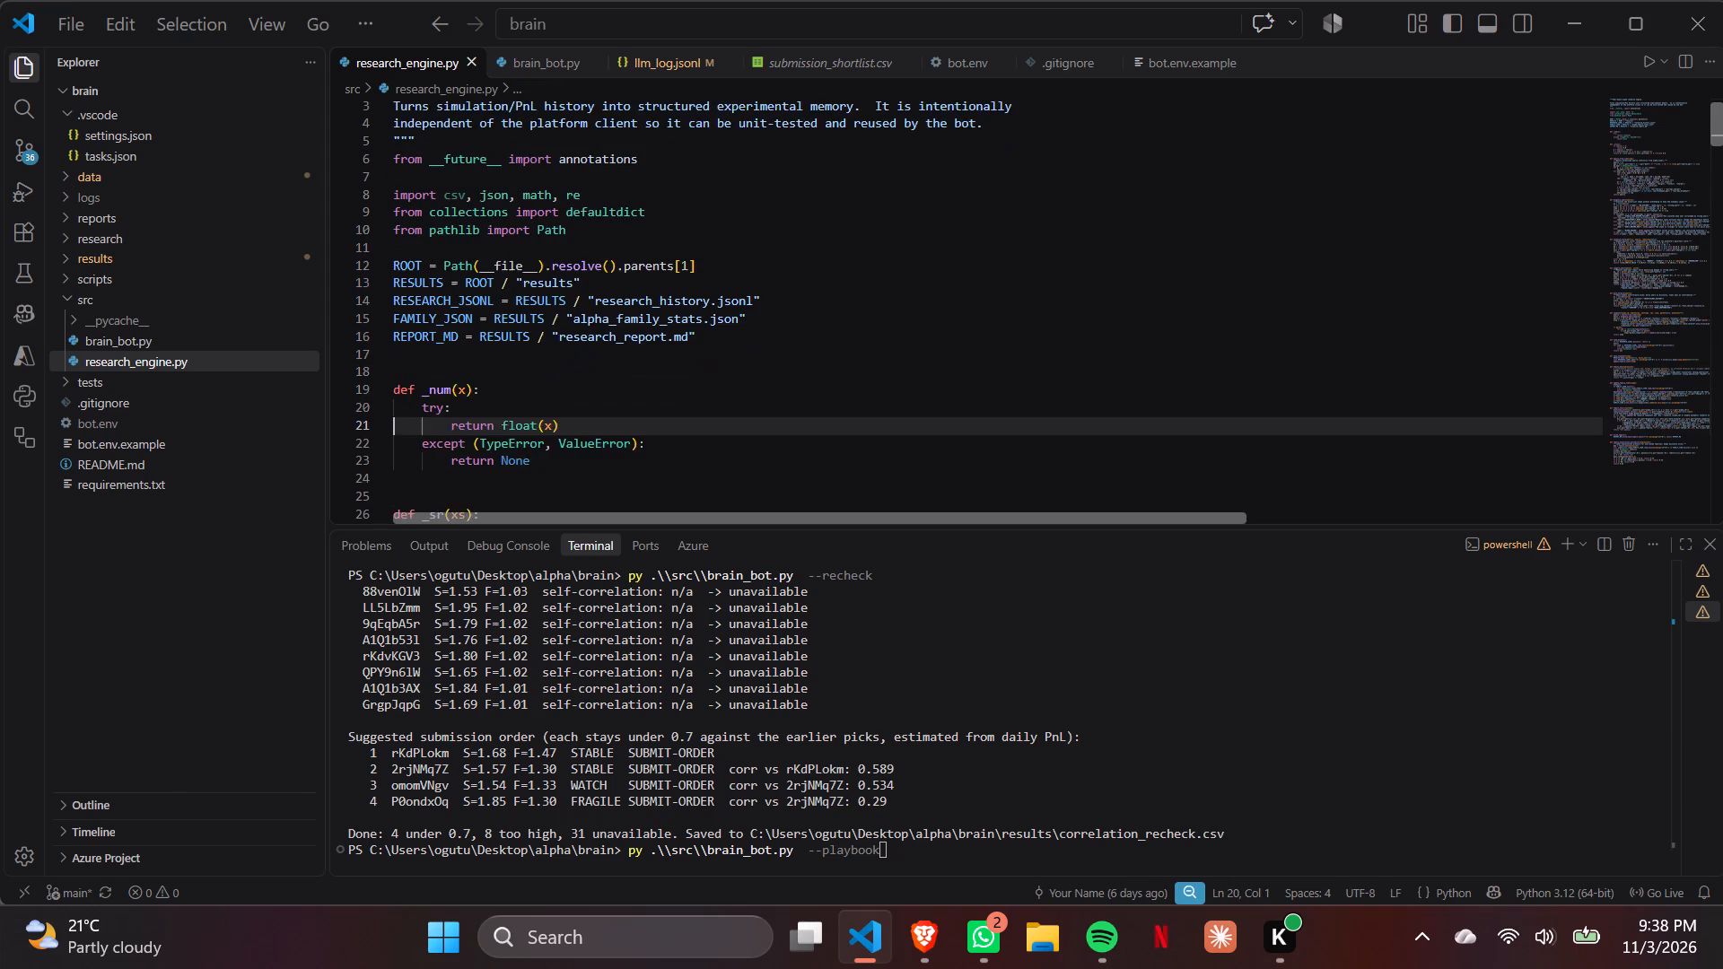
# Read through the _sr and yearly_from_view functions to the start of diagnose_years in research_engine.py.
pyautogui.press('Down')
pyautogui.press('Down')
pyautogui.press('Down')
pyautogui.press('Down')
pyautogui.press('Down')
pyautogui.press('Down')
pyautogui.press('Down')
pyautogui.press('Down')
pyautogui.press('Down')
pyautogui.press('Down')
pyautogui.press('Down')
pyautogui.press('Down')
pyautogui.press('Down')
pyautogui.press('Down')
pyautogui.press('Down')
pyautogui.press('Down')
pyautogui.press('Down')
pyautogui.press('Down')
pyautogui.press('Down')
pyautogui.press('Down')
pyautogui.press('Down')
pyautogui.press('Down')
pyautogui.press('Down')
pyautogui.press('Down')
pyautogui.press('Down')
pyautogui.press('Down')
pyautogui.press('Down')
pyautogui.press('Down')
pyautogui.press('Down')
pyautogui.press('Down')
pyautogui.press('Down')
pyautogui.press('Down')
pyautogui.press('Down')
pyautogui.press('Down')
pyautogui.press('Down')
pyautogui.press('Down')
pyautogui.press('Down')
pyautogui.press('Down')
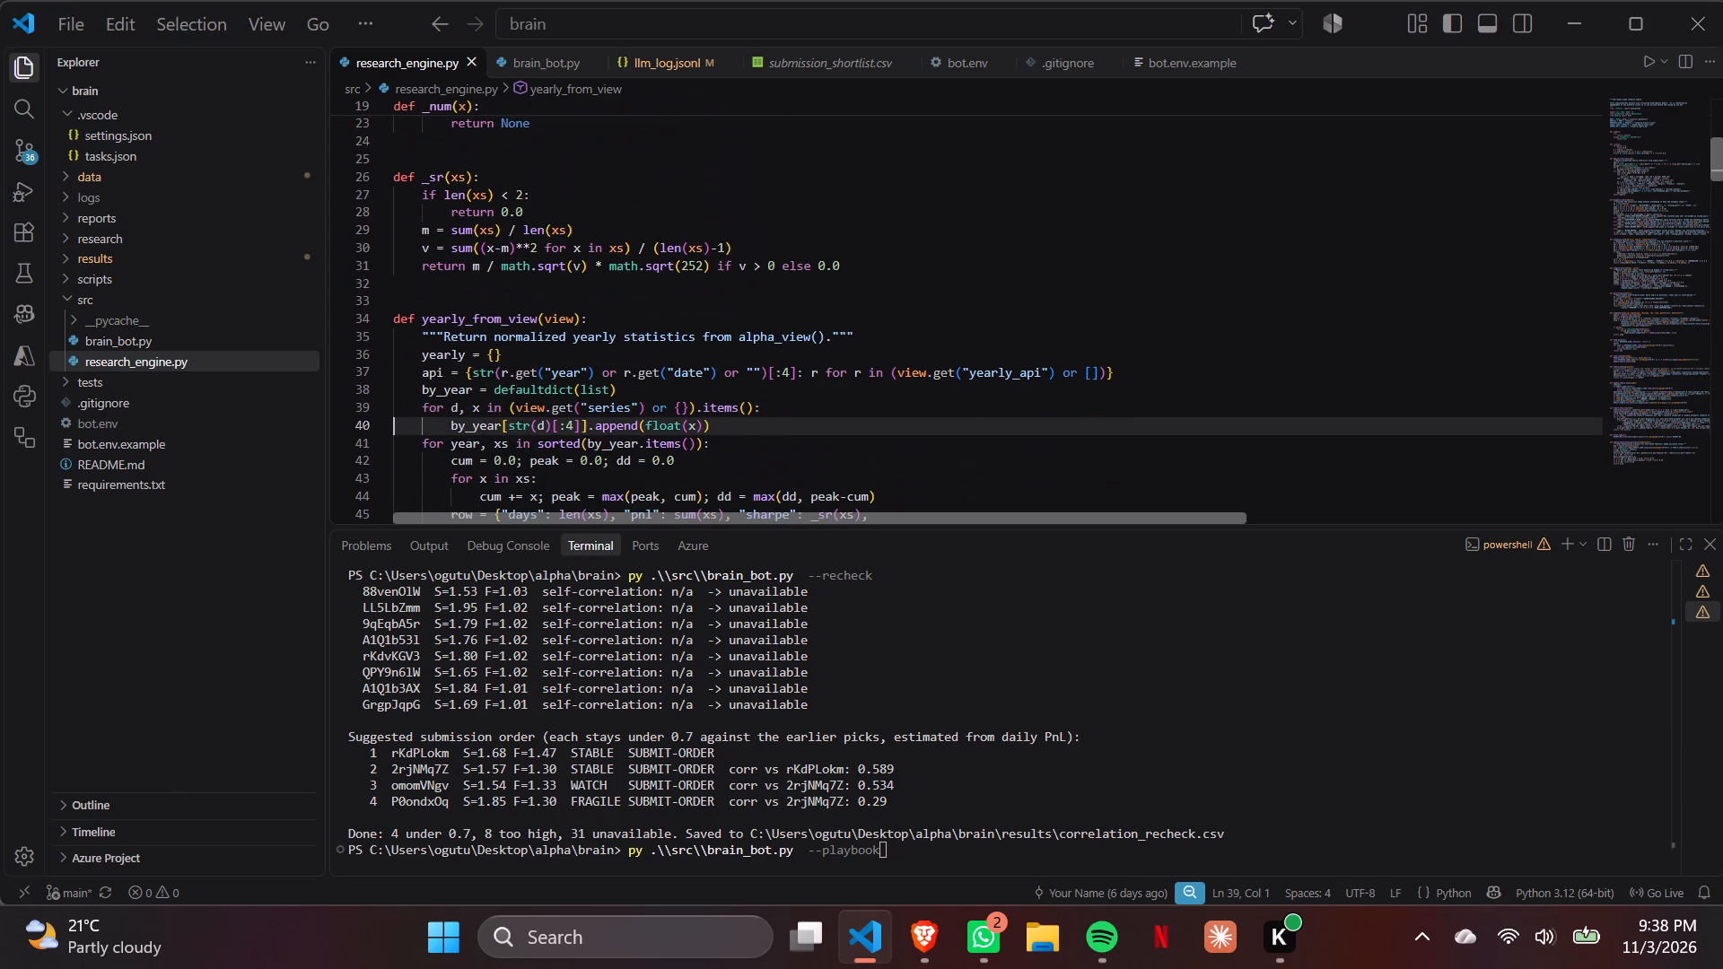
pyautogui.press('Down')
pyautogui.press('Down')
pyautogui.press('Down')
pyautogui.press('Down')
pyautogui.press('Down')
pyautogui.press('Down')
pyautogui.press('Down')
pyautogui.press('Down')
pyautogui.press('Down')
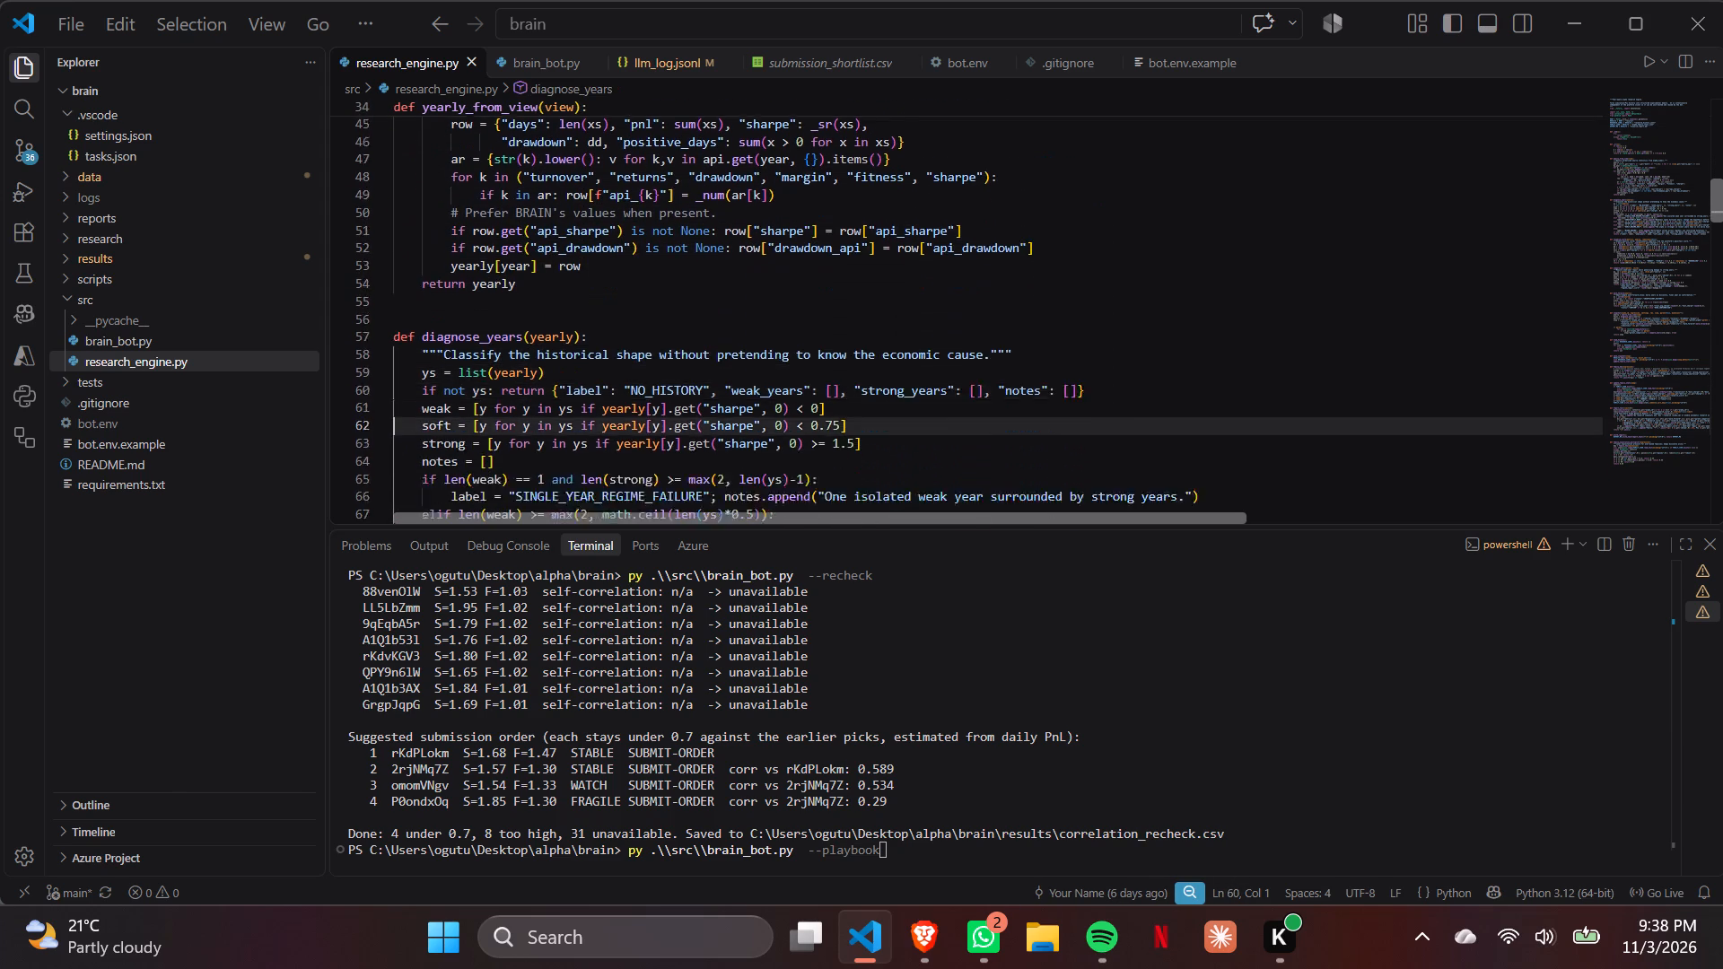
# Examine the rest of diagnose_years and the research_score function's weighting formula.
pyautogui.press('Down')
pyautogui.press('Down')
pyautogui.press('Down')
pyautogui.press('Down')
pyautogui.press('Down')
pyautogui.press('Down')
pyautogui.press('Down')
pyautogui.press('Down')
pyautogui.press('Down')
pyautogui.press('Down')
pyautogui.press('Down')
pyautogui.press('Down')
pyautogui.press('Down')
pyautogui.press('Down')
pyautogui.press('Down')
pyautogui.press('Down')
pyautogui.press('Down')
pyautogui.press('Down')
pyautogui.press('Down')
pyautogui.press('Down')
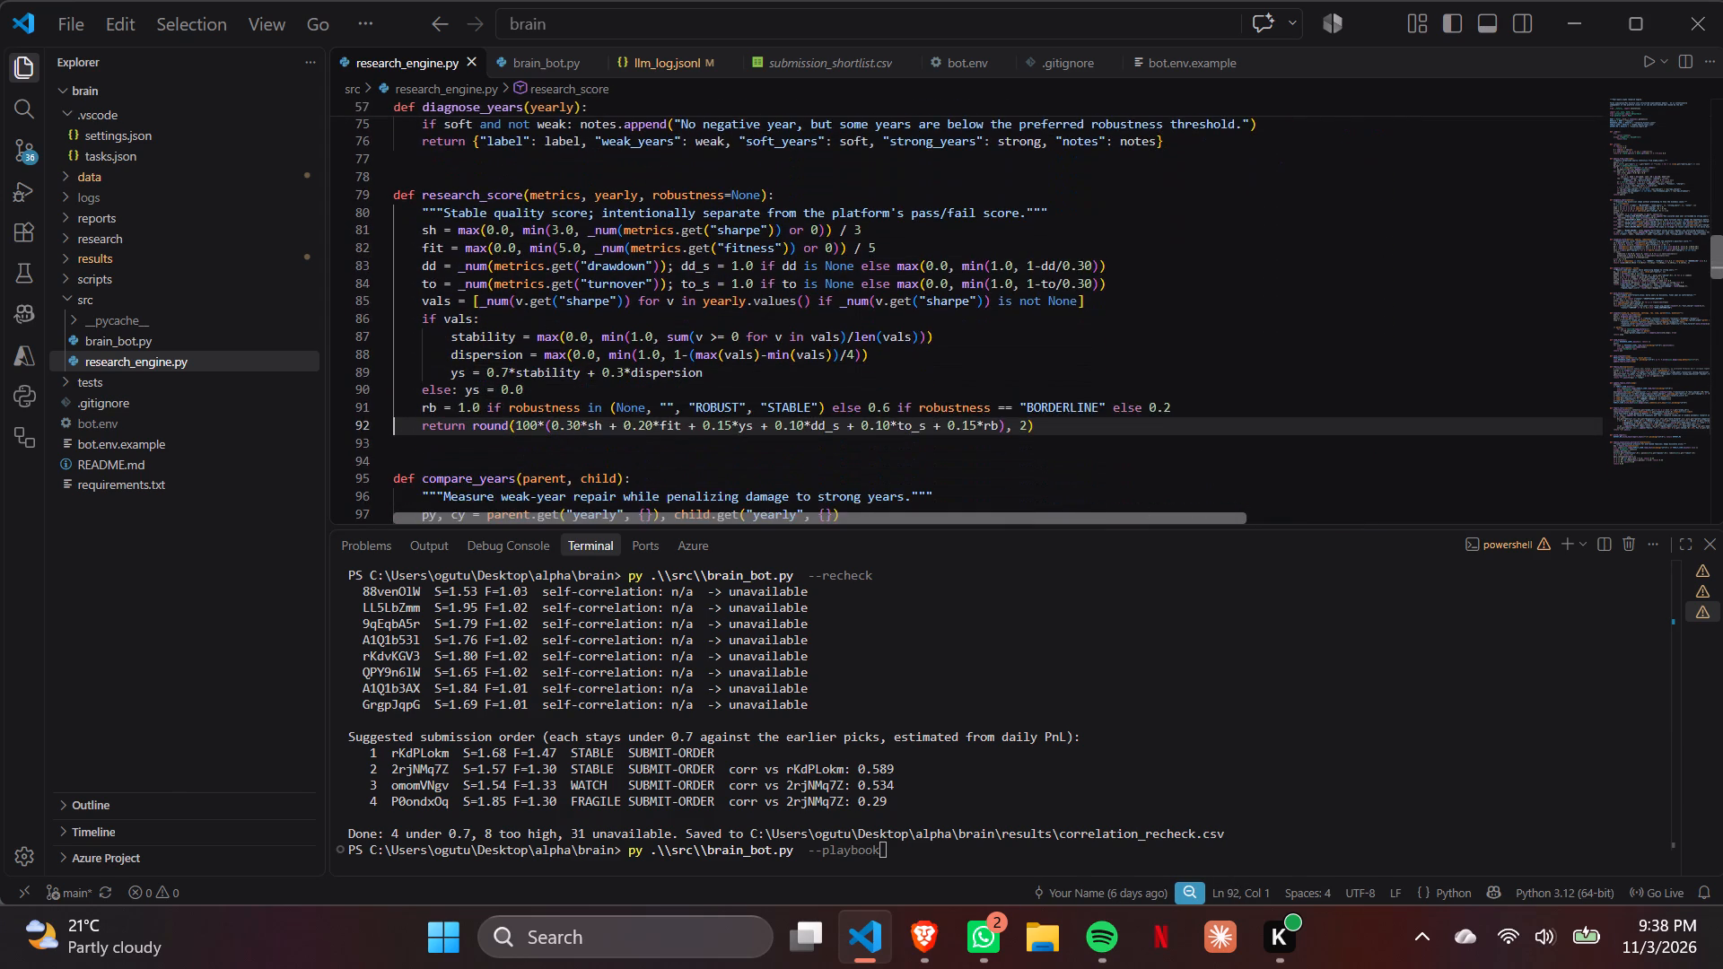
# Examine the compare_years and walk_forward functions in research_engine.py.
pyautogui.press('Down')
pyautogui.press('Down')
pyautogui.press('Down')
pyautogui.press('Down')
pyautogui.press('Down')
pyautogui.press('Down')
pyautogui.press('Down')
pyautogui.press('Down')
pyautogui.press('Down')
pyautogui.press('Down')
pyautogui.press('Down')
pyautogui.press('Down')
pyautogui.press('Down')
pyautogui.press('Down')
pyautogui.press('Down')
pyautogui.press('Down')
pyautogui.press('Down')
pyautogui.press('Down')
pyautogui.press('Down')
pyautogui.press('Down')
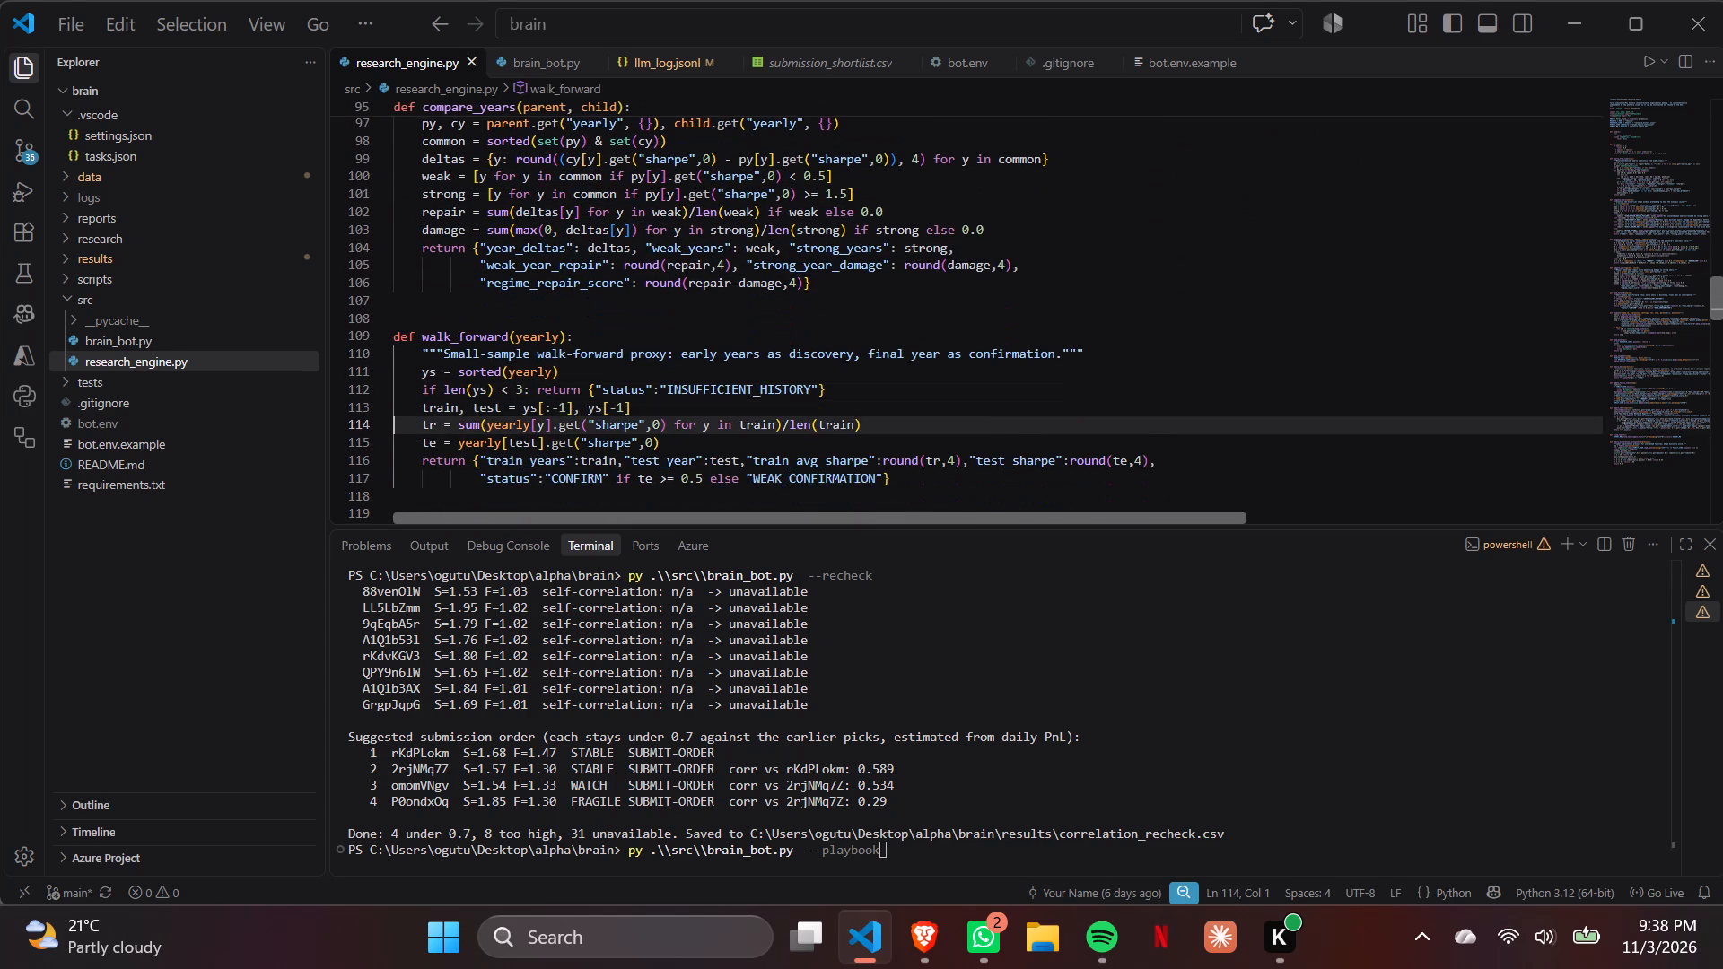
# Read past walk_forward to examine the snapshot function in research_engine.py.
pyautogui.press('Down')
pyautogui.press('Down')
pyautogui.press('Down')
pyautogui.press('Down')
pyautogui.press('Down')
pyautogui.press('Down')
pyautogui.press('Down')
pyautogui.press('Down')
pyautogui.press('Down')
pyautogui.press('Down')
pyautogui.press('Down')
pyautogui.press('Down')
pyautogui.press('Down')
pyautogui.press('Down')
pyautogui.press('Down')
pyautogui.press('Down')
pyautogui.press('Down')
pyautogui.press('Down')
pyautogui.press('Down')
pyautogui.press('Down')
pyautogui.press('Down')
pyautogui.press('Down')
pyautogui.press('Down')
pyautogui.press('Down')
pyautogui.press('Down')
pyautogui.press('Down')
pyautogui.press('Down')
pyautogui.press('Down')
pyautogui.press('Down')
pyautogui.press('Down')
pyautogui.press('Down')
pyautogui.press('Down')
pyautogui.press('Down')
pyautogui.press('Down')
pyautogui.press('Down')
pyautogui.press('Down')
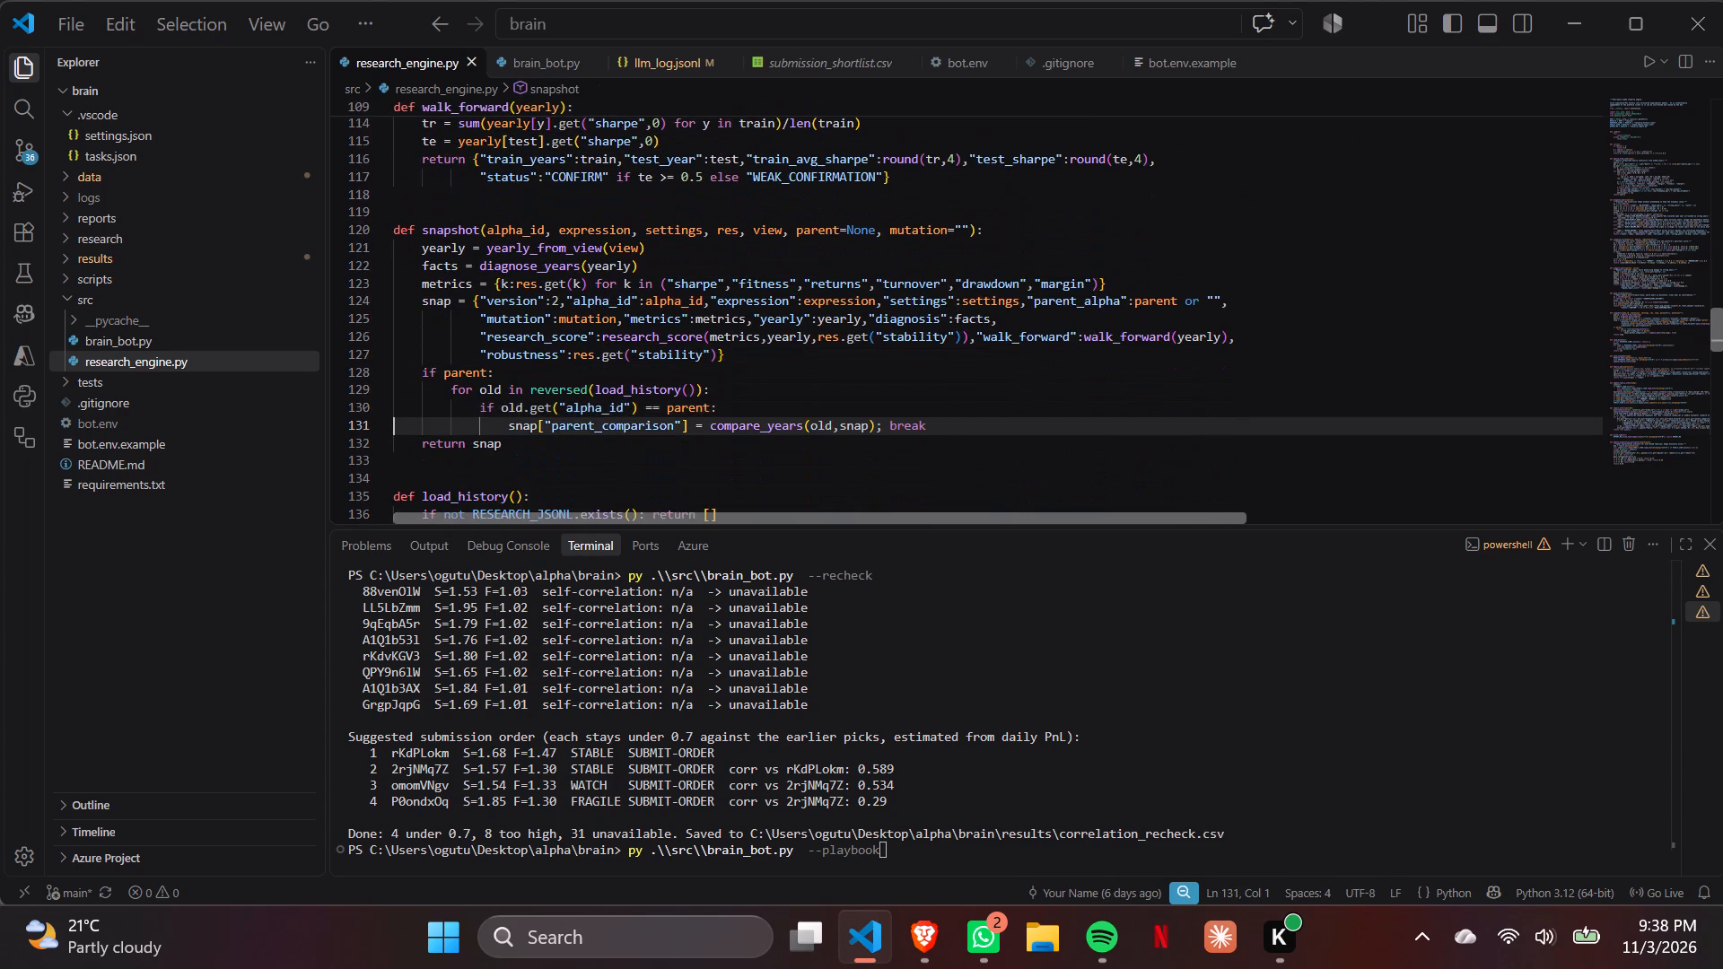
# Examine the load_history, save_snapshot and family_key functions in research_engine.py.
pyautogui.press('Down')
pyautogui.press('Down')
pyautogui.press('Down')
pyautogui.press('Down')
pyautogui.press('Down')
pyautogui.press('Down')
pyautogui.press('Down')
pyautogui.press('Down')
pyautogui.press('Down')
pyautogui.press('Down')
pyautogui.press('Down')
pyautogui.press('Down')
pyautogui.press('Down')
pyautogui.press('Down')
pyautogui.press('Down')
pyautogui.press('Down')
pyautogui.press('Down')
pyautogui.press('Down')
pyautogui.press('Down')
pyautogui.press('Down')
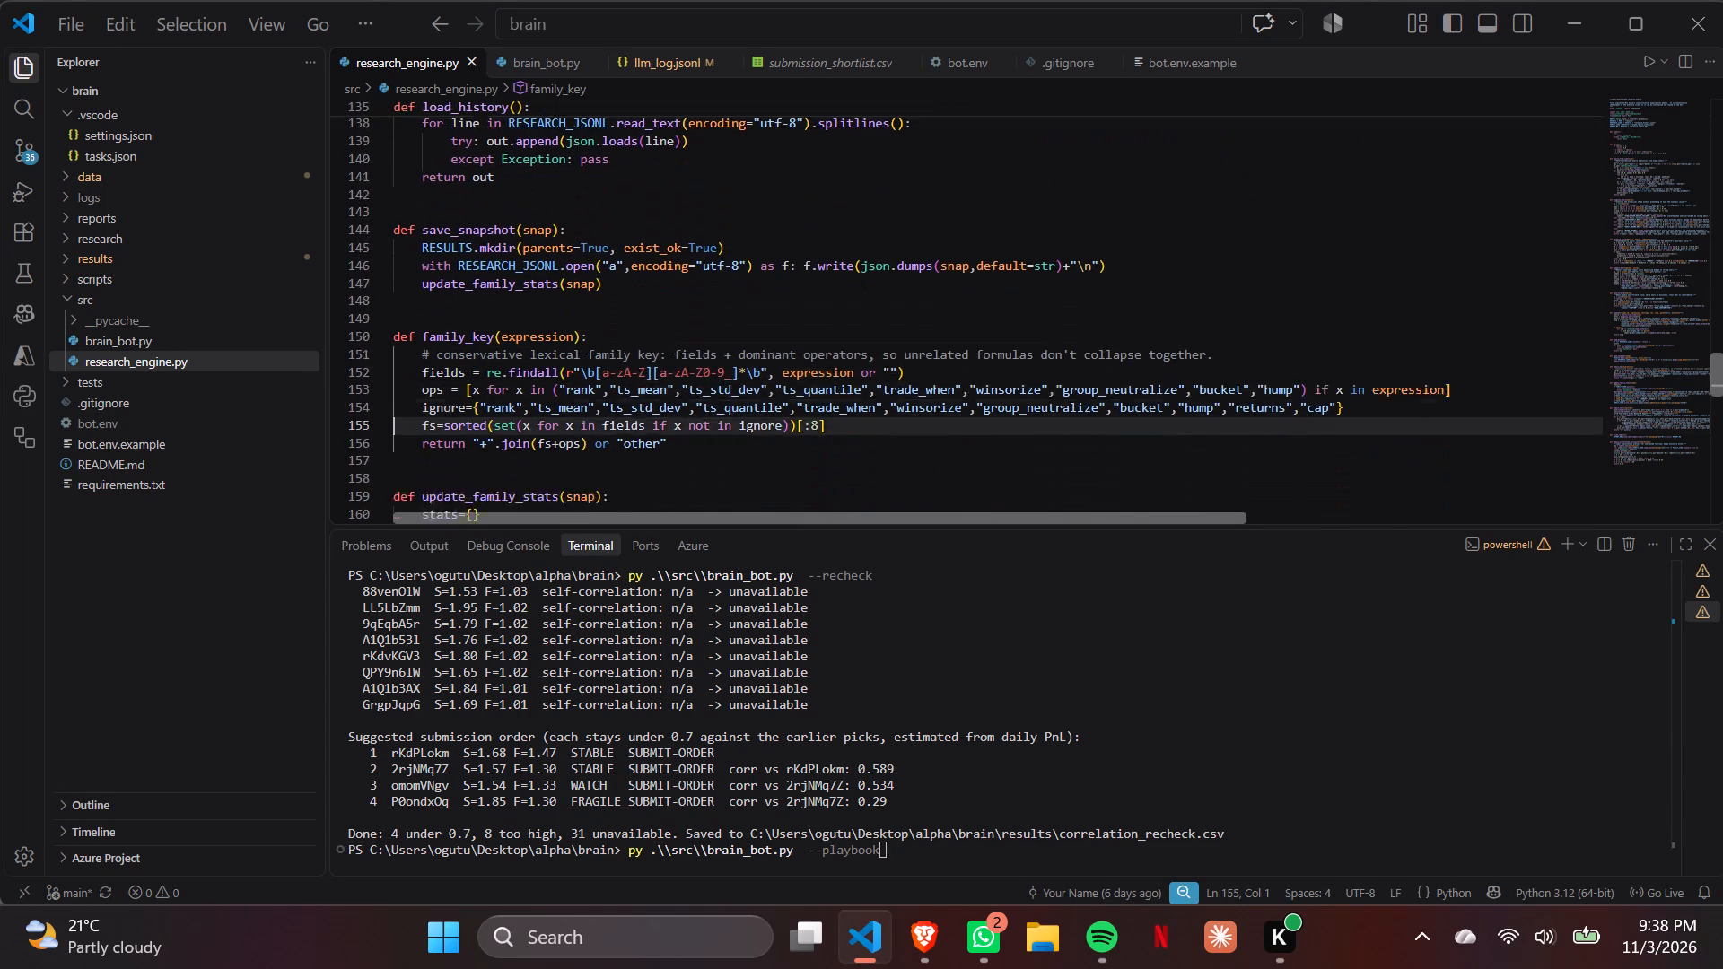
# Read the rest of research_engine.py, from update_family_stats and report_text through family_exploration_multiplier.
pyautogui.press('Down')
pyautogui.press('Down')
pyautogui.press('Down')
pyautogui.press('Down')
pyautogui.press('Down')
pyautogui.press('Down')
pyautogui.press('Down')
pyautogui.press('Down')
pyautogui.press('Down')
pyautogui.press('Down')
pyautogui.press('Down')
pyautogui.press('Down')
pyautogui.press('Down')
pyautogui.press('Down')
pyautogui.press('Down')
pyautogui.press('Down')
pyautogui.press('Down')
pyautogui.press('Down')
pyautogui.press('Down')
pyautogui.press('Down')
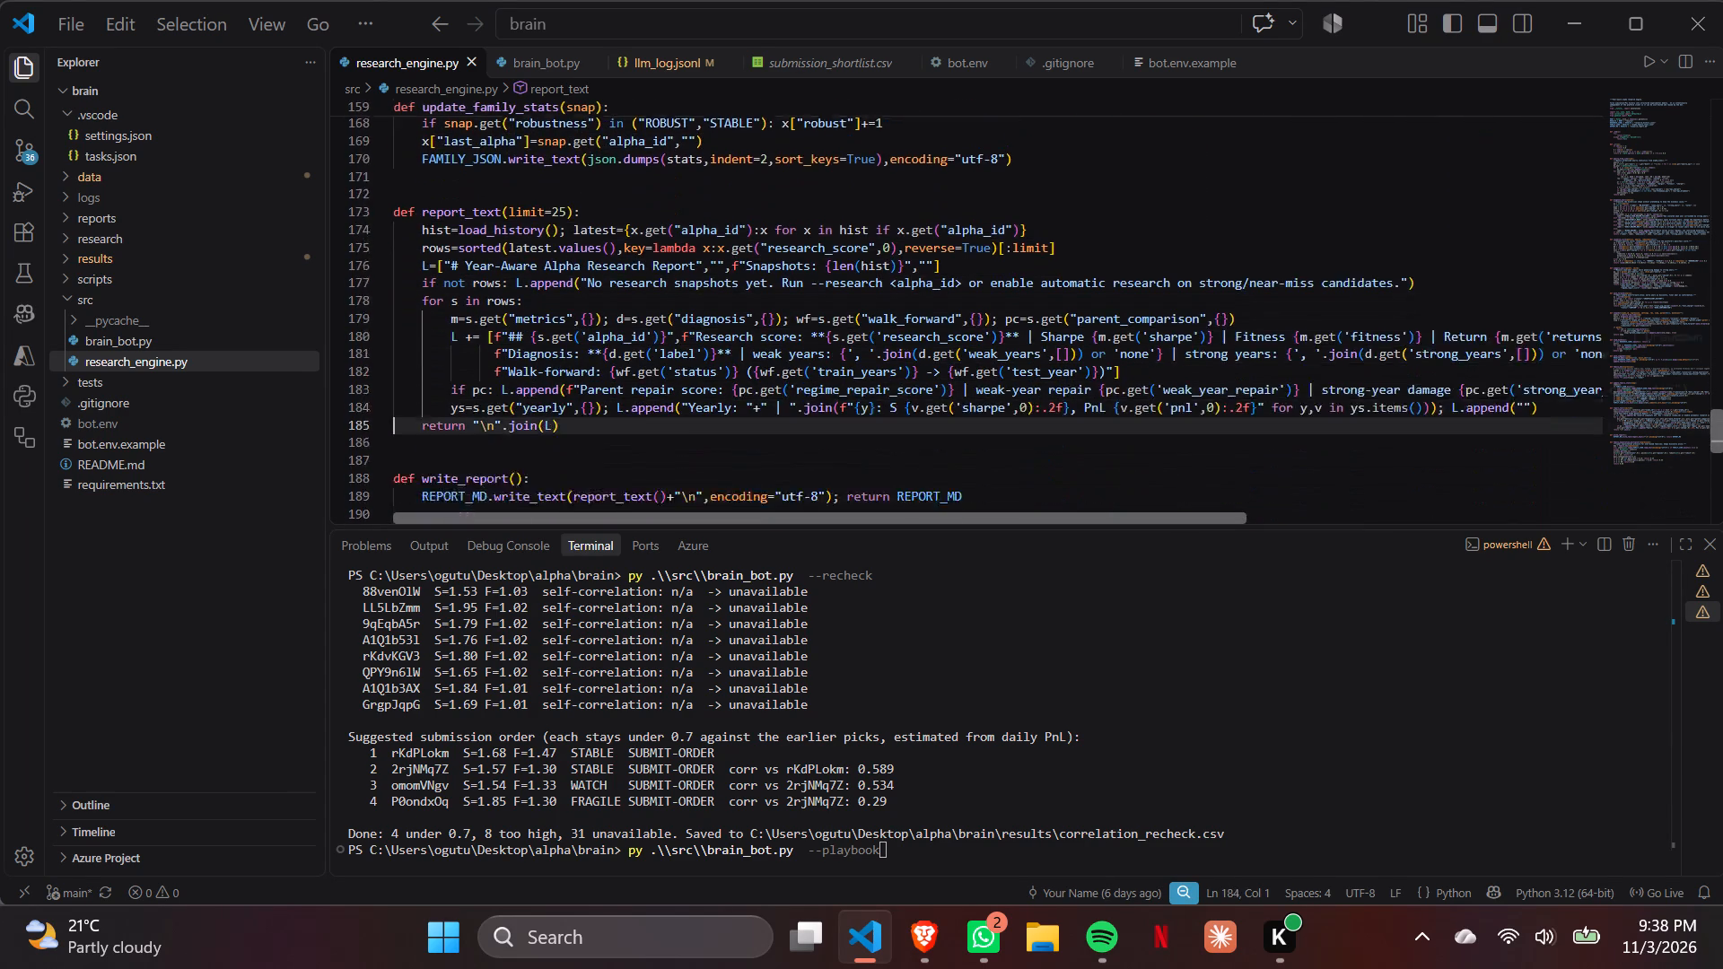
pyautogui.press('Up')
pyautogui.press('Up')
pyautogui.press('Up')
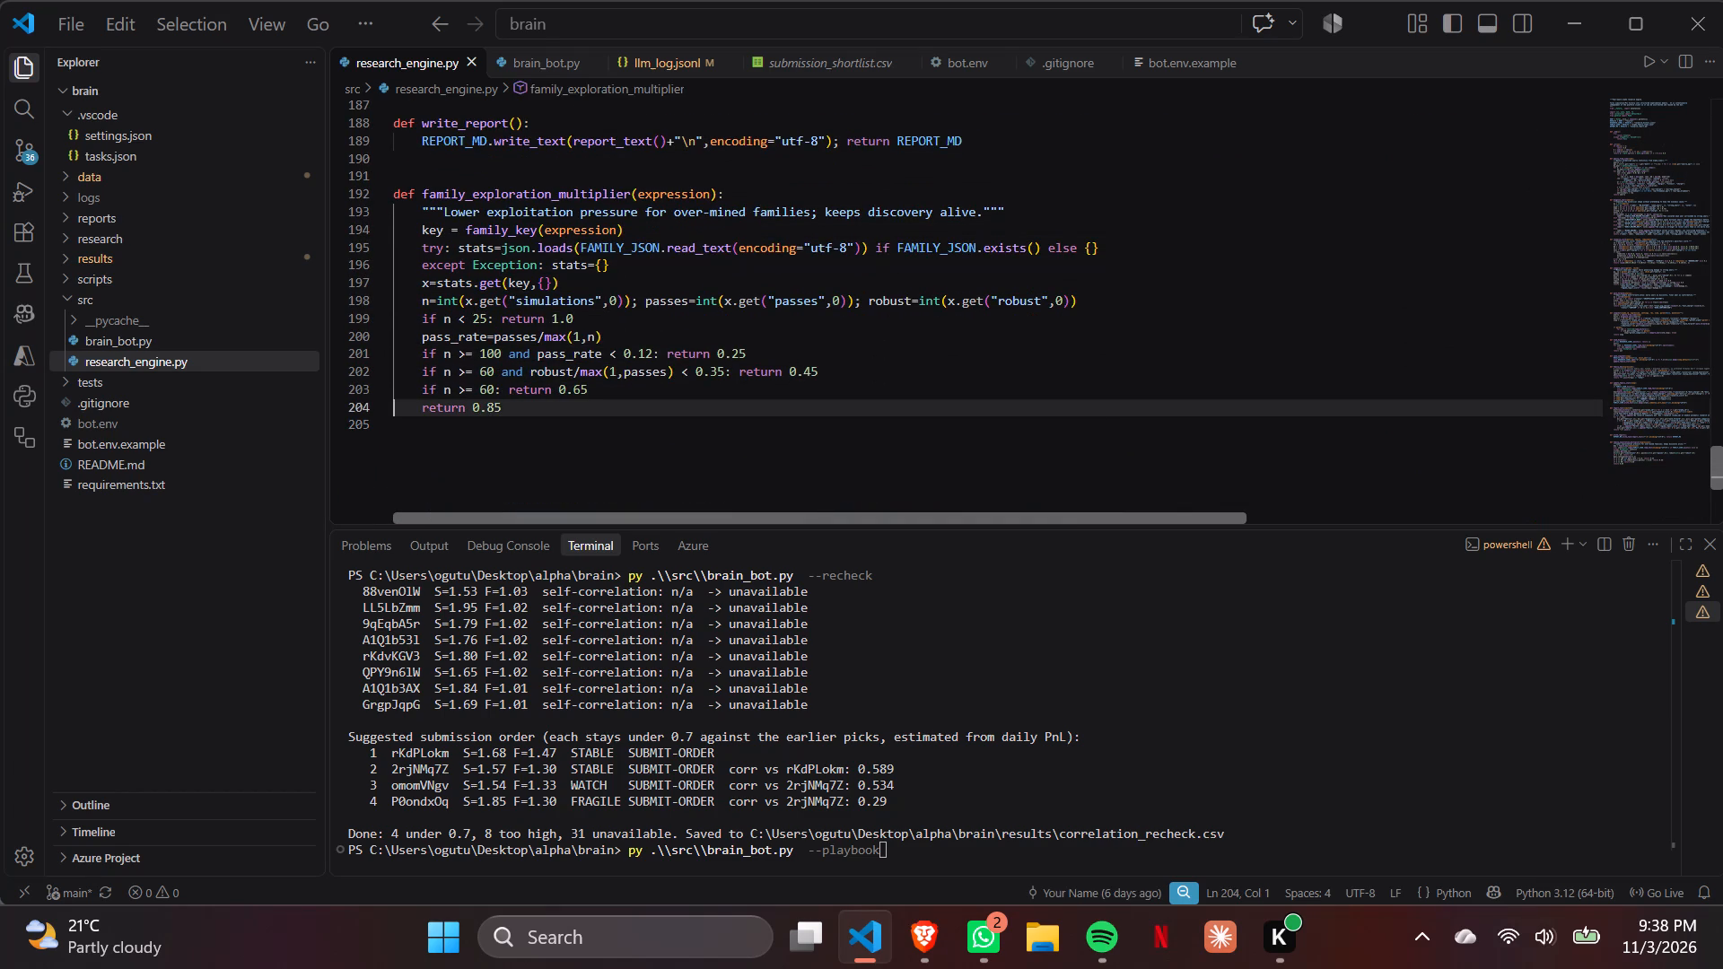
pyautogui.press('Up')
pyautogui.press('Up')
pyautogui.press('Up')
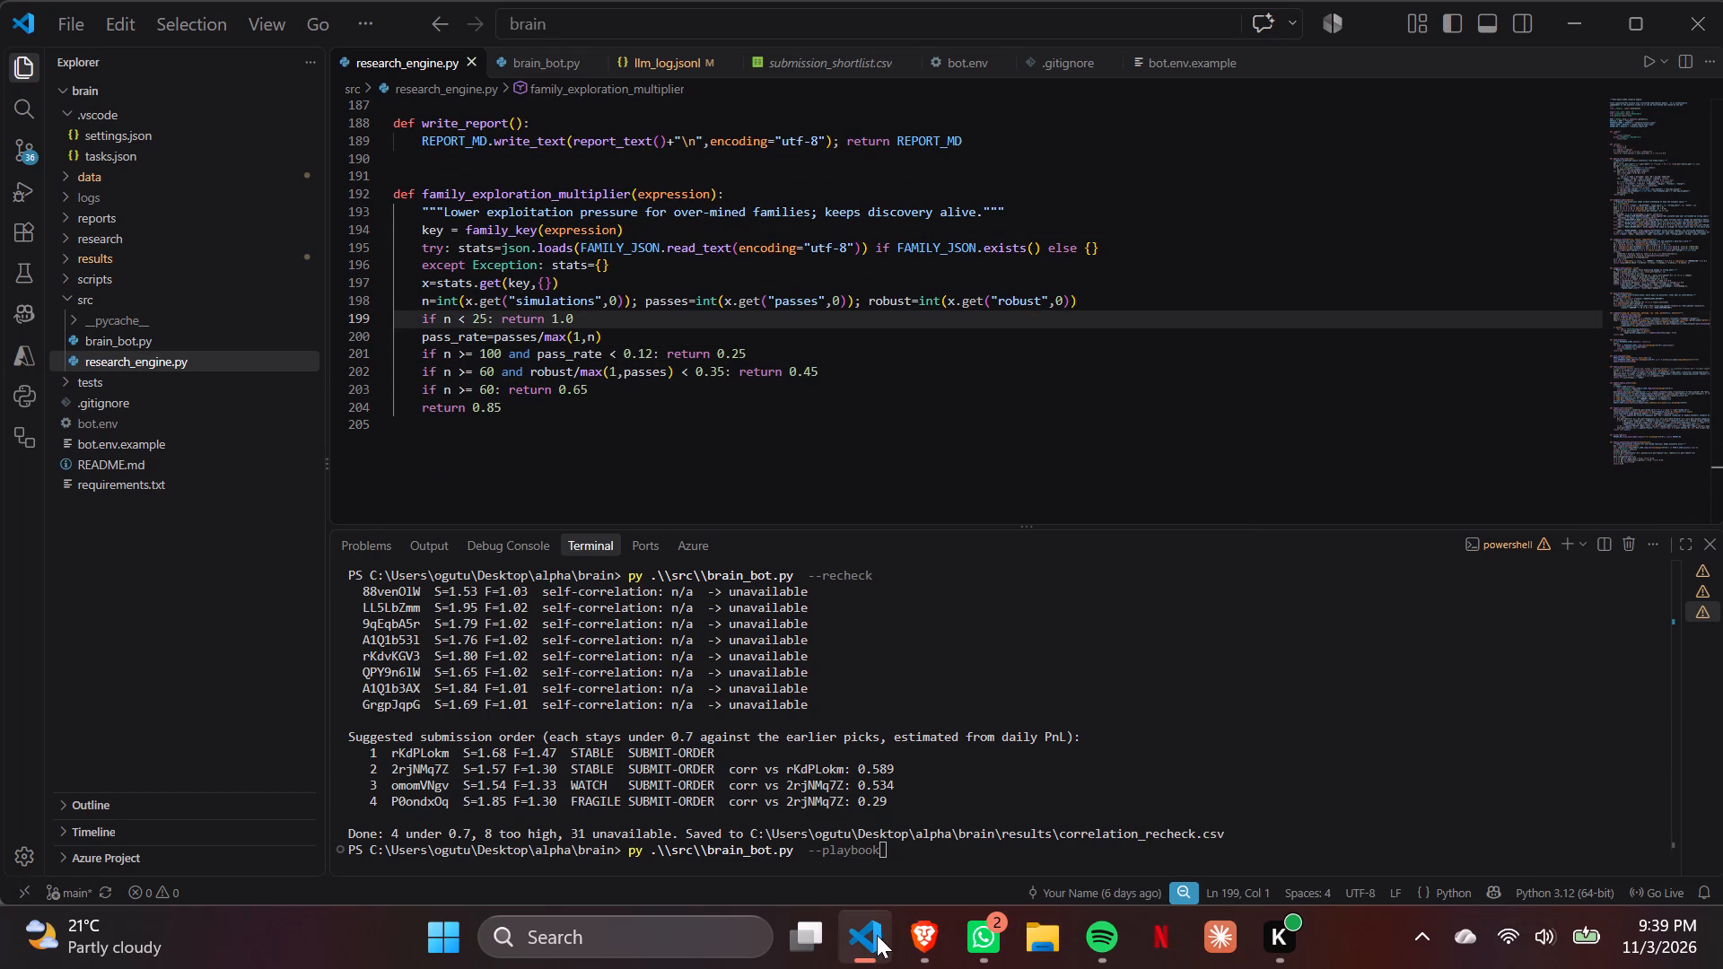
# Switch to WorldQuant BRAIN in Brave and review Simulation 13's PnL chart, yearly metrics and failed IS tests.
pyautogui.click(940, 934)
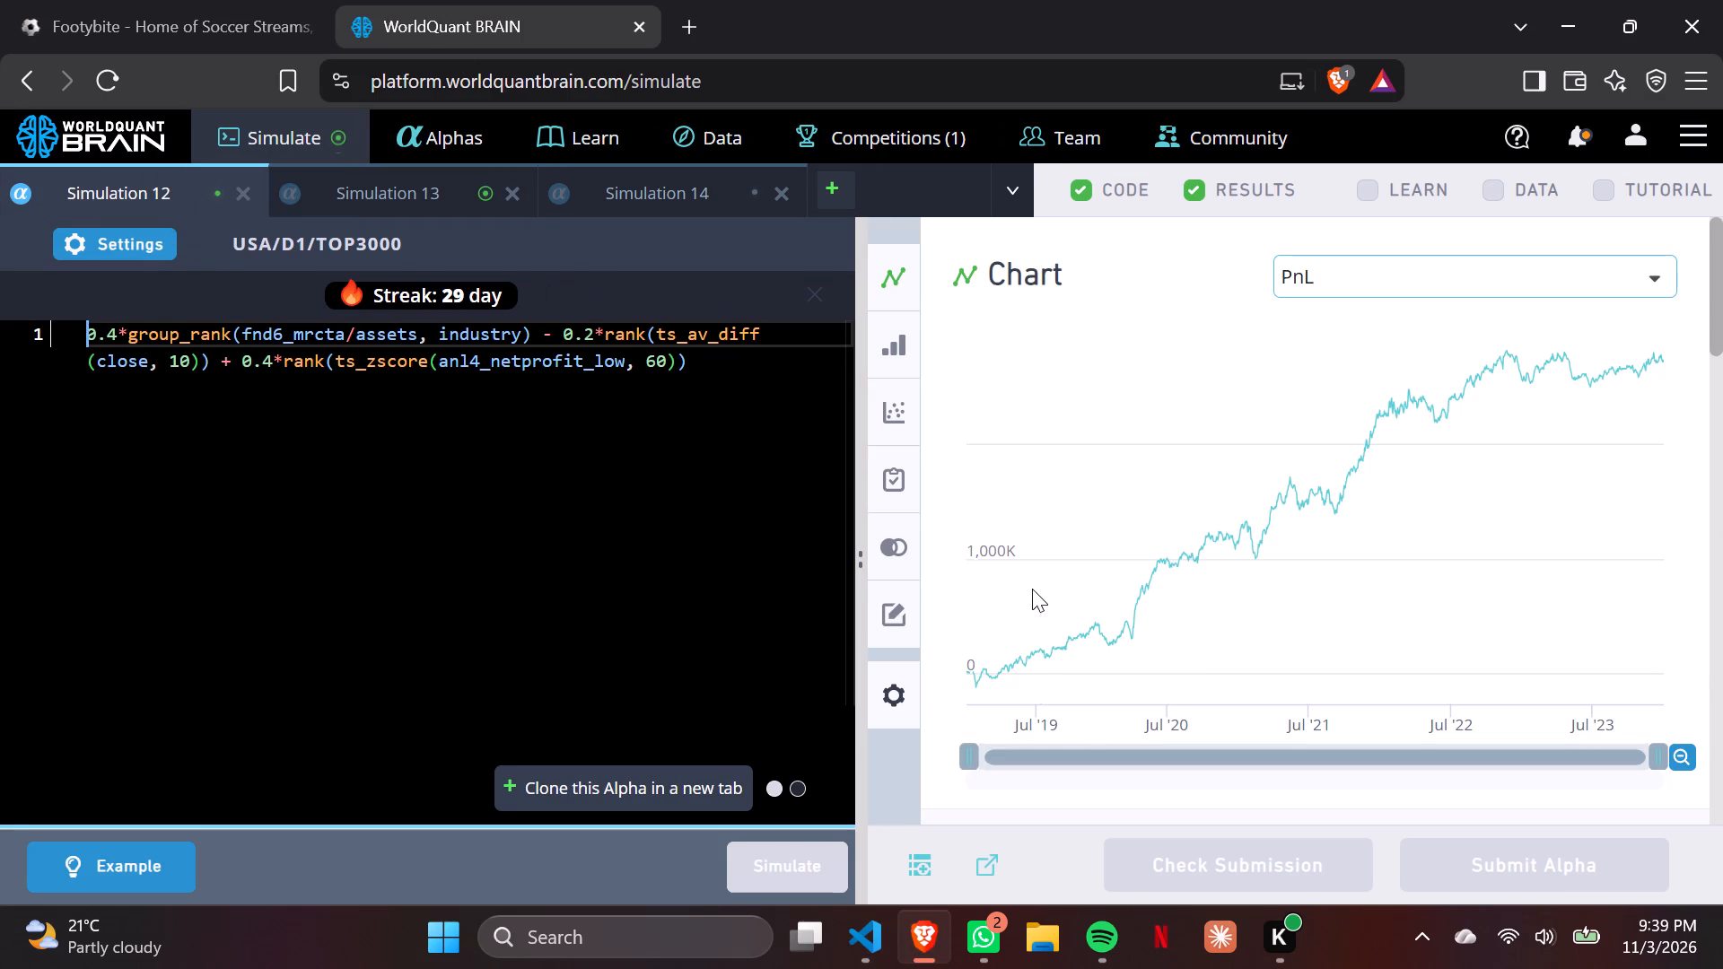
pyautogui.click(420, 189)
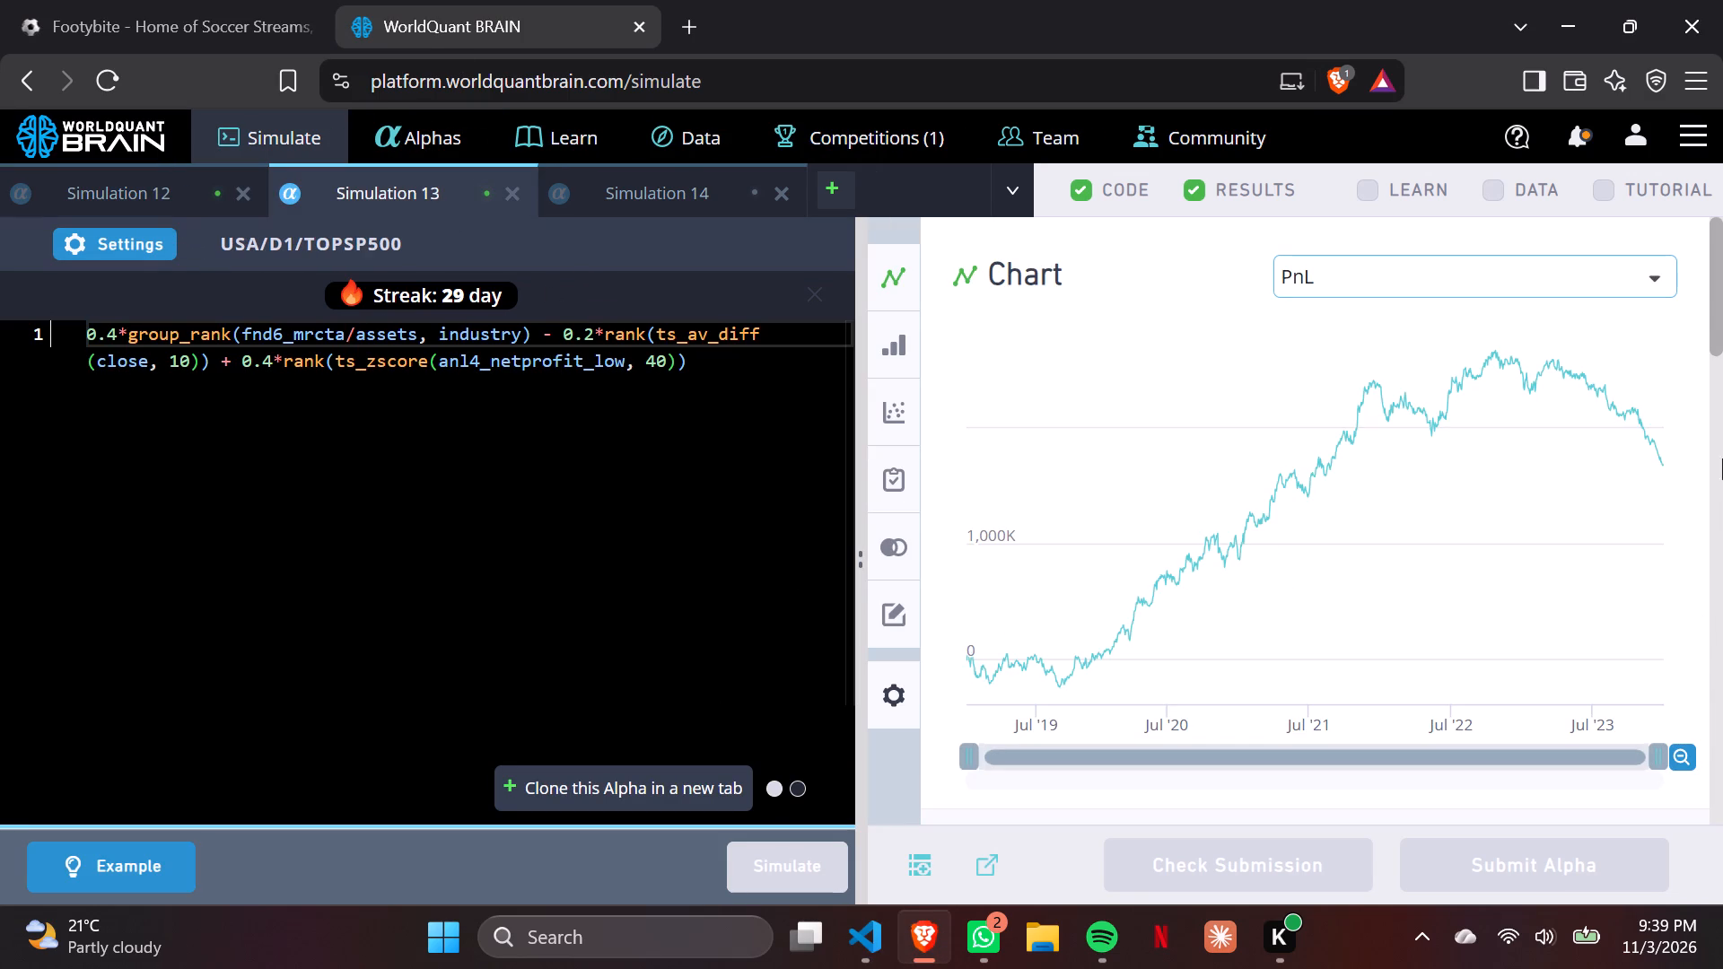
pyautogui.moveTo(1722, 326); pyautogui.dragTo(1707, 510)
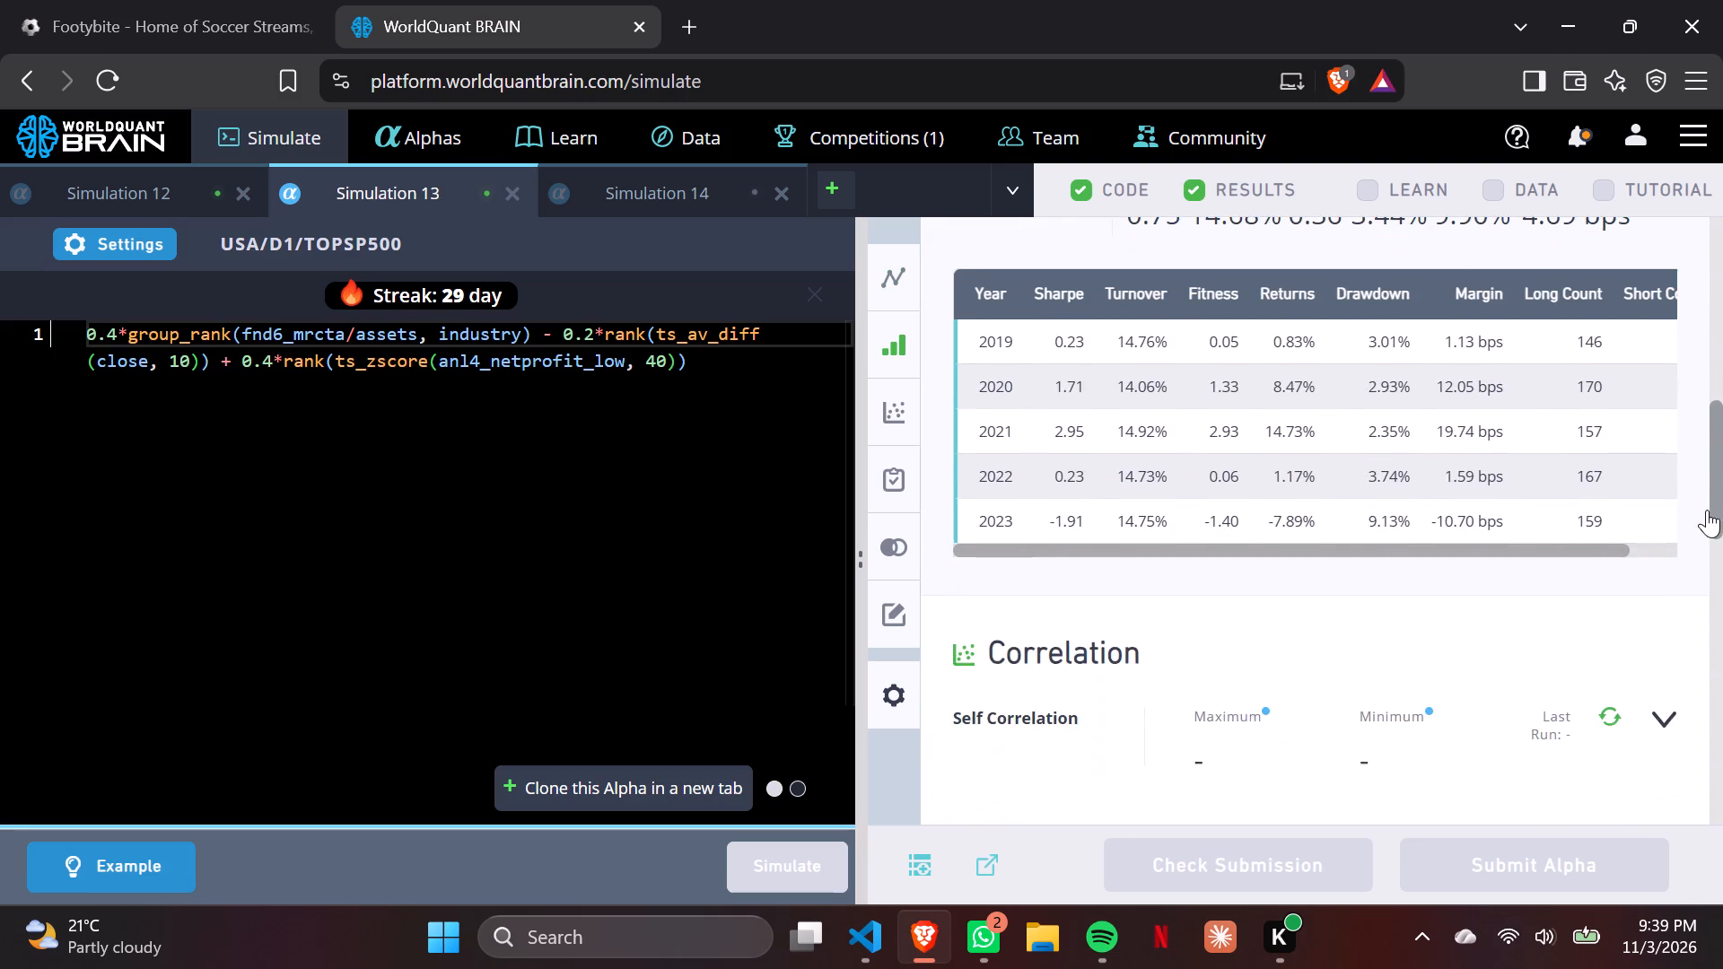
pyautogui.moveTo(1707, 510); pyautogui.dragTo(1711, 546)
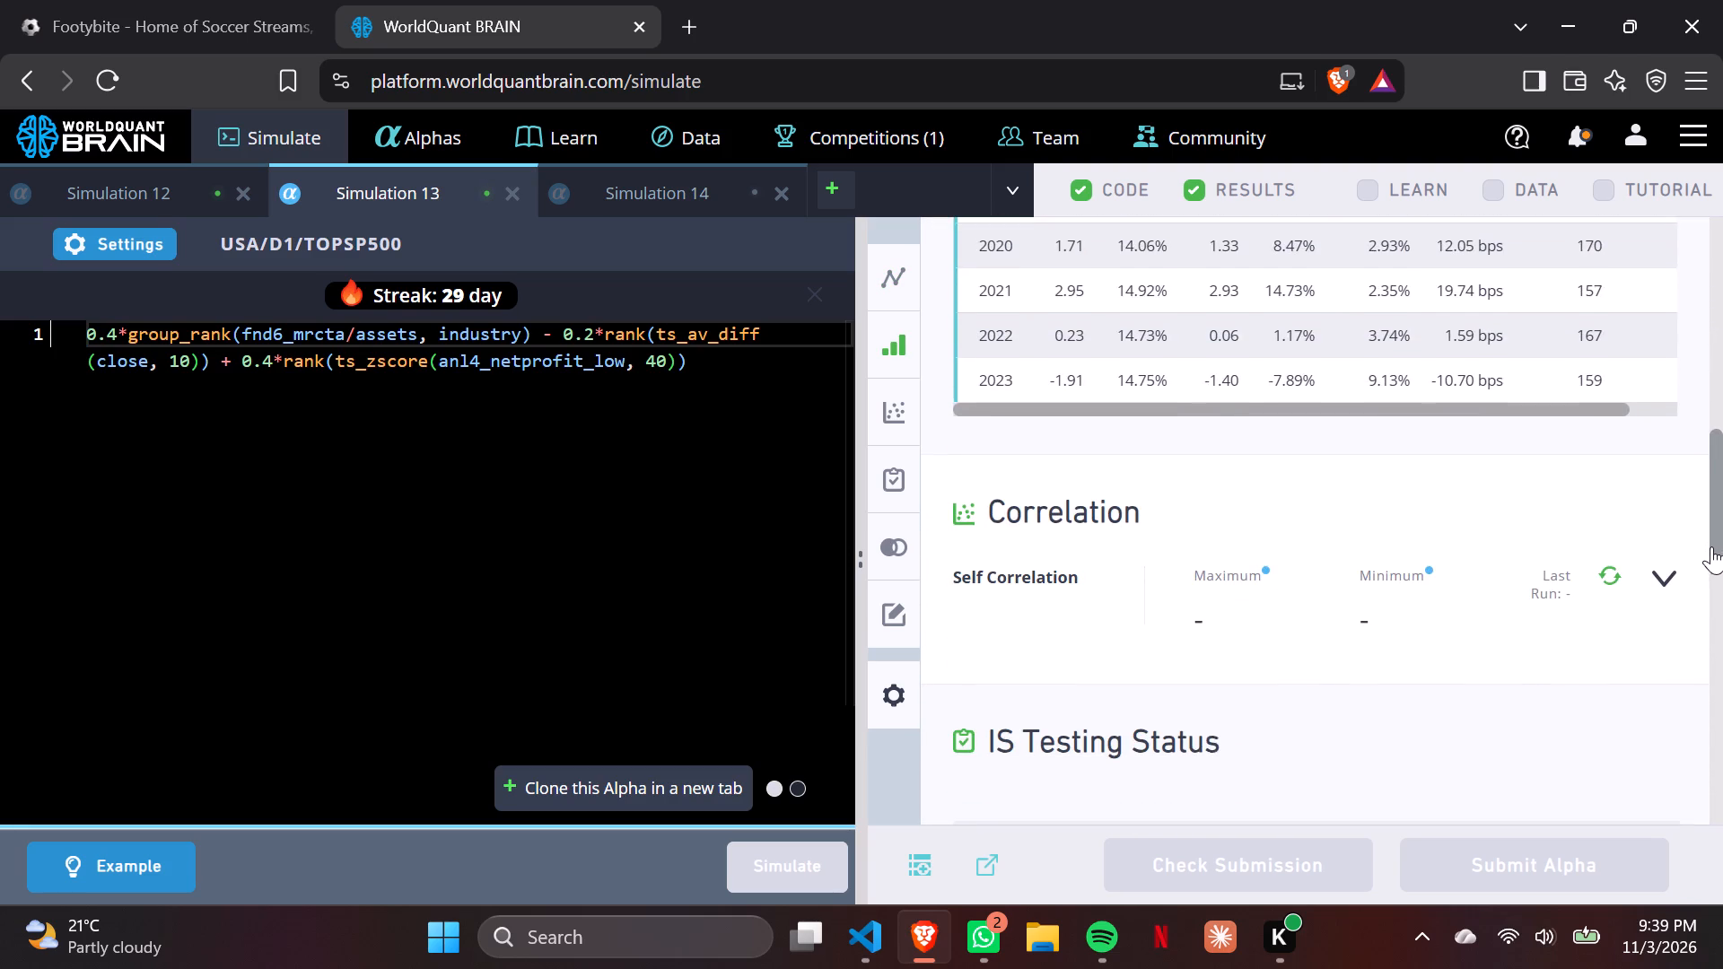
pyautogui.moveTo(1711, 546); pyautogui.dragTo(1708, 586)
pyautogui.click(1618, 683)
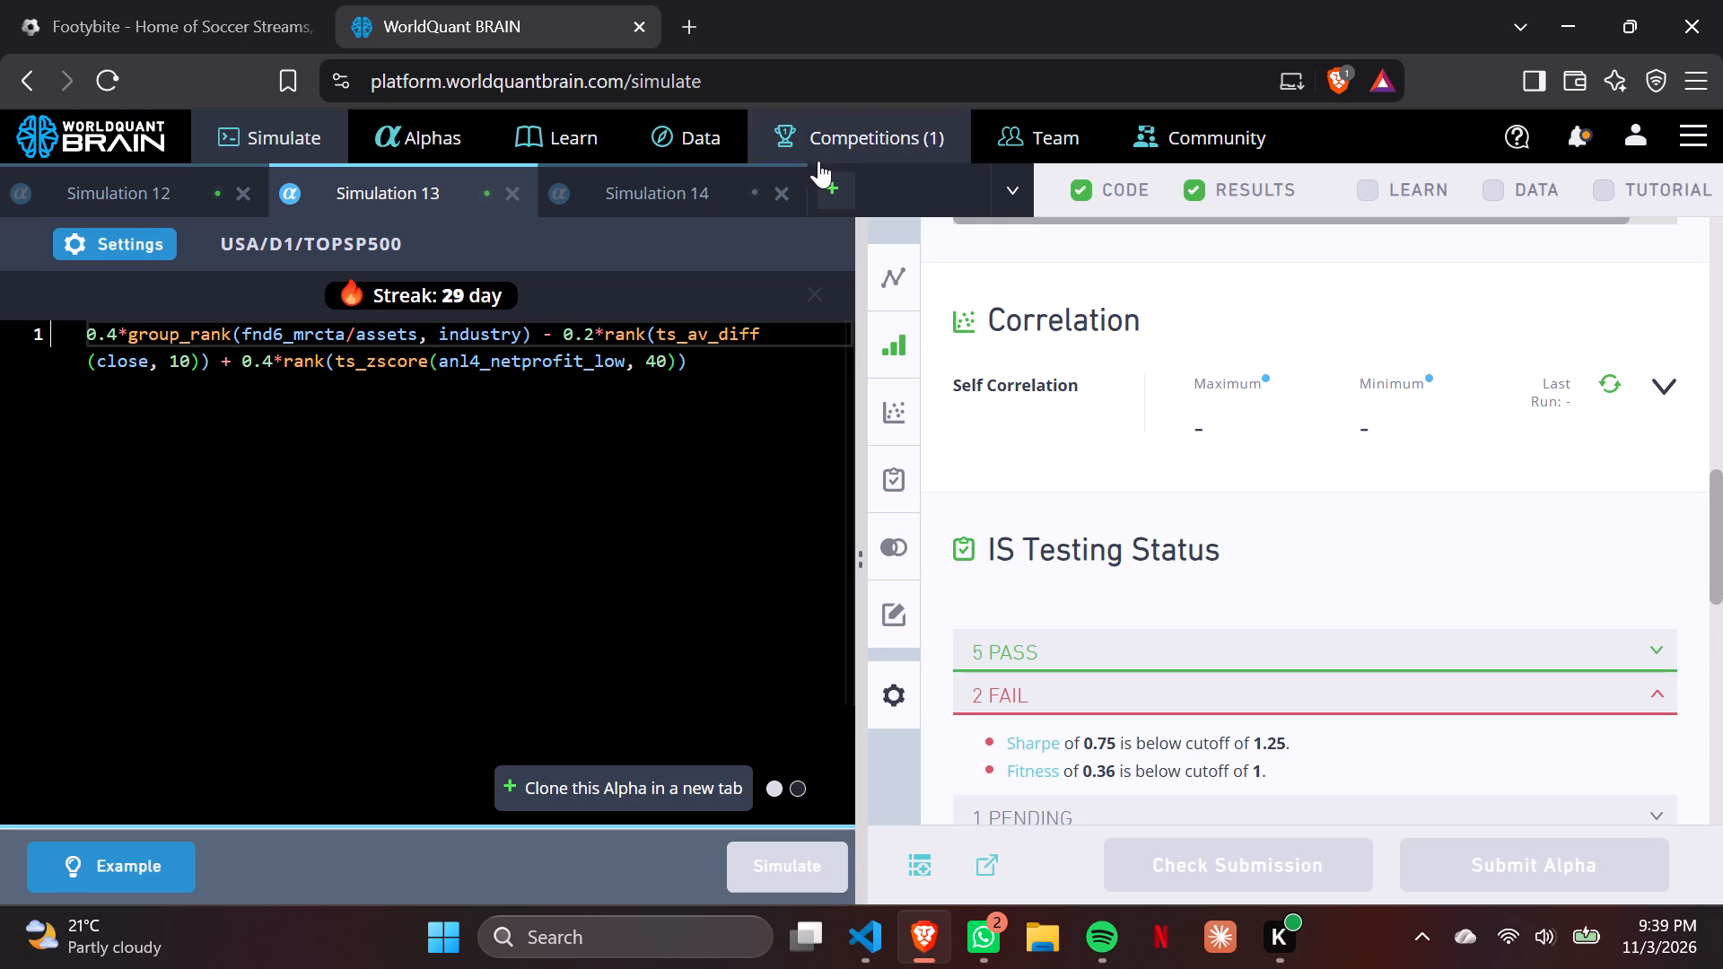
# Close Simulation 14, Simulation 13 and Simulation 12 on the Simulate page.
pyautogui.moveTo(693, 198); pyautogui.dragTo(792, 202)
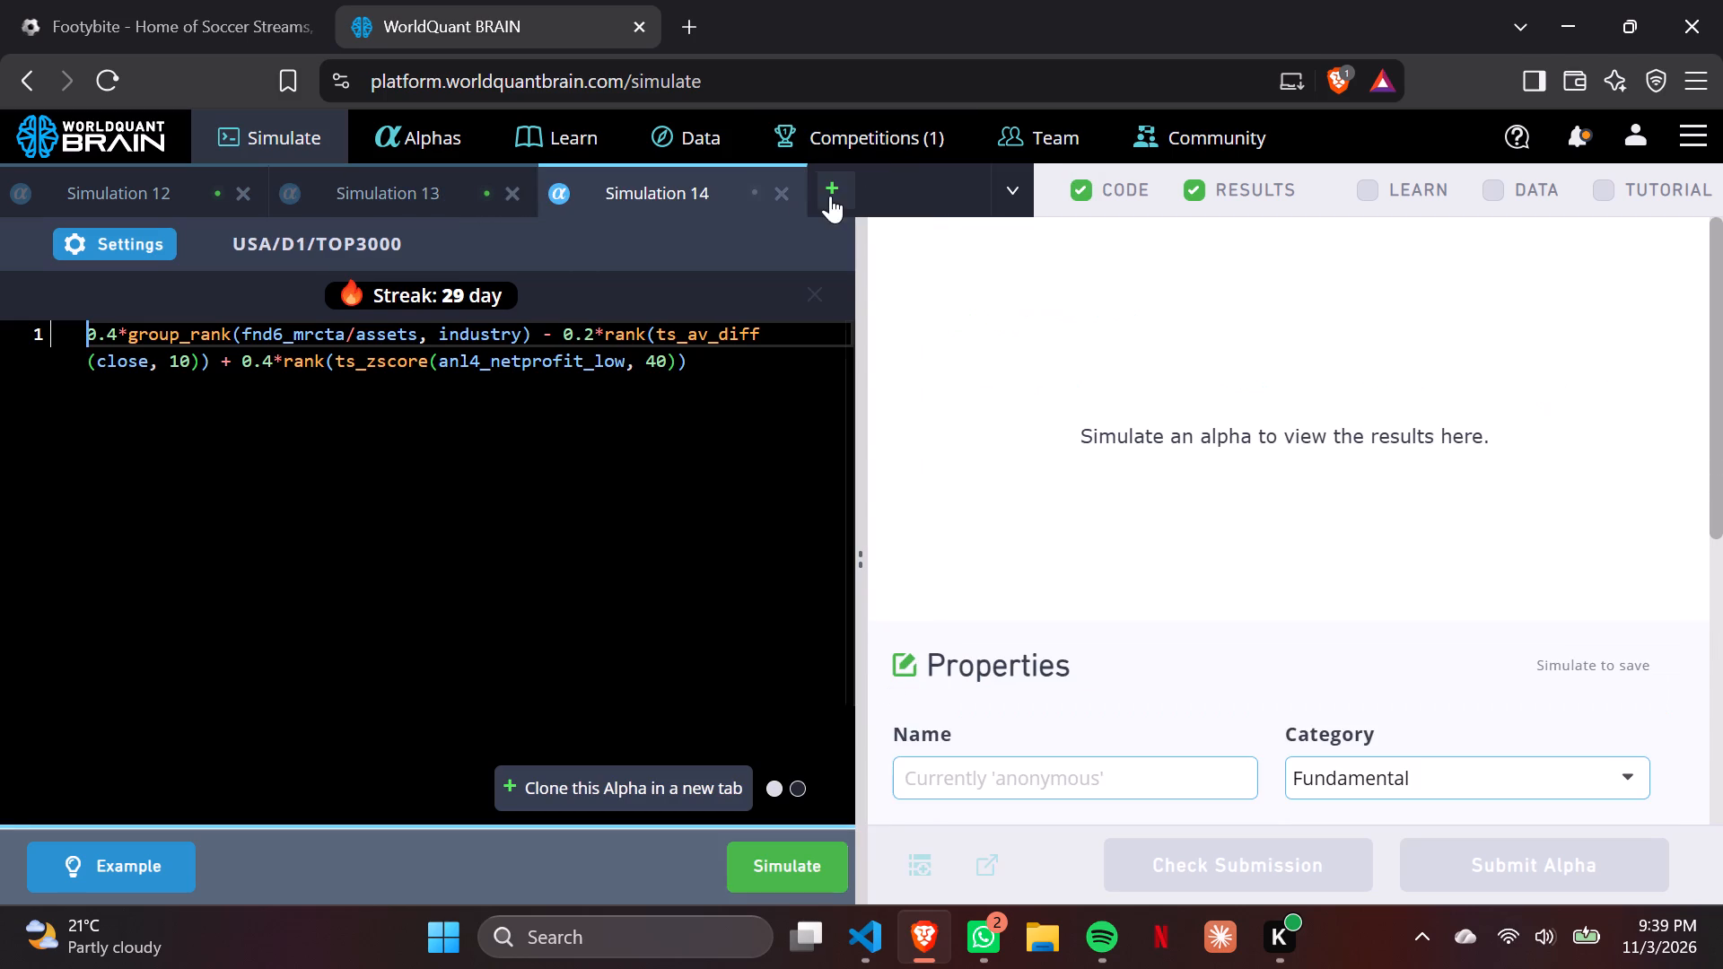
pyautogui.click(777, 196)
pyautogui.click(518, 195)
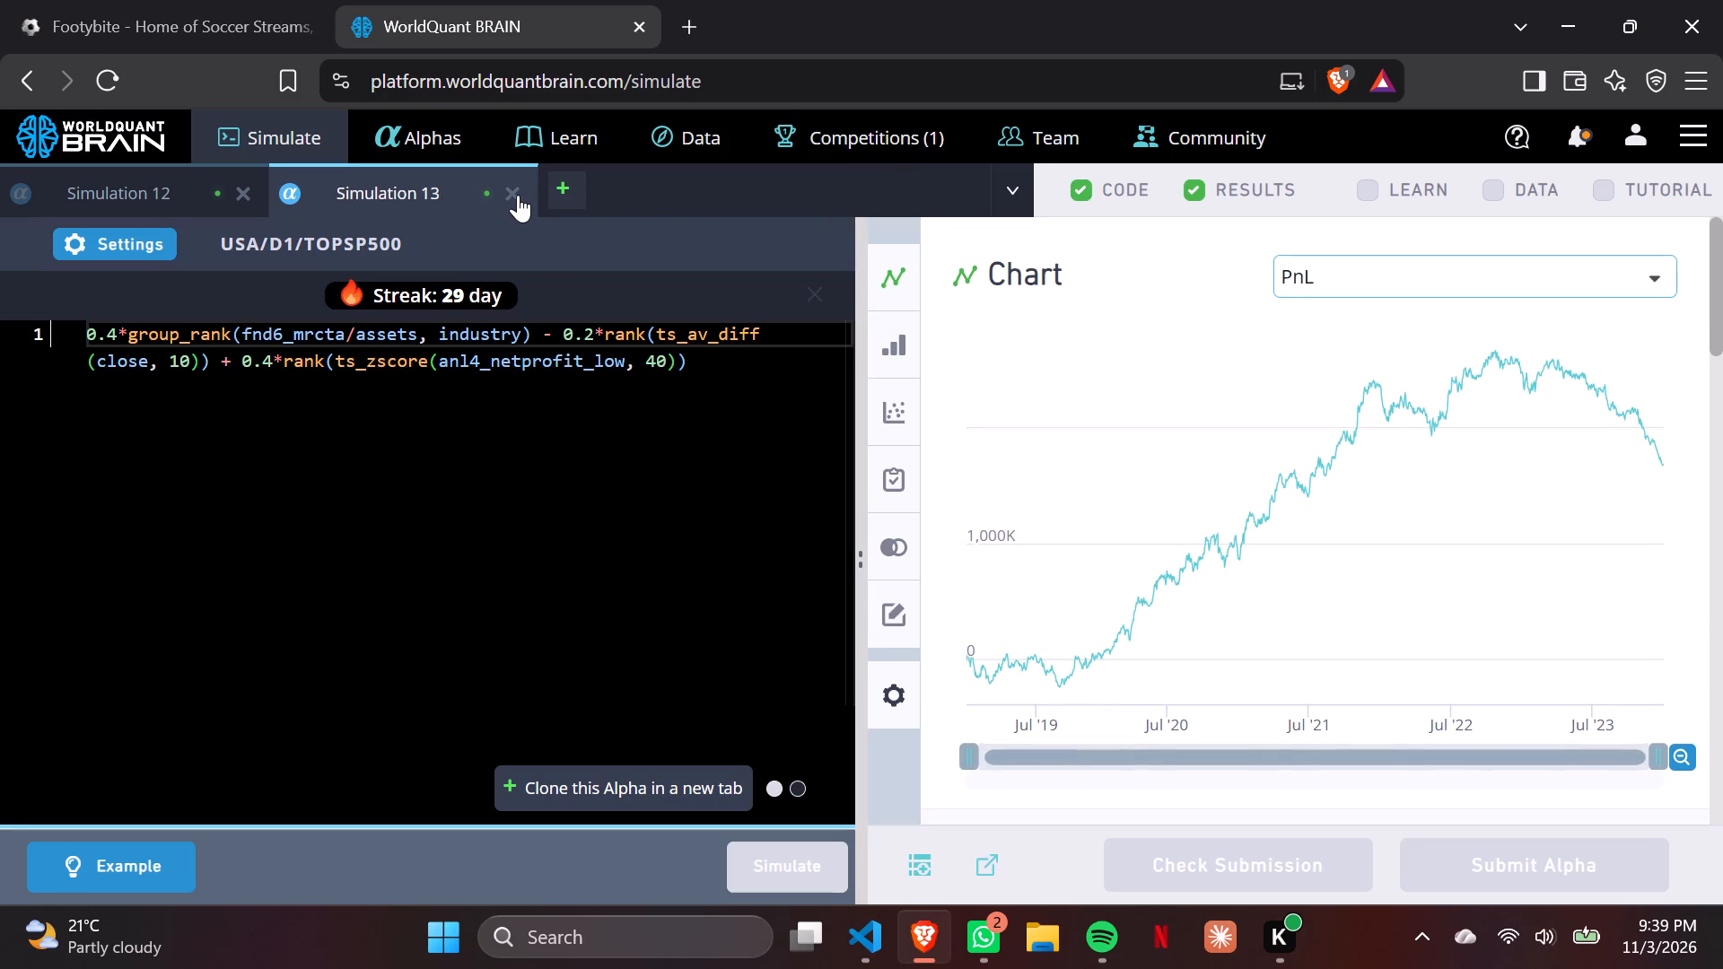
pyautogui.click(239, 200)
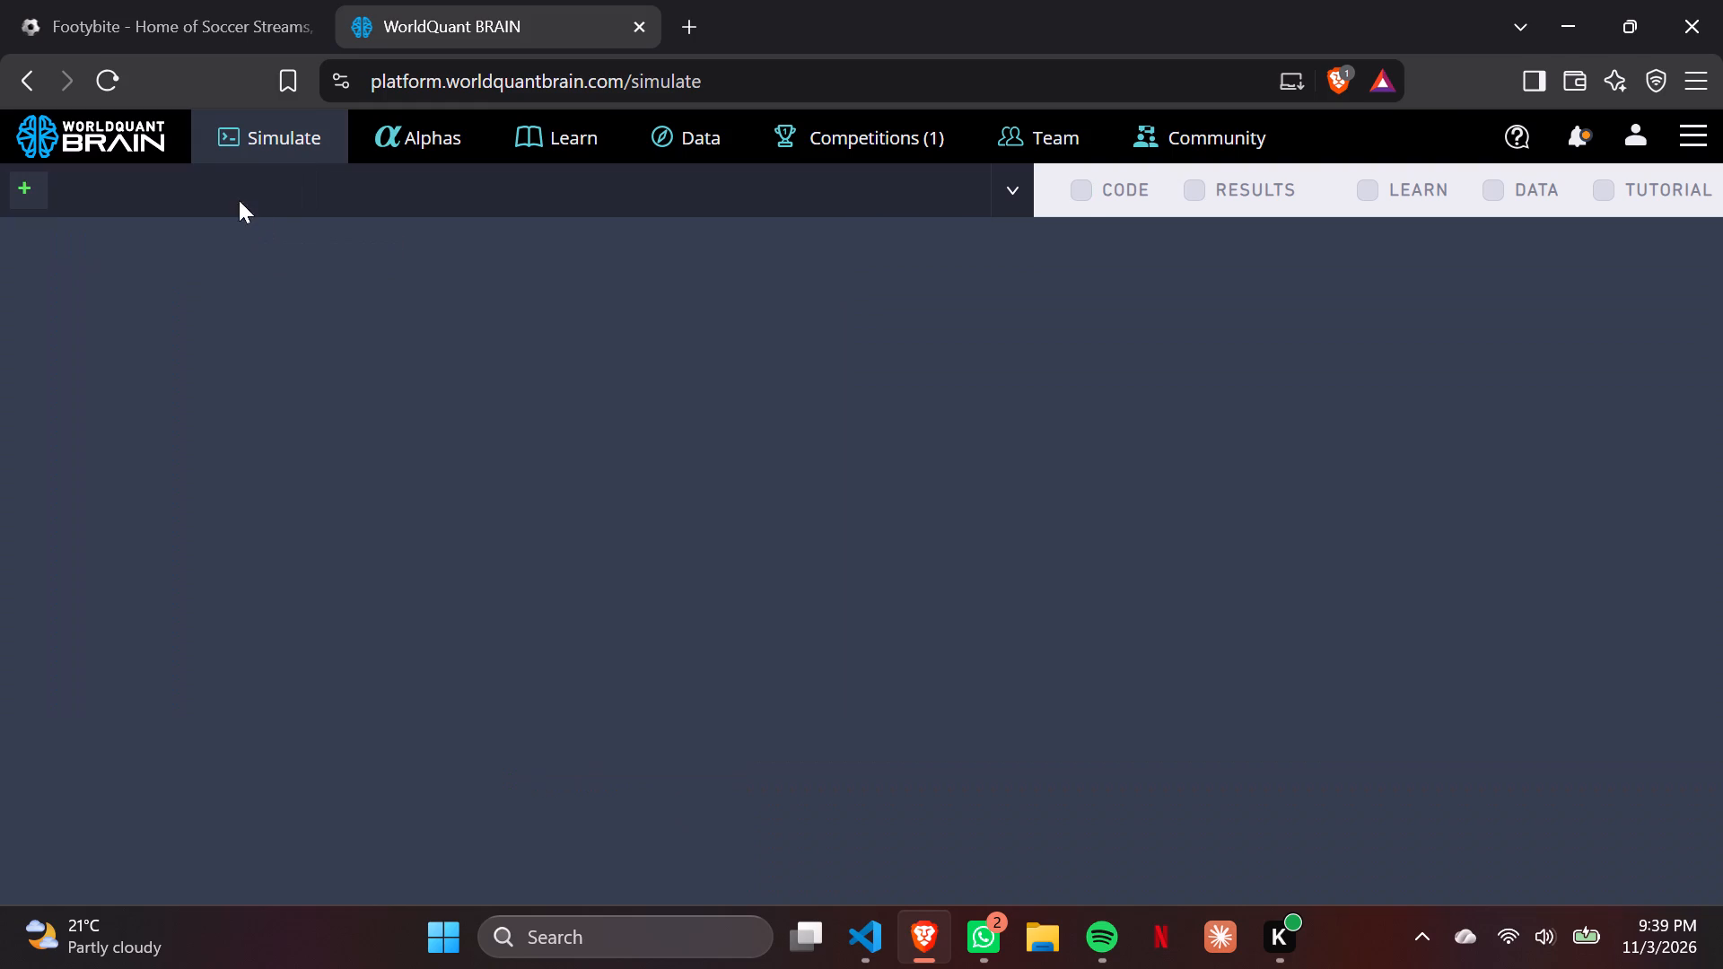
# Close the WorldQuant BRAIN page and the whole Brave browser window.
pyautogui.click(632, 28)
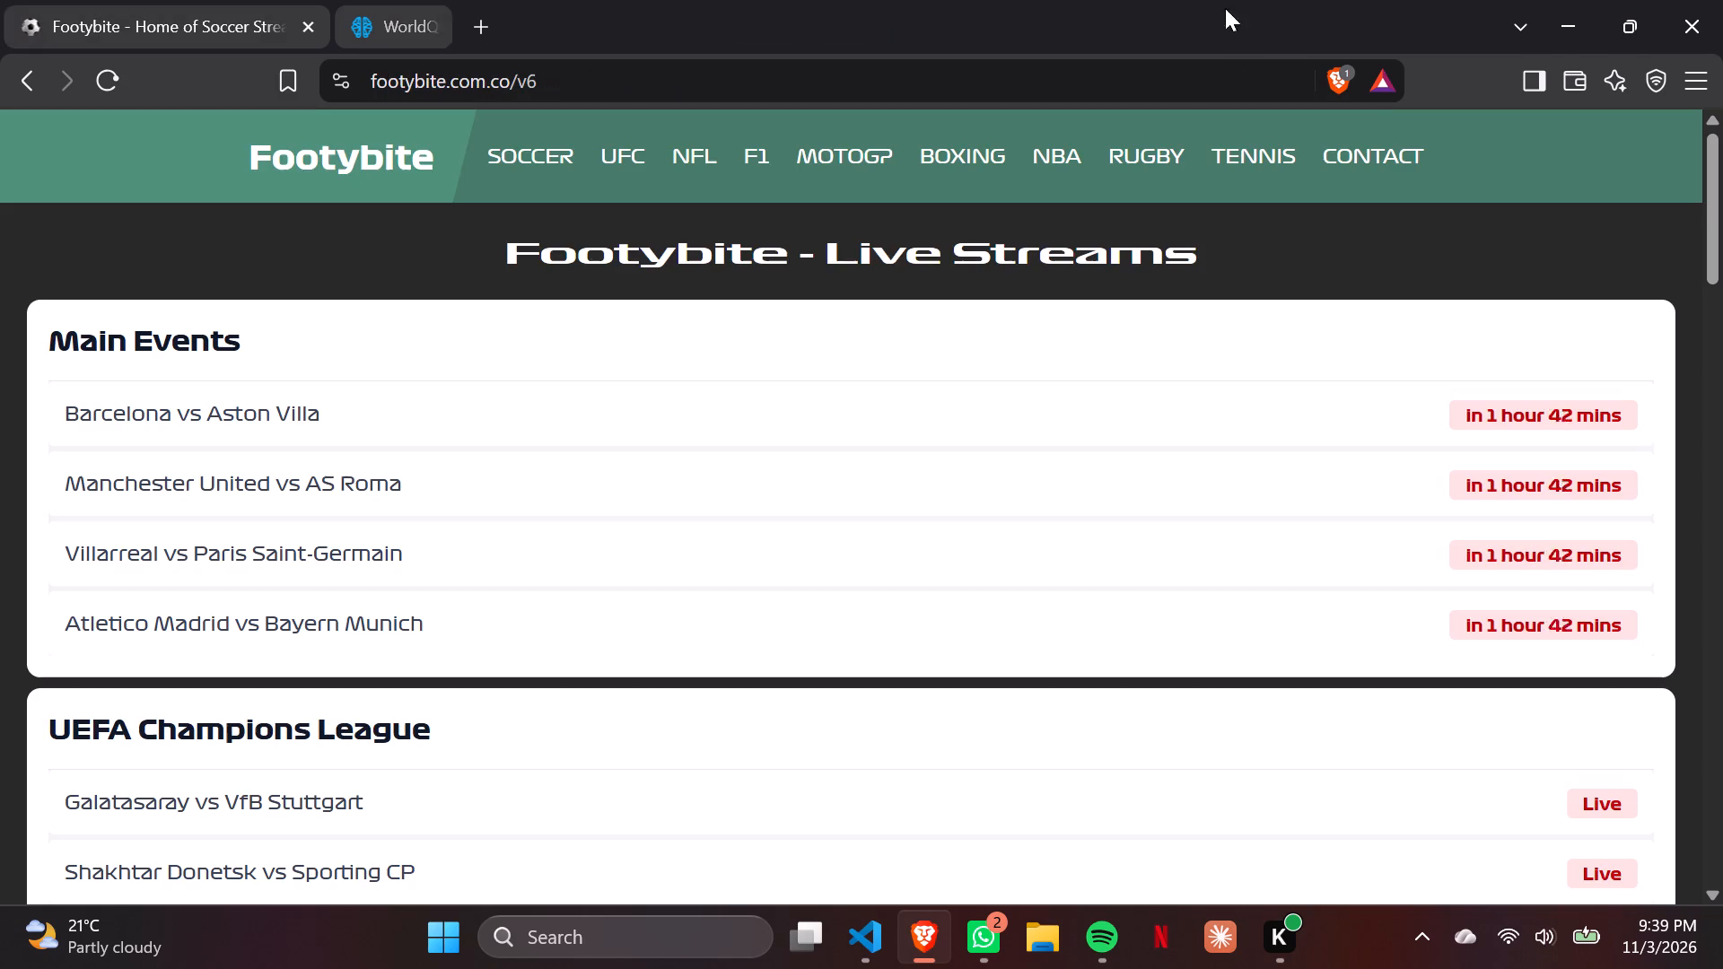
pyautogui.click(1722, 22)
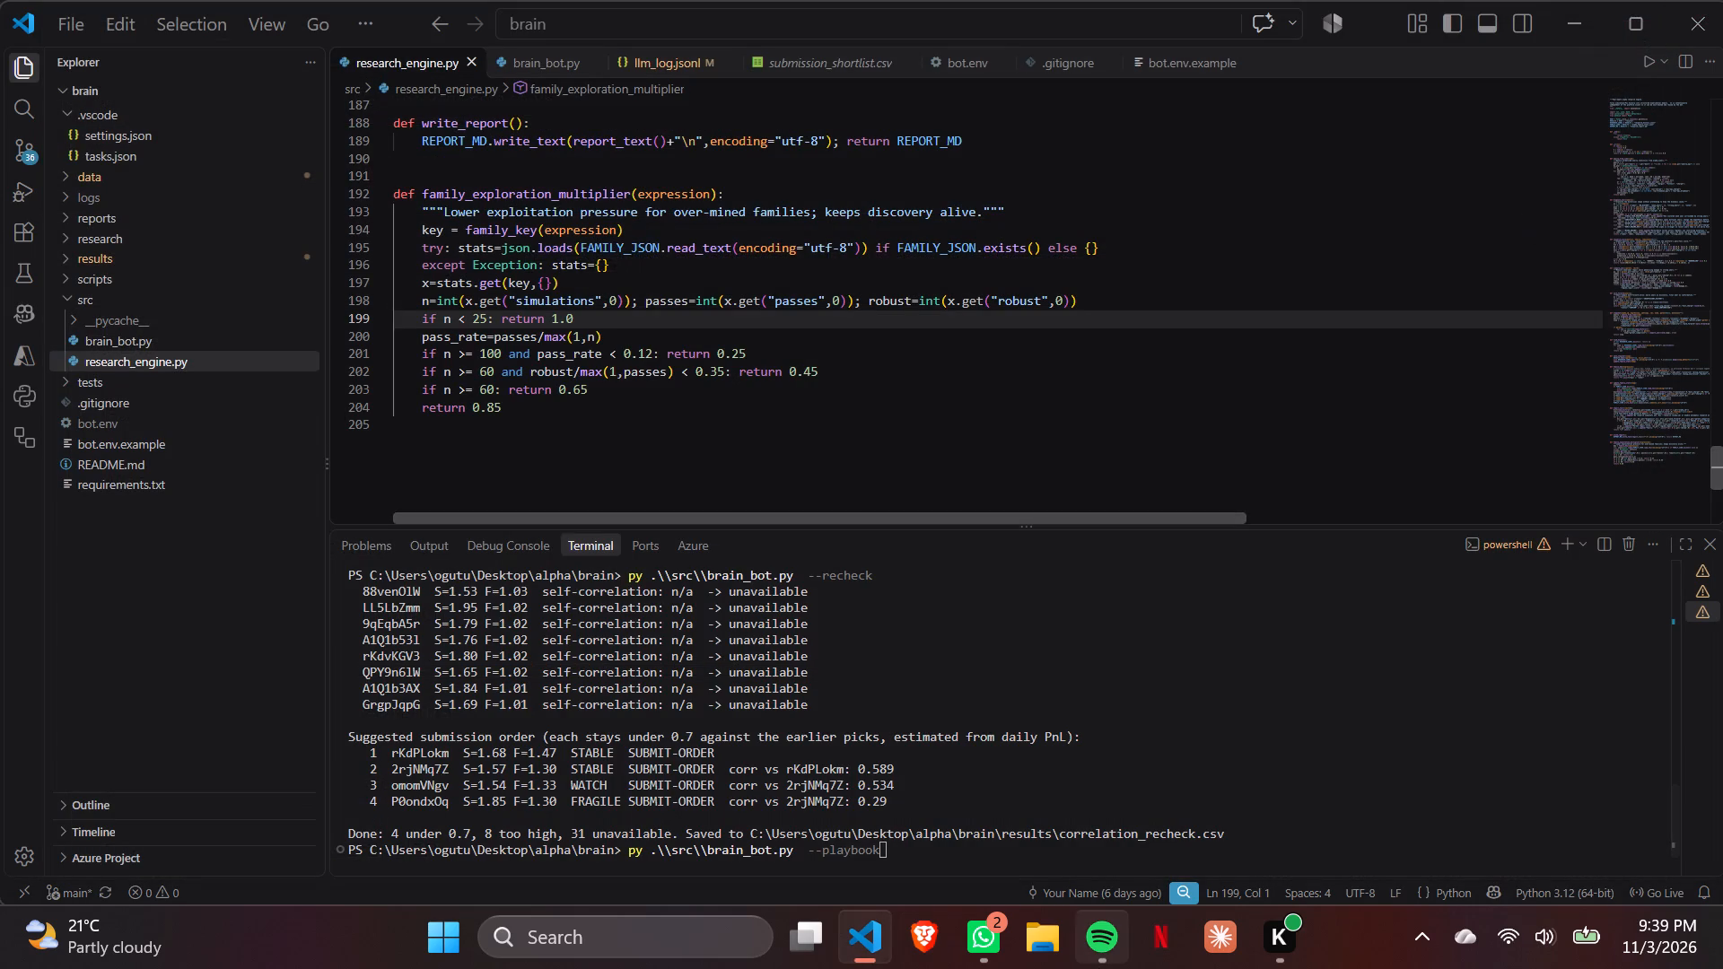
# Run the prepared brain_bot.py command with the --playbook option in the Visual Studio Code terminal.
pyautogui.click(887, 852)
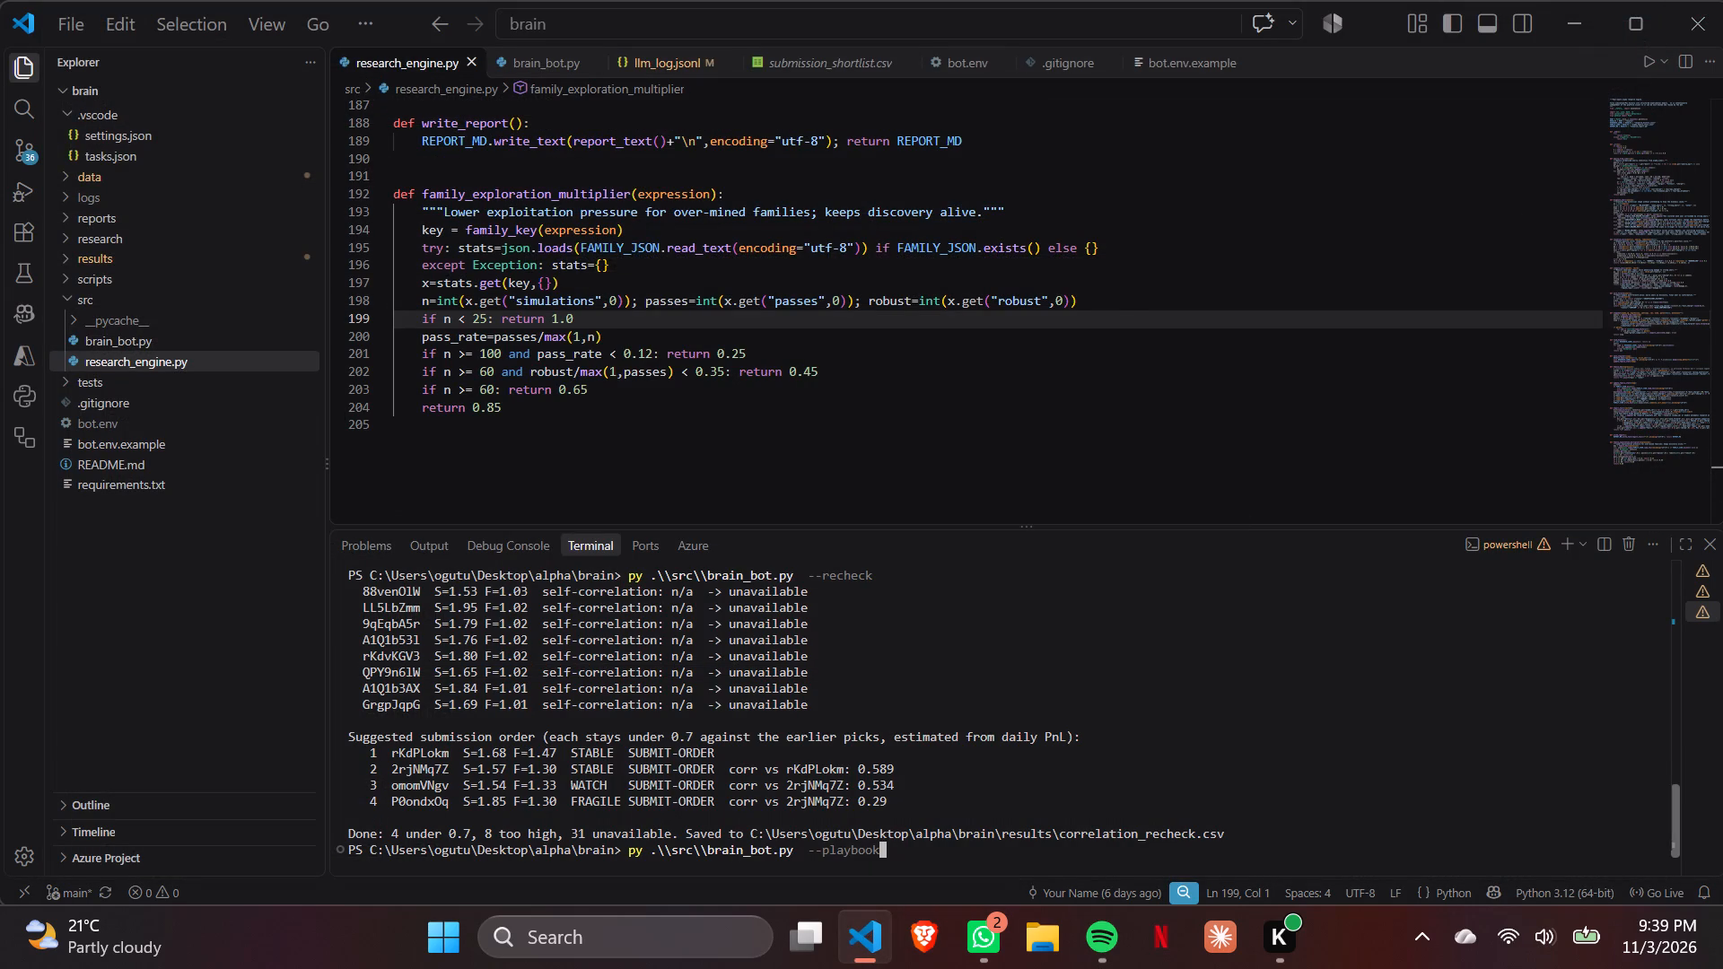
pyautogui.press('Return')
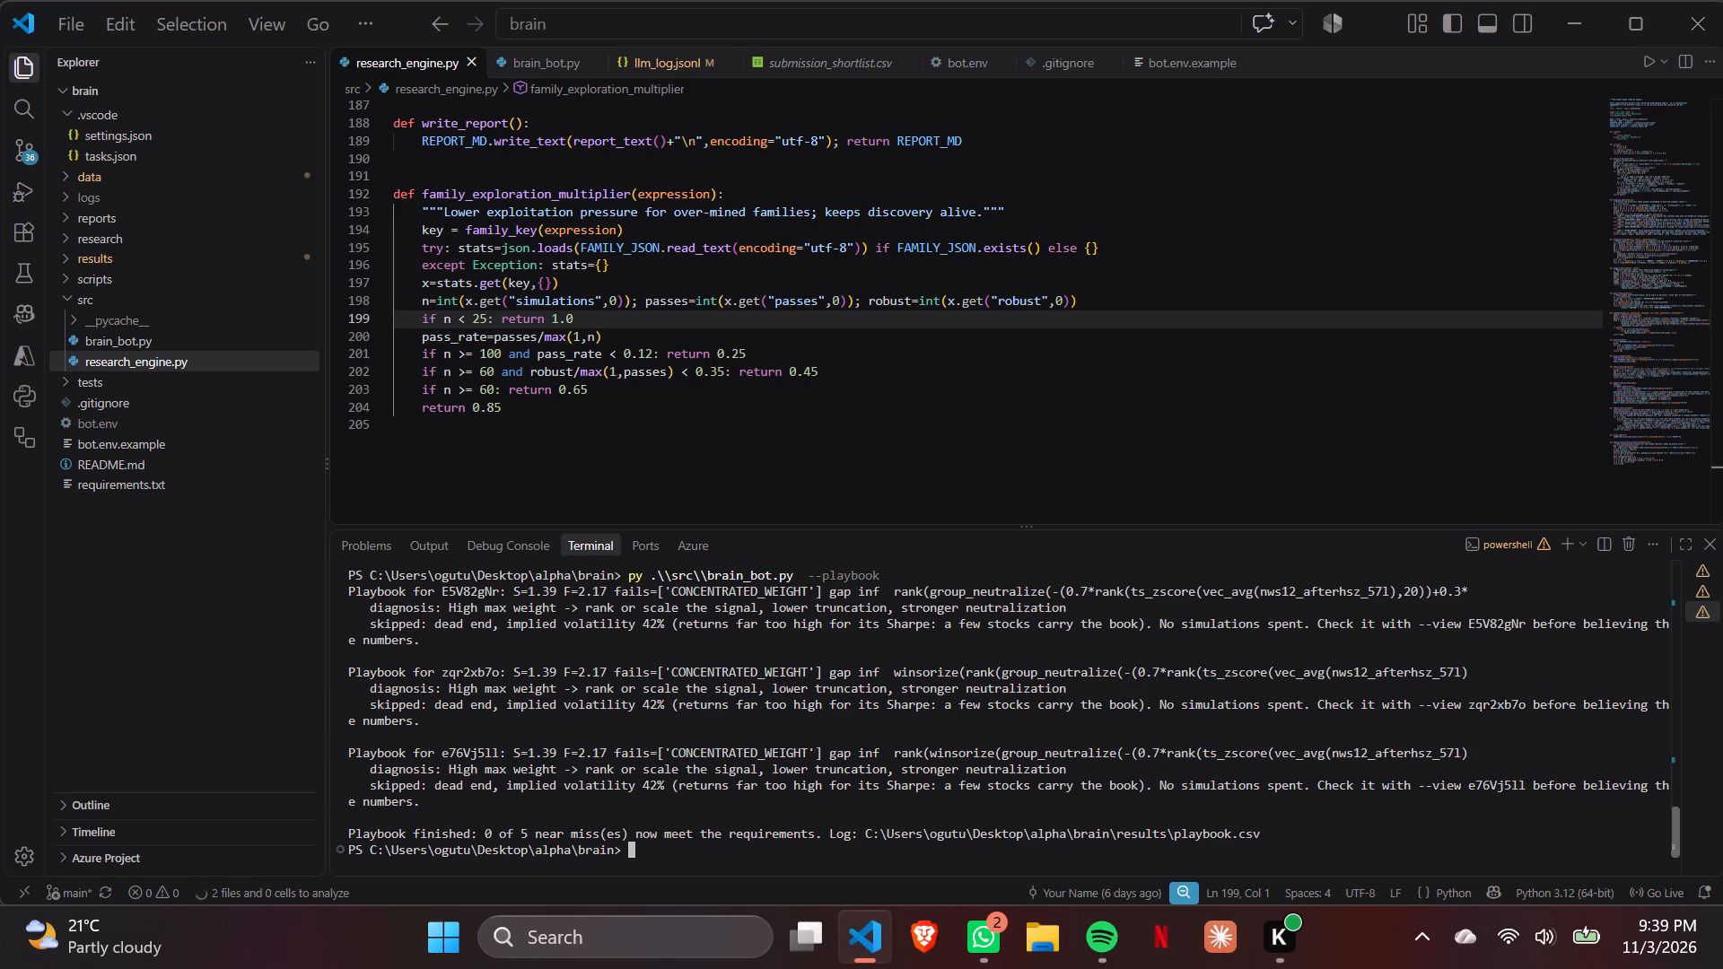
# Reuse the previous terminal command with --rounds 3 in place of --playbook and run brain_bot.py.
pyautogui.press('Up')
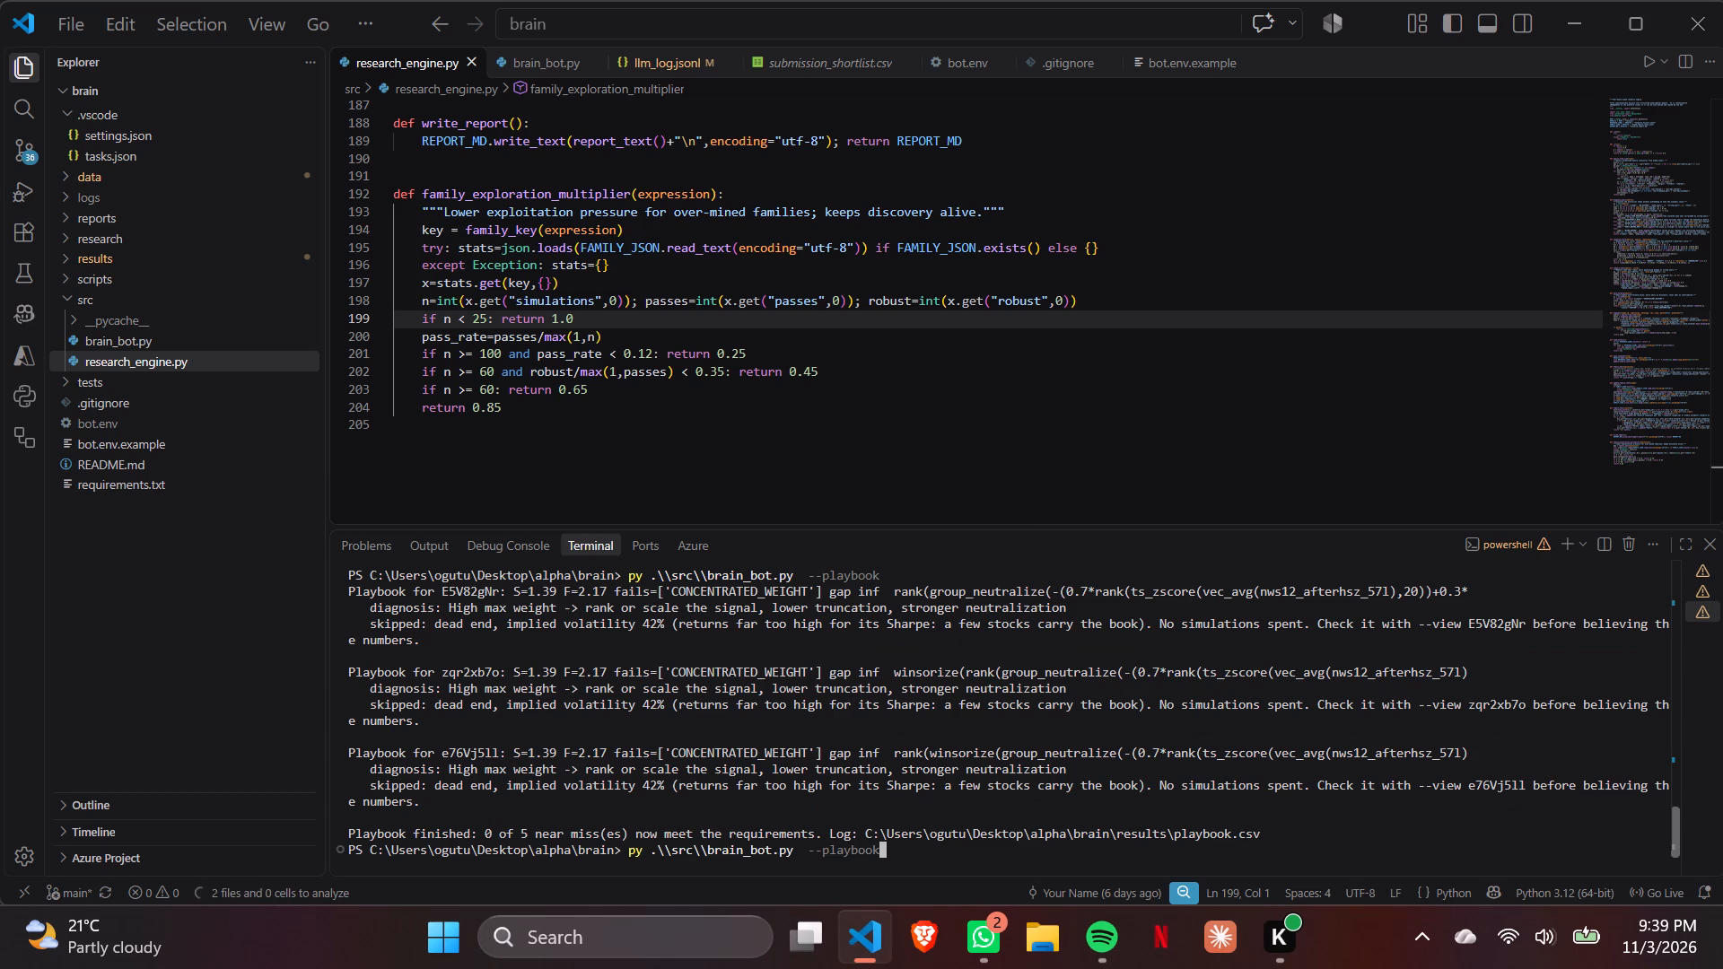
pyautogui.press('BackSpace')
pyautogui.press('BackSpace')
pyautogui.press('BackSpace')
pyautogui.press('BackSpace')
pyautogui.press('BackSpace')
pyautogui.press('BackSpace')
pyautogui.press('BackSpace')
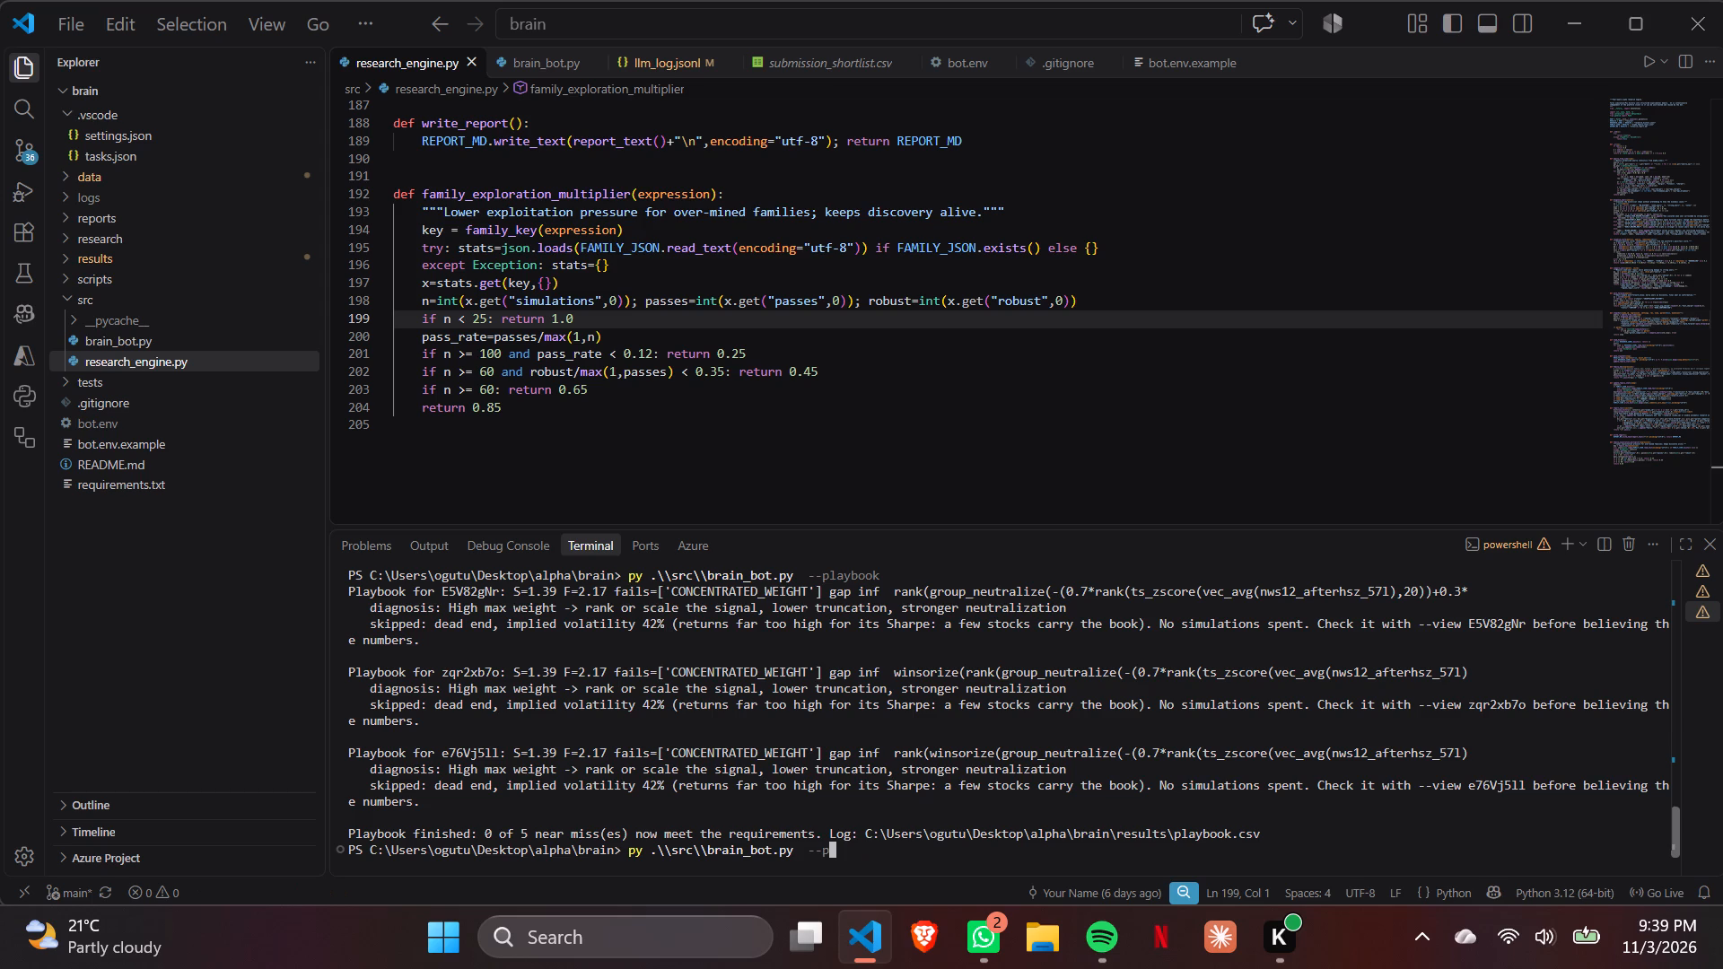
pyautogui.press('BackSpace')
pyautogui.write('rounds')
pyautogui.press('space')
pyautogui.press('3')
pyautogui.press('Return')
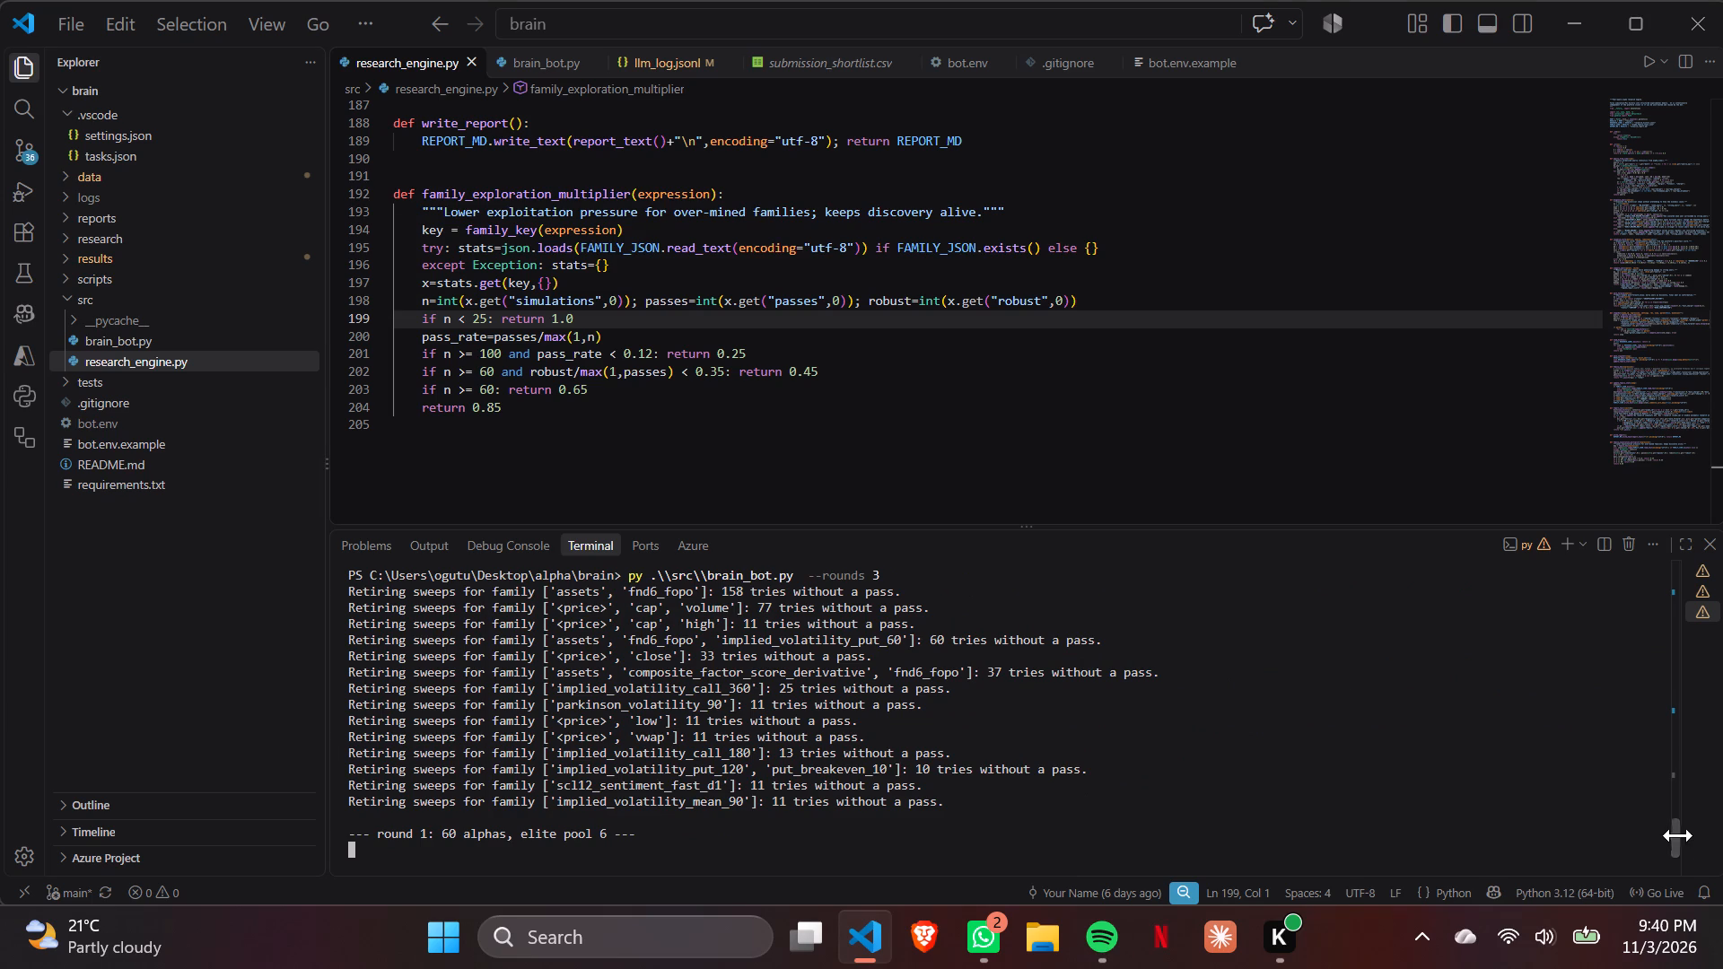
# Review the startup output of the --rounds 3 run, covering search space, LLM generator call and retired sweep families.
pyautogui.moveTo(1675, 826); pyautogui.dragTo(1675, 800)
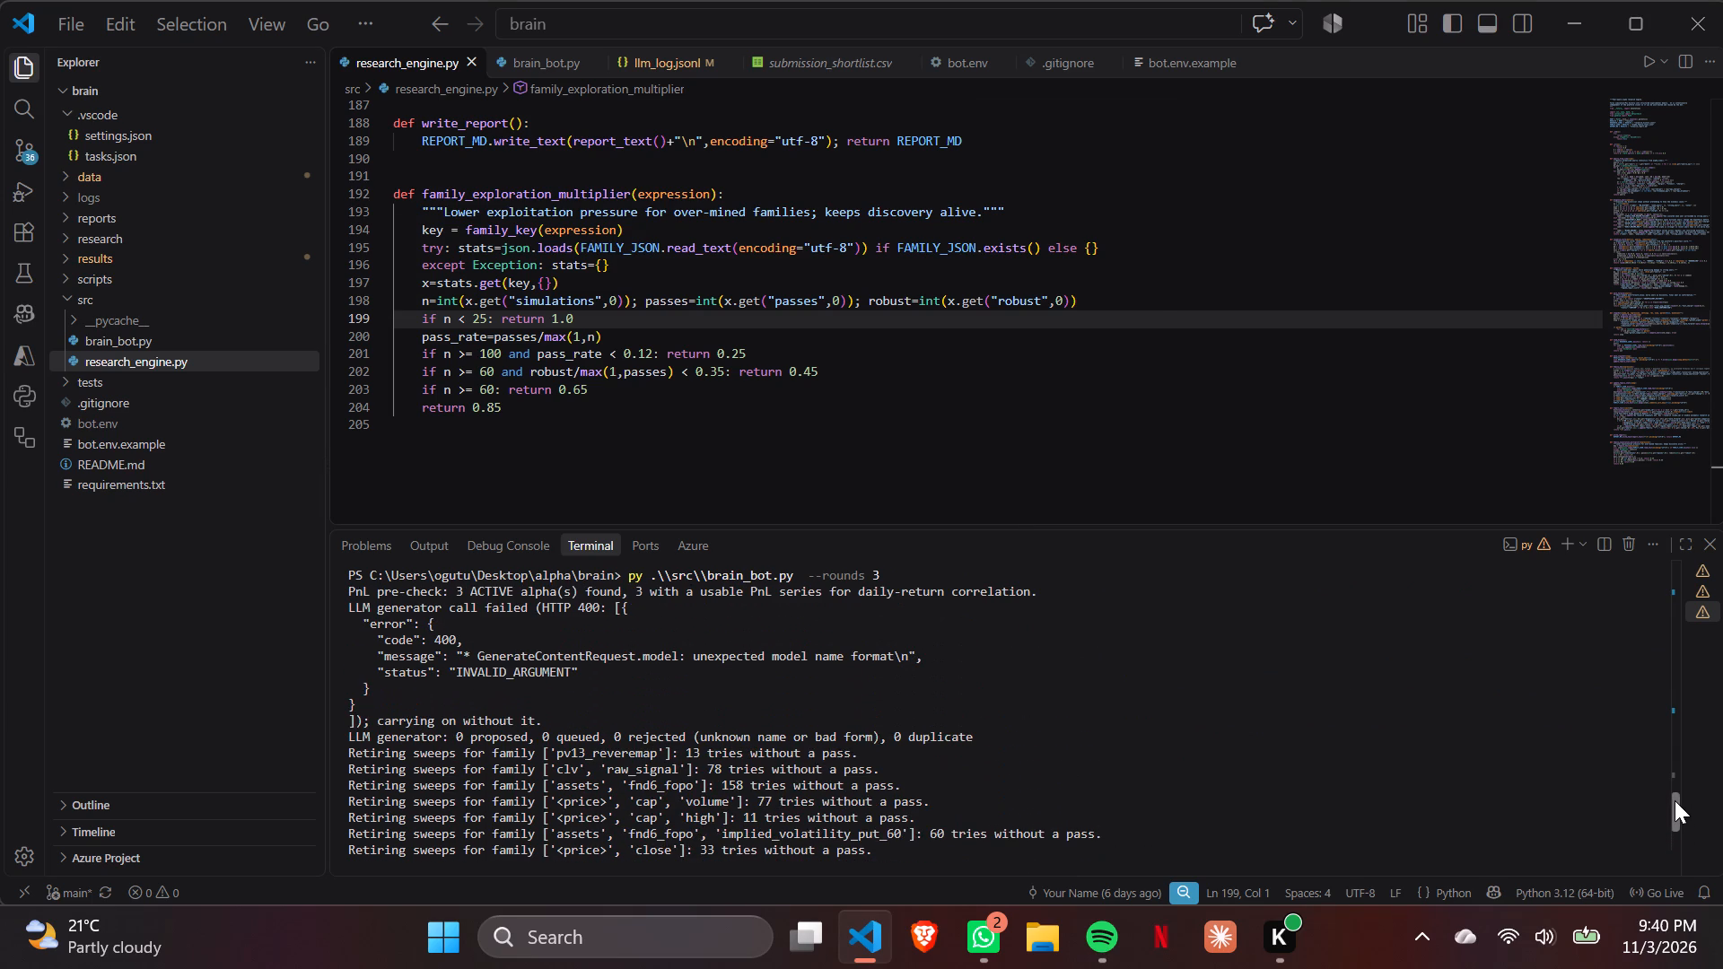
pyautogui.moveTo(1675, 800); pyautogui.dragTo(1680, 774)
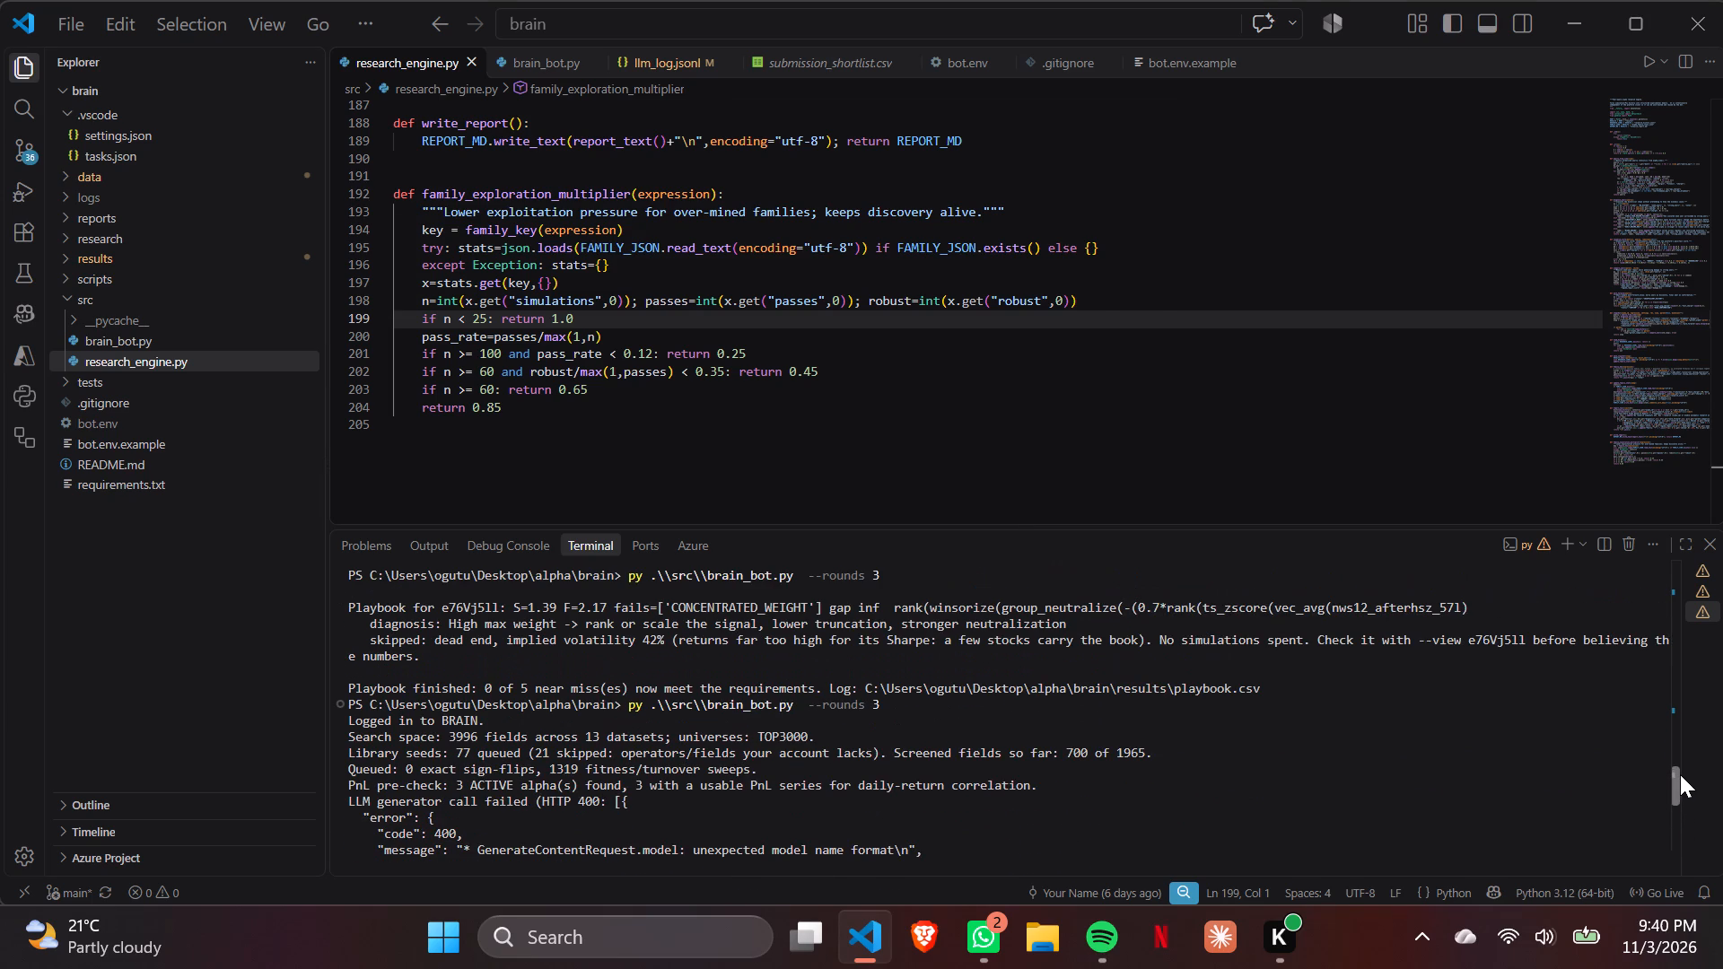
pyautogui.moveTo(1680, 774); pyautogui.dragTo(1680, 776)
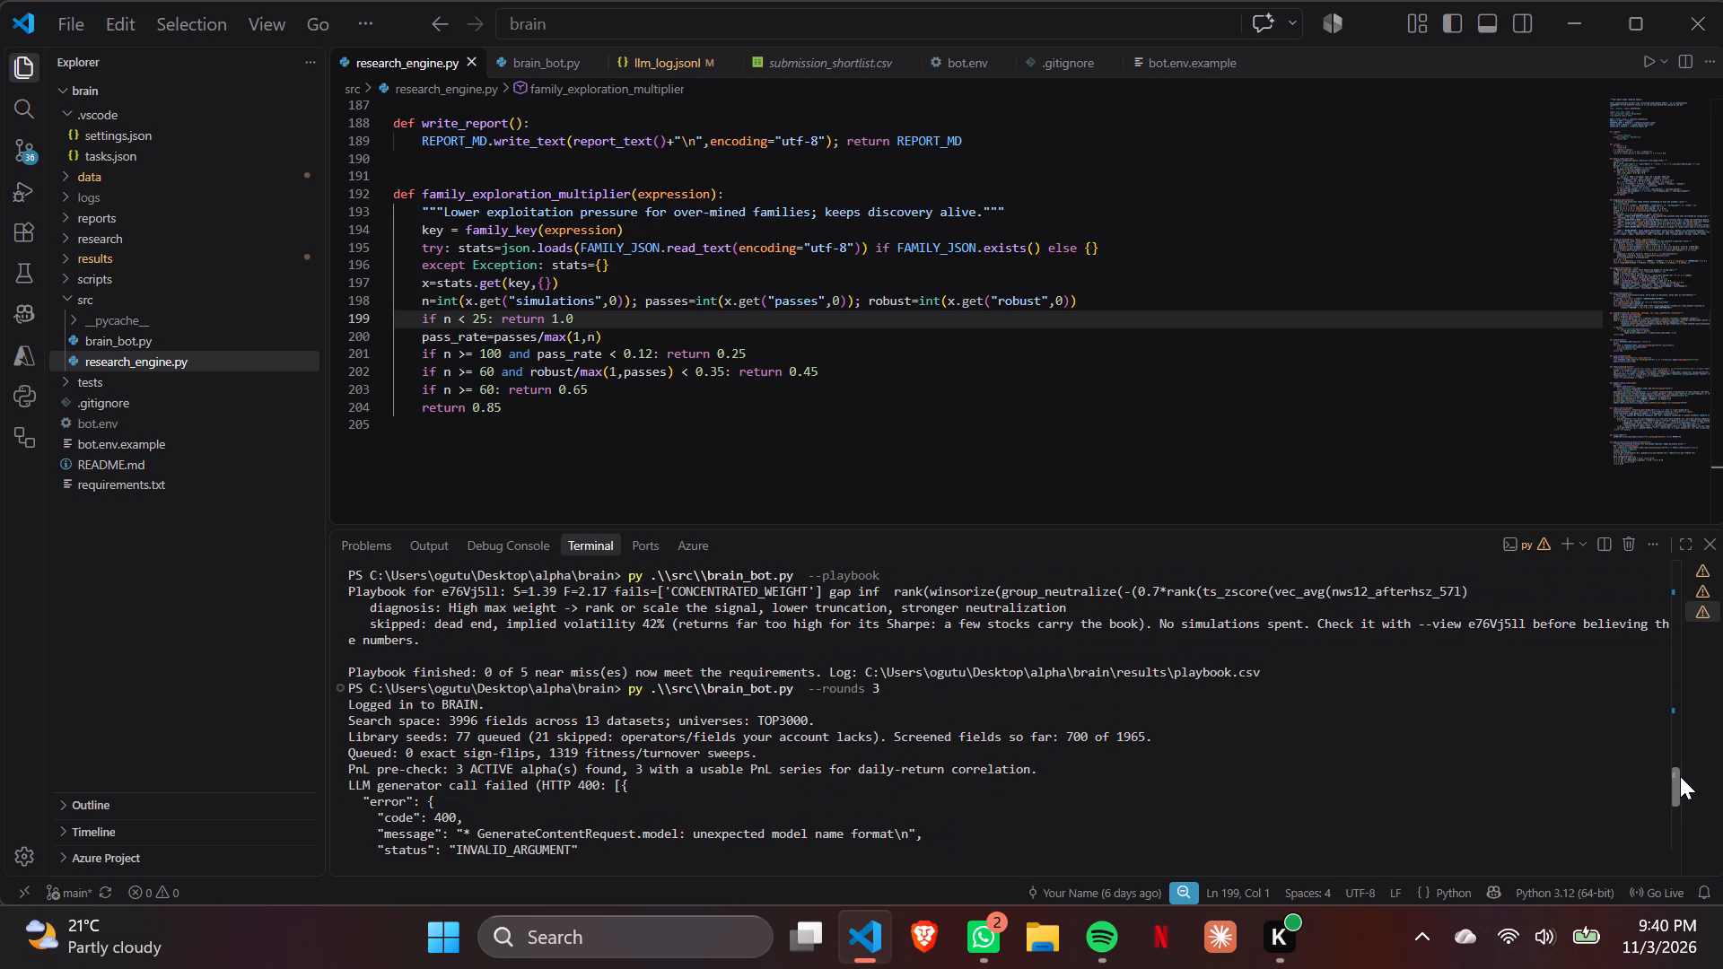
pyautogui.moveTo(1680, 776); pyautogui.dragTo(1682, 777)
pyautogui.moveTo(1682, 777); pyautogui.dragTo(1681, 778)
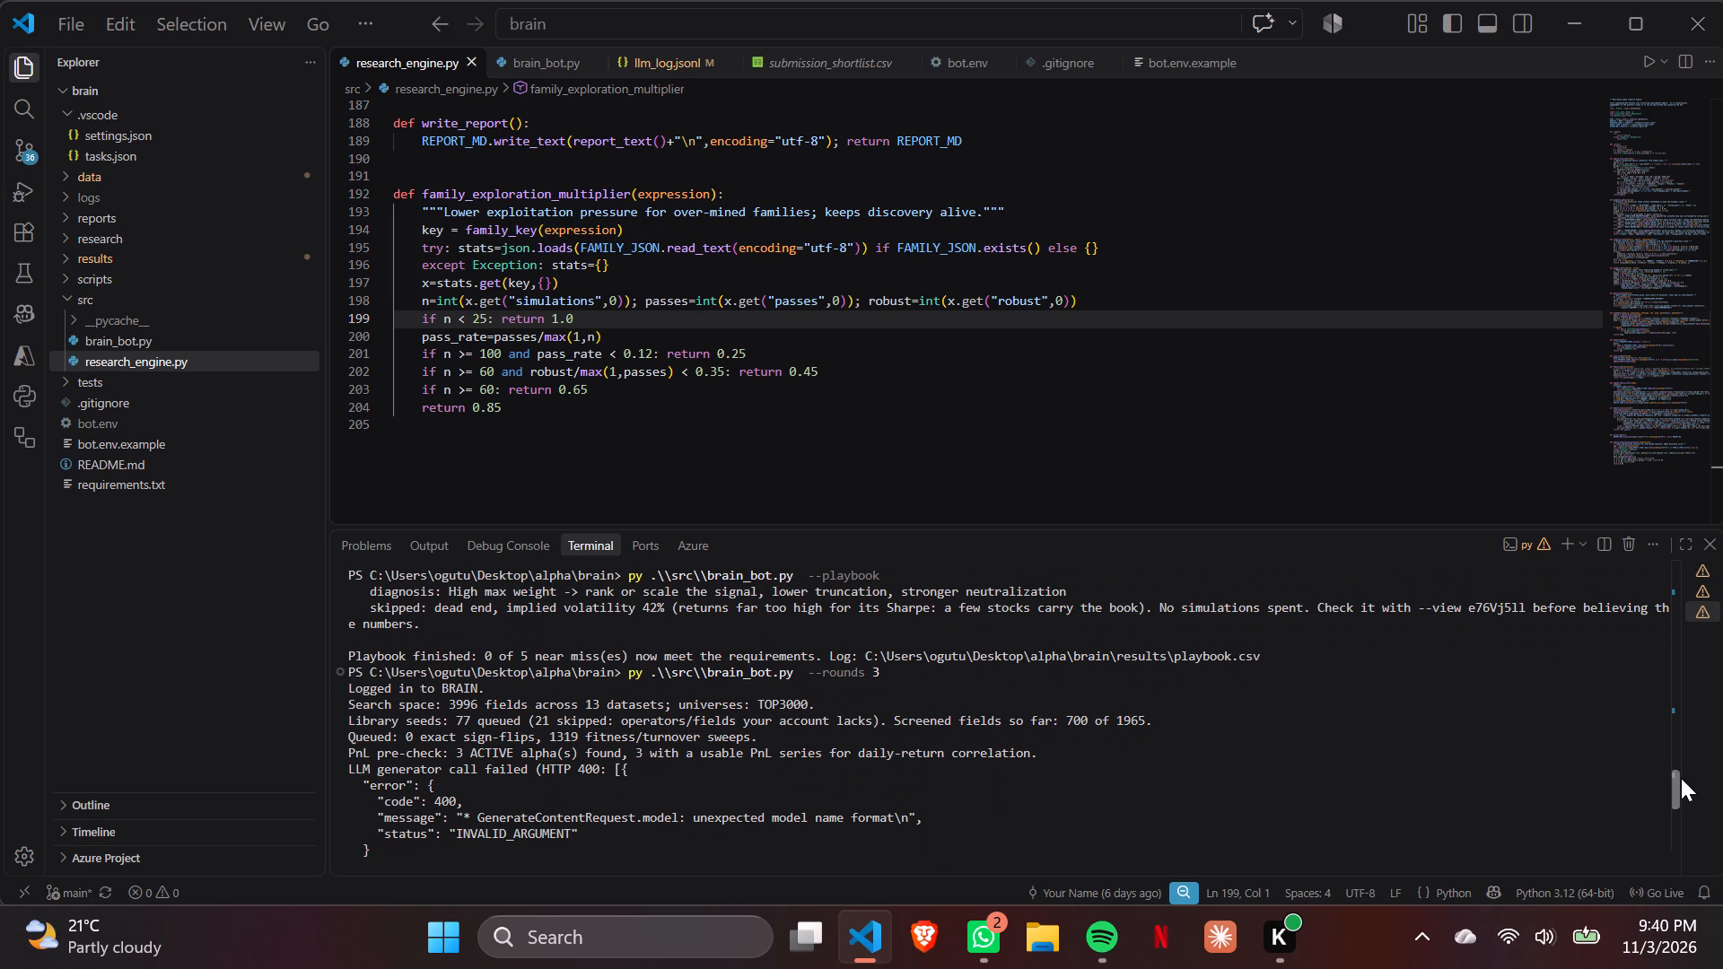
pyautogui.moveTo(1681, 778); pyautogui.dragTo(1679, 780)
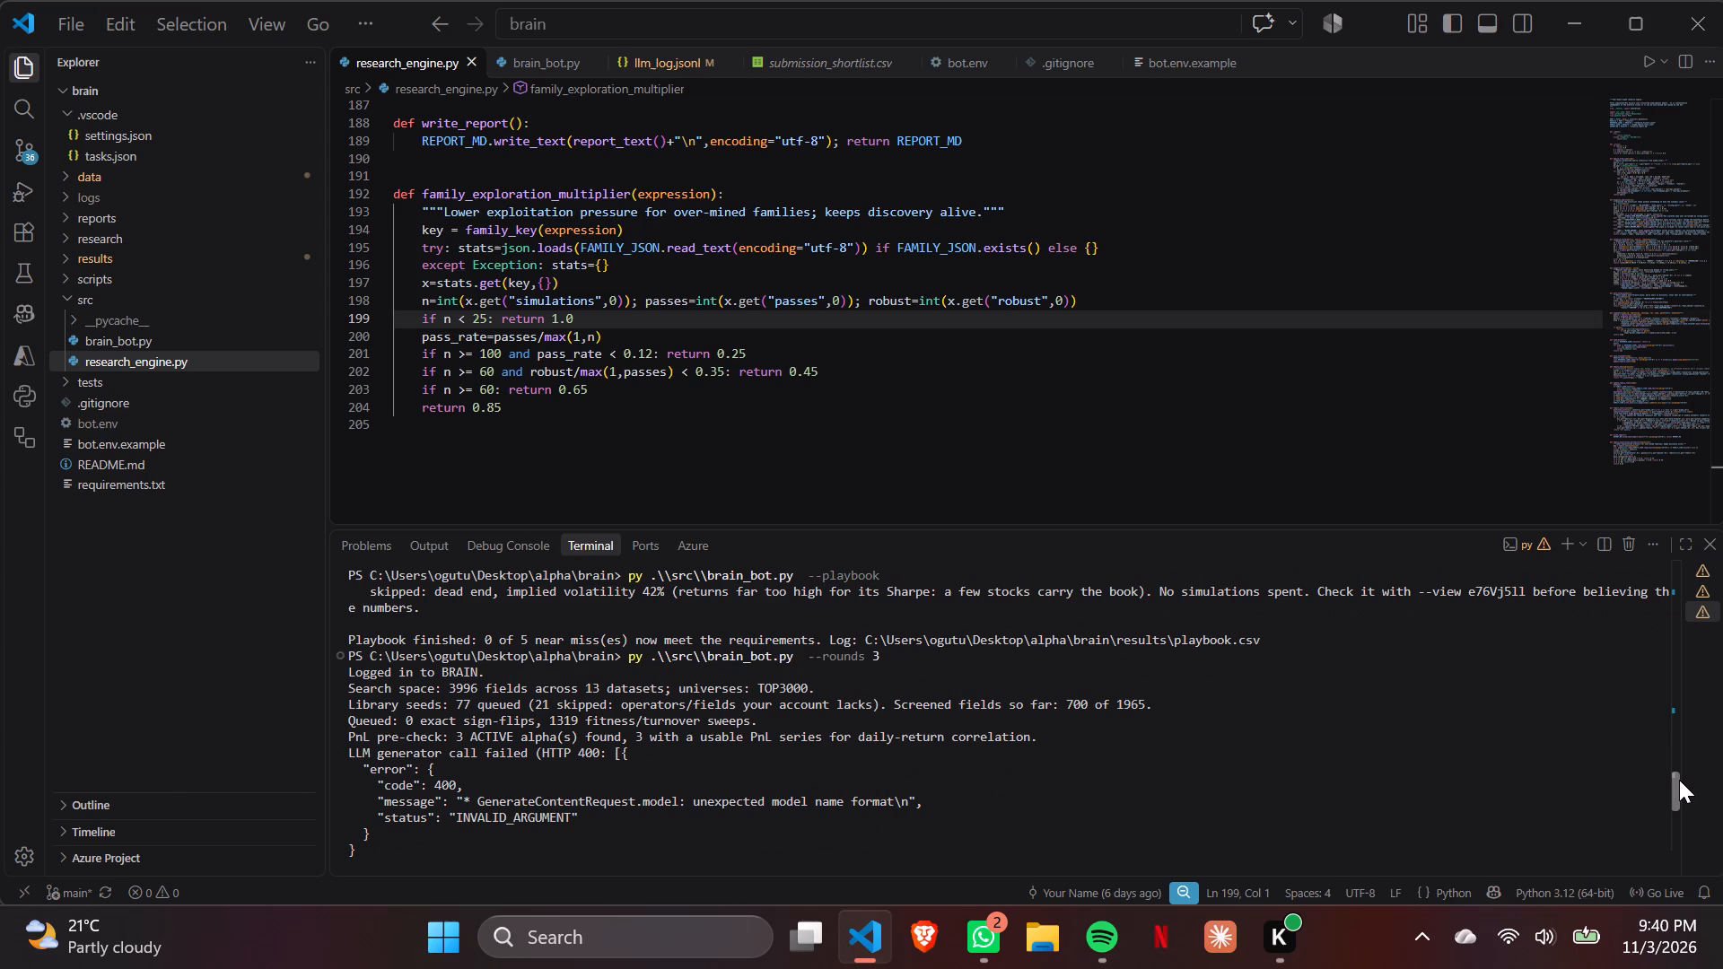
pyautogui.moveTo(1679, 780); pyautogui.dragTo(1678, 781)
pyautogui.moveTo(1678, 781); pyautogui.dragTo(1676, 785)
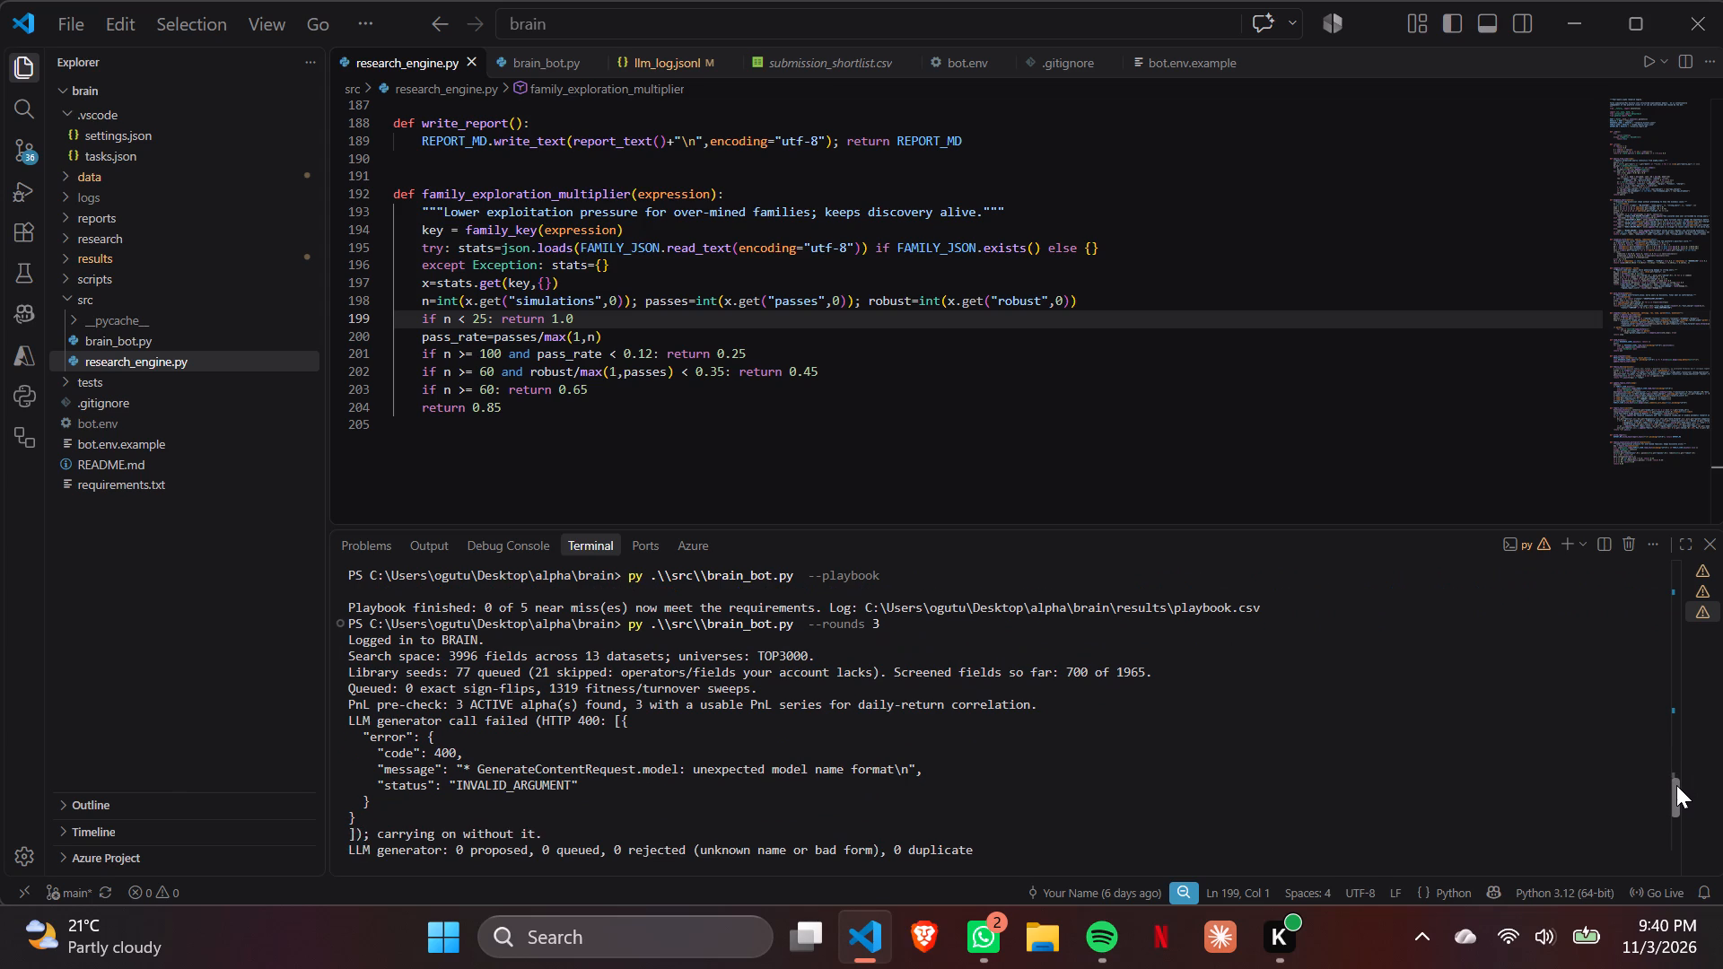
pyautogui.moveTo(1676, 785); pyautogui.dragTo(1675, 785)
pyautogui.moveTo(1675, 785); pyautogui.dragTo(1675, 786)
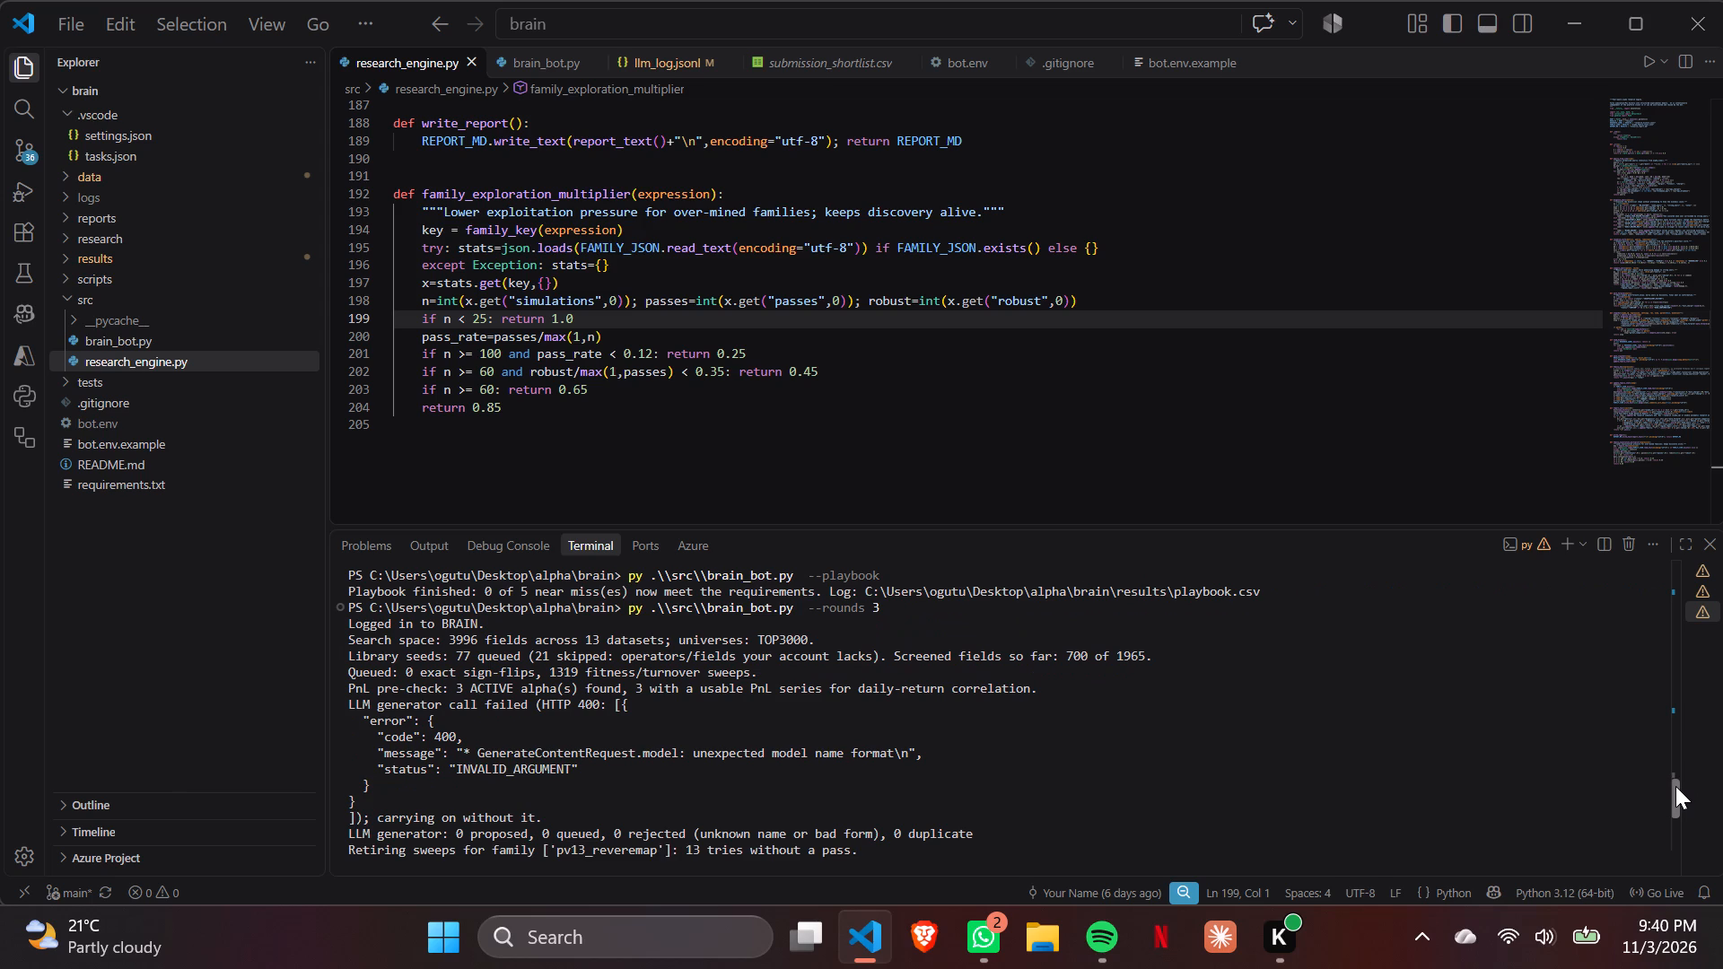
pyautogui.moveTo(1675, 786); pyautogui.dragTo(1675, 787)
pyautogui.moveTo(1675, 787); pyautogui.dragTo(1675, 797)
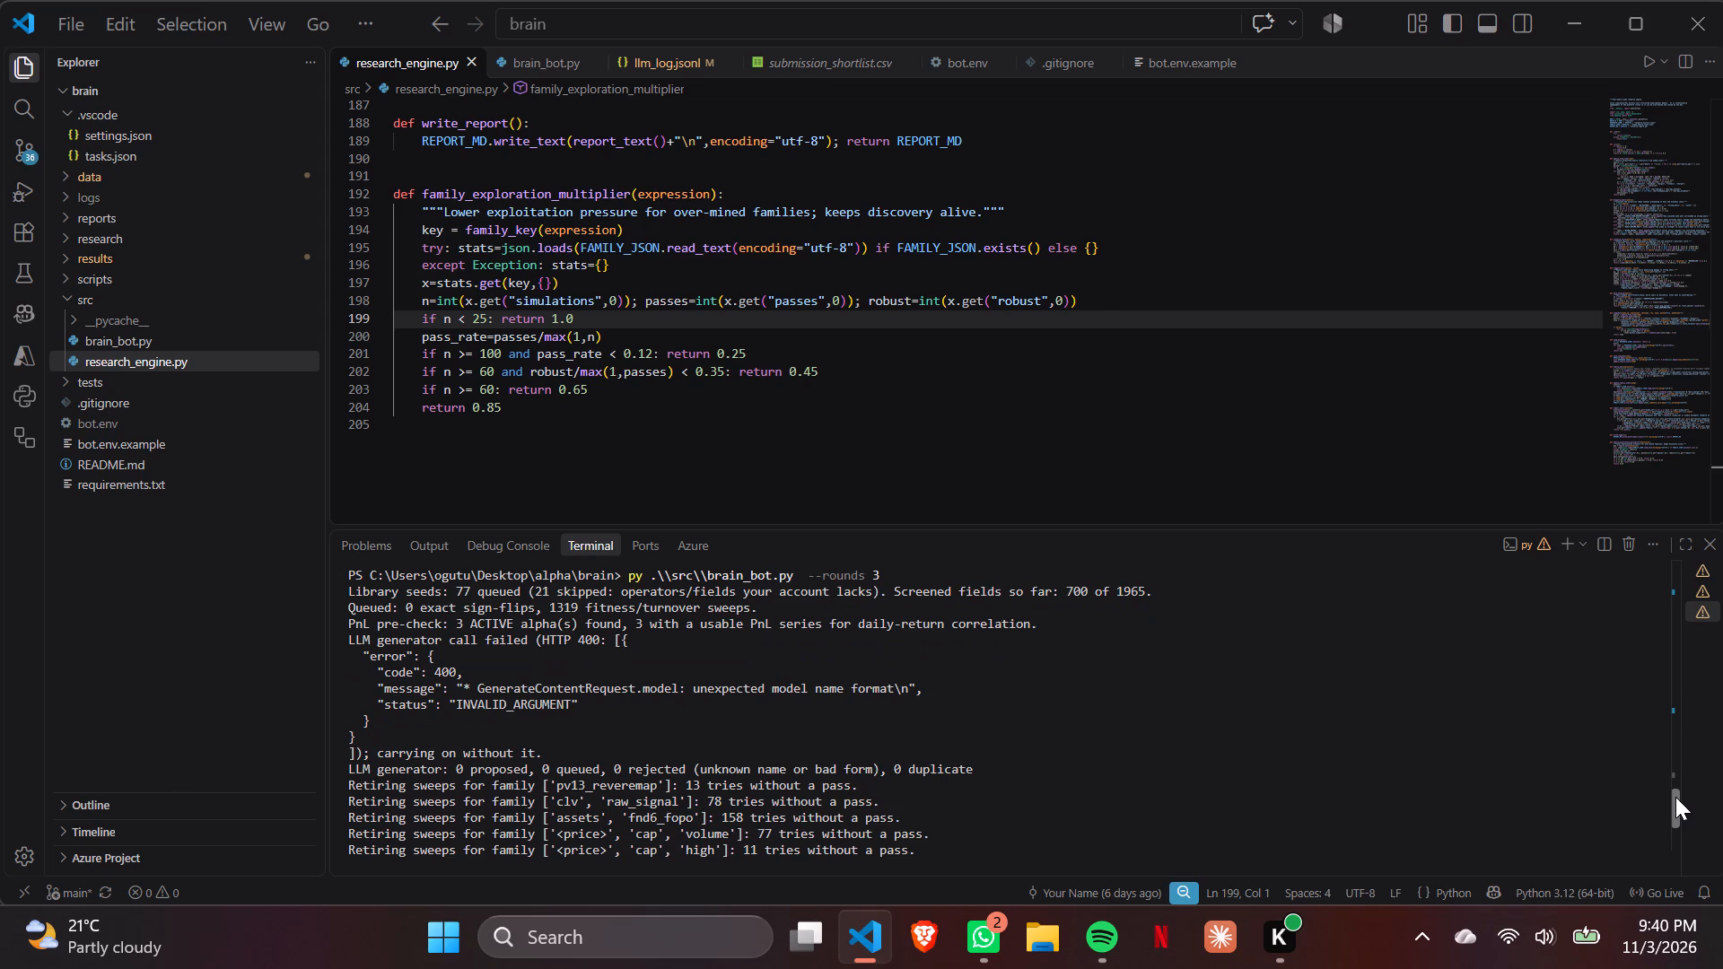
# Review the rest of the retired sweep families in the terminal output, down to the start of round 1.
pyautogui.moveTo(1675, 797); pyautogui.dragTo(1684, 806)
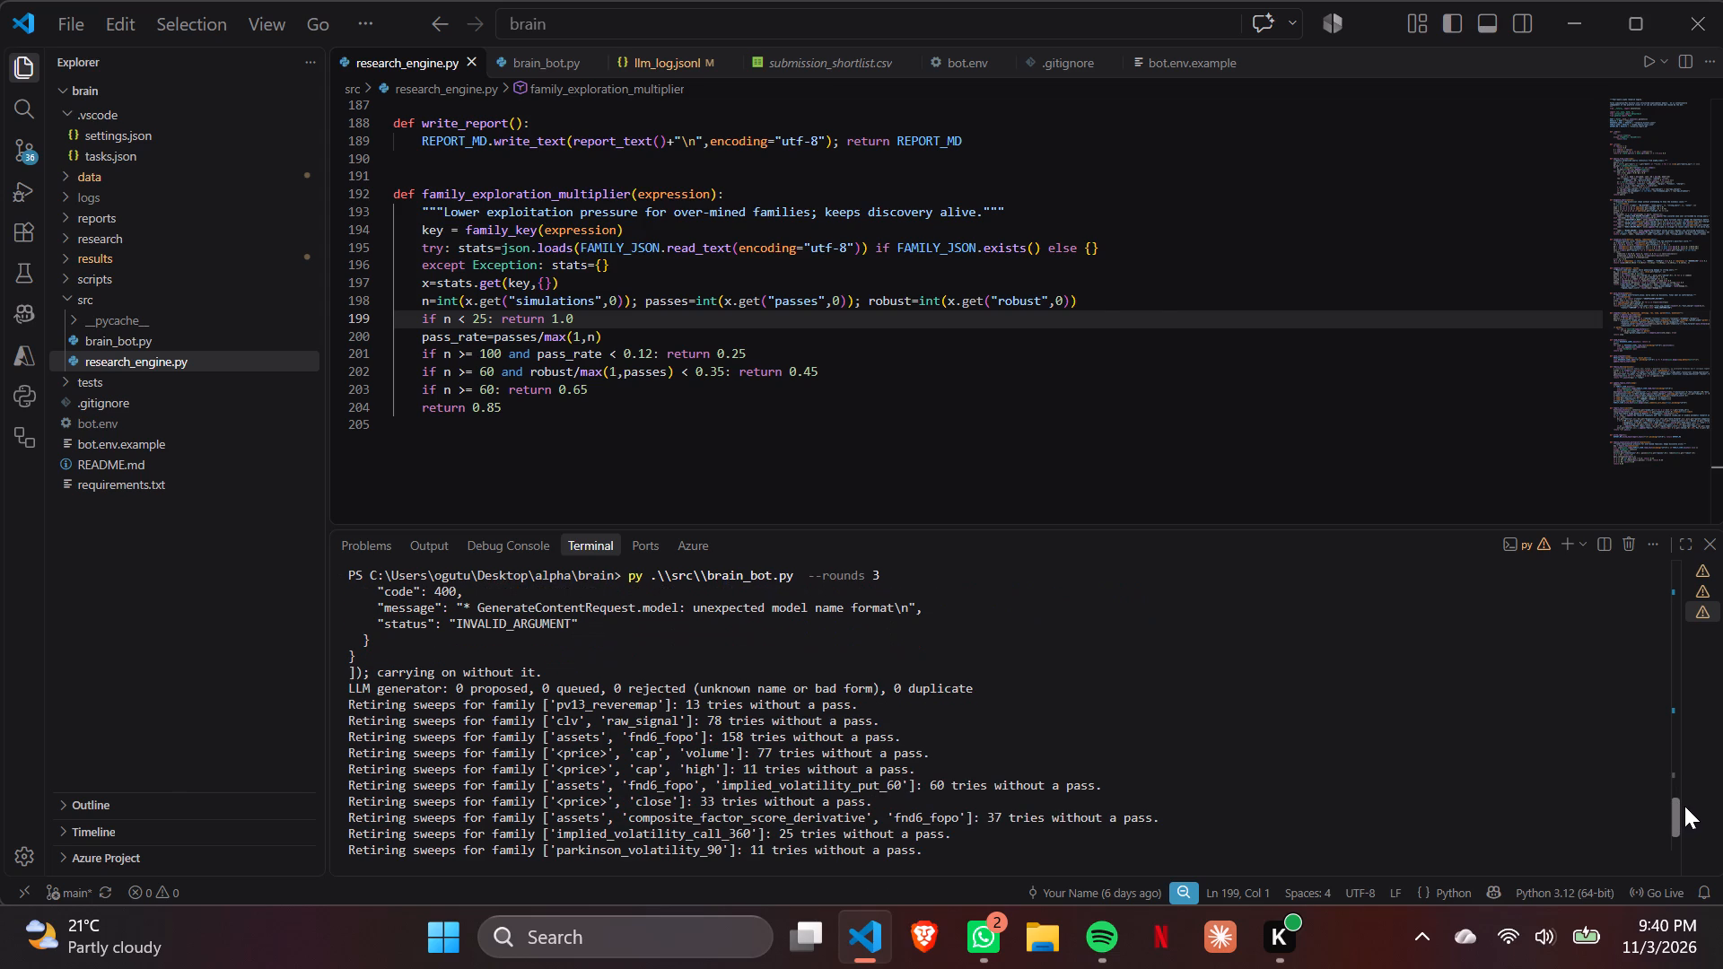
pyautogui.moveTo(1684, 806); pyautogui.dragTo(1688, 811)
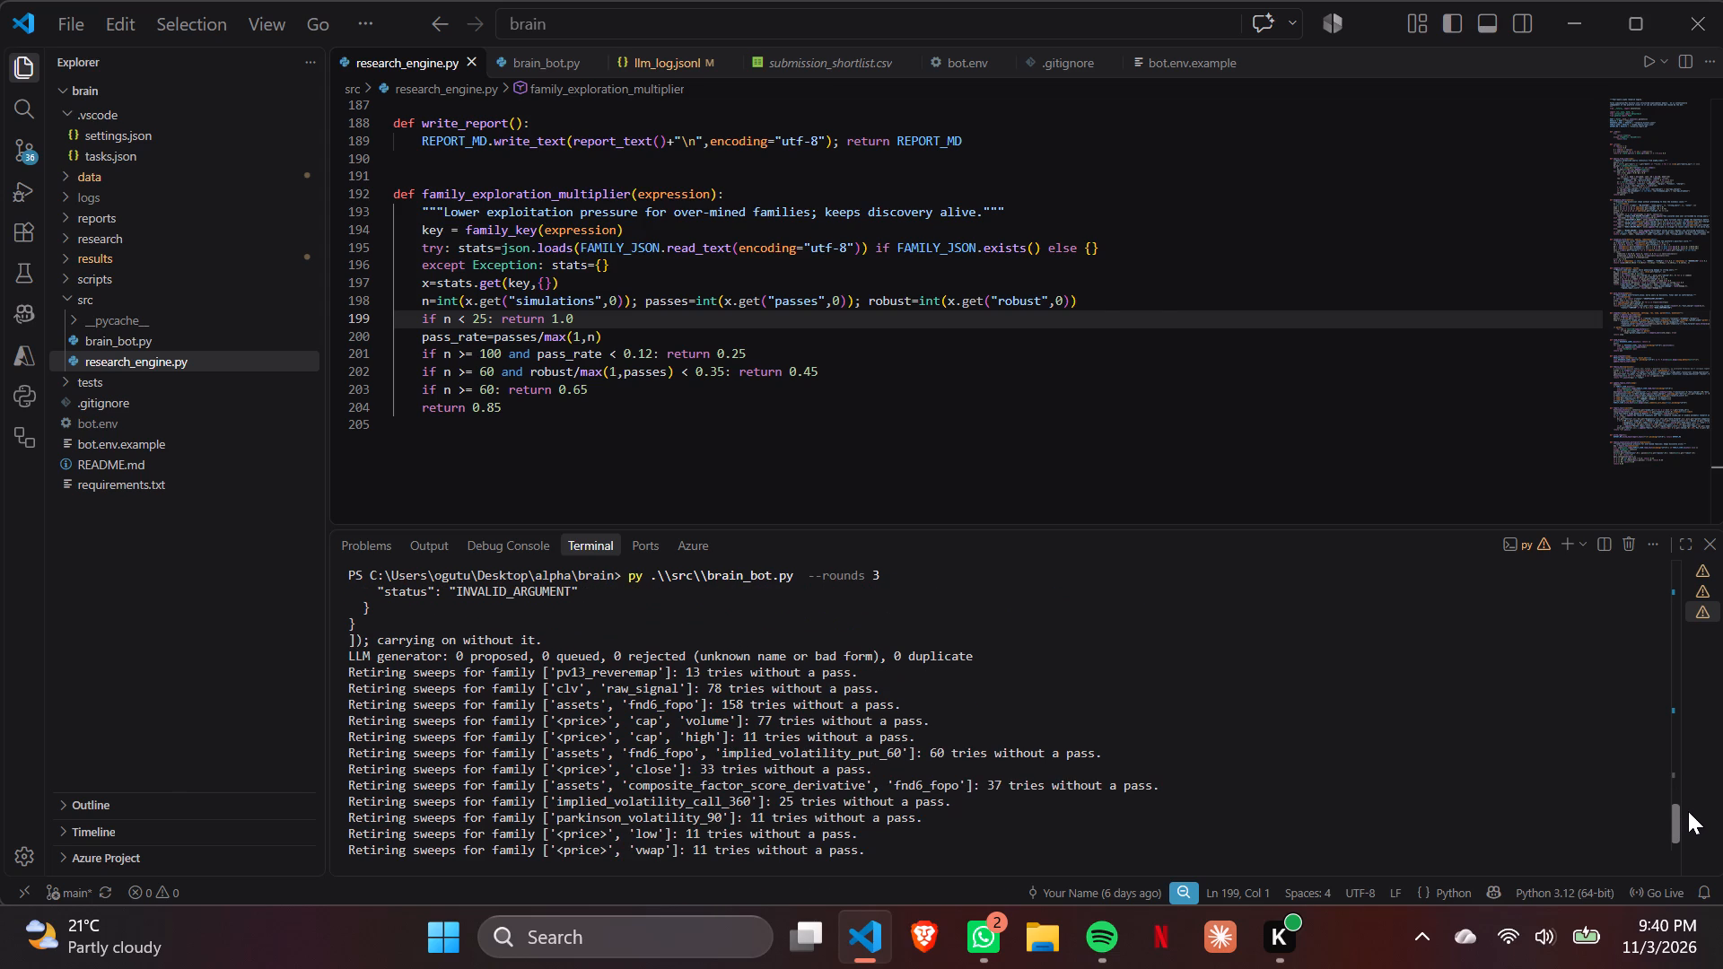
pyautogui.moveTo(1688, 811); pyautogui.dragTo(1696, 860)
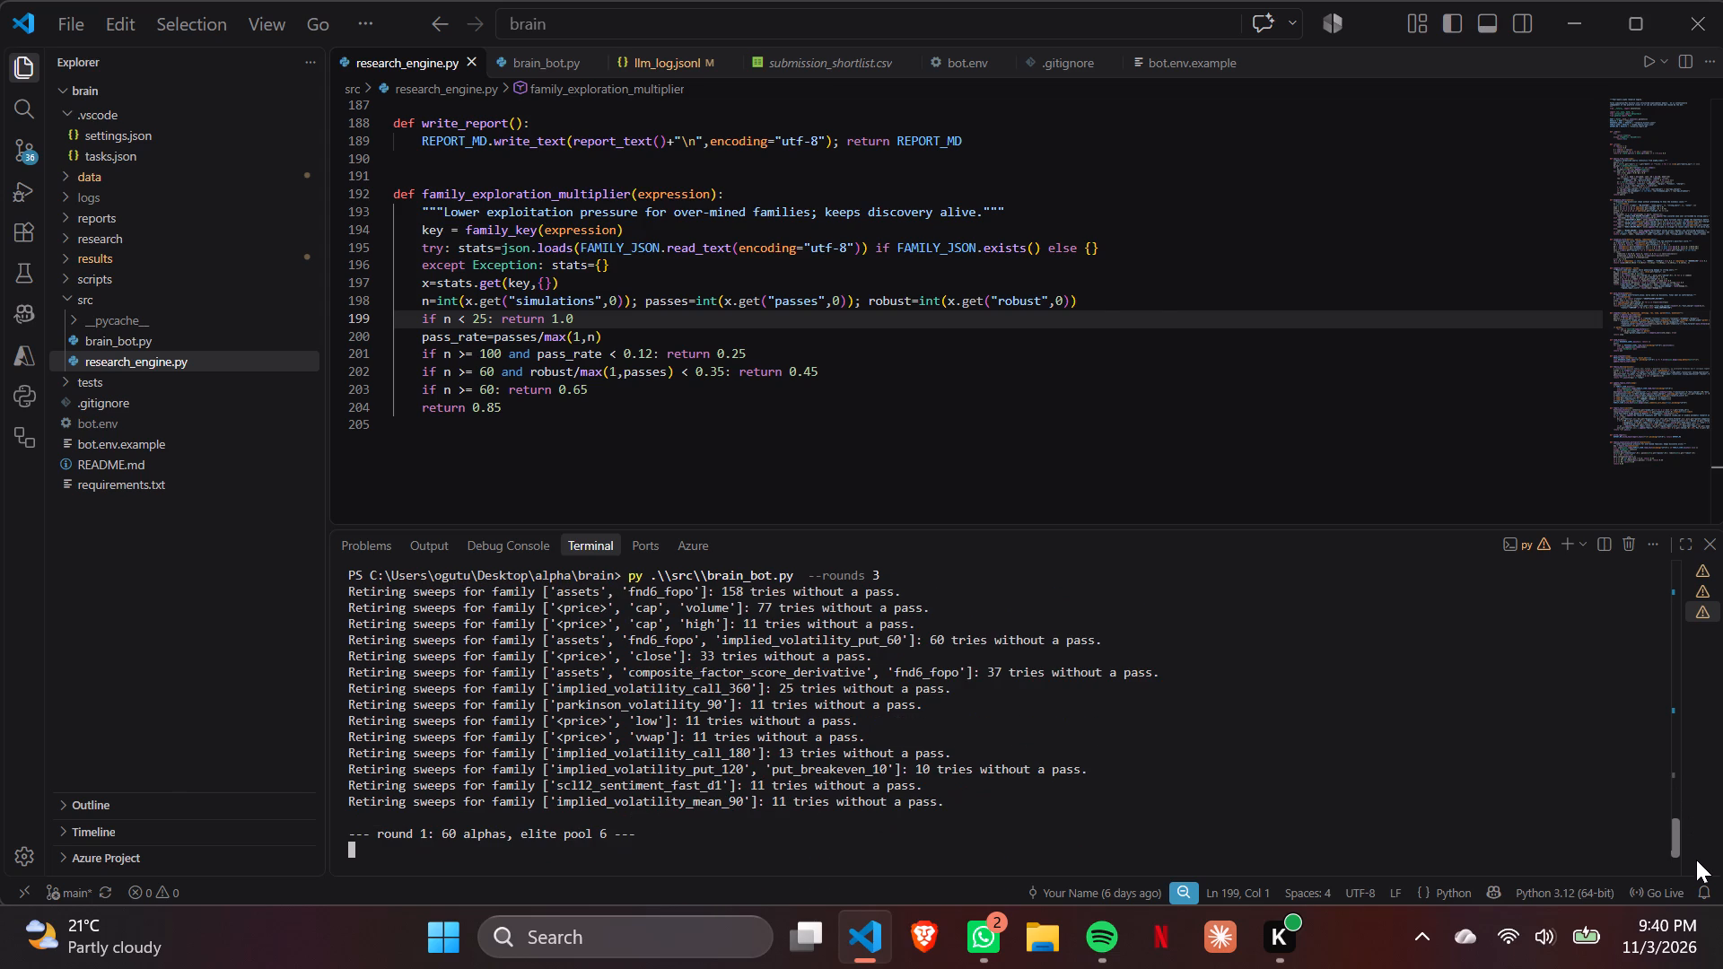
pyautogui.moveTo(1696, 860); pyautogui.dragTo(1696, 864)
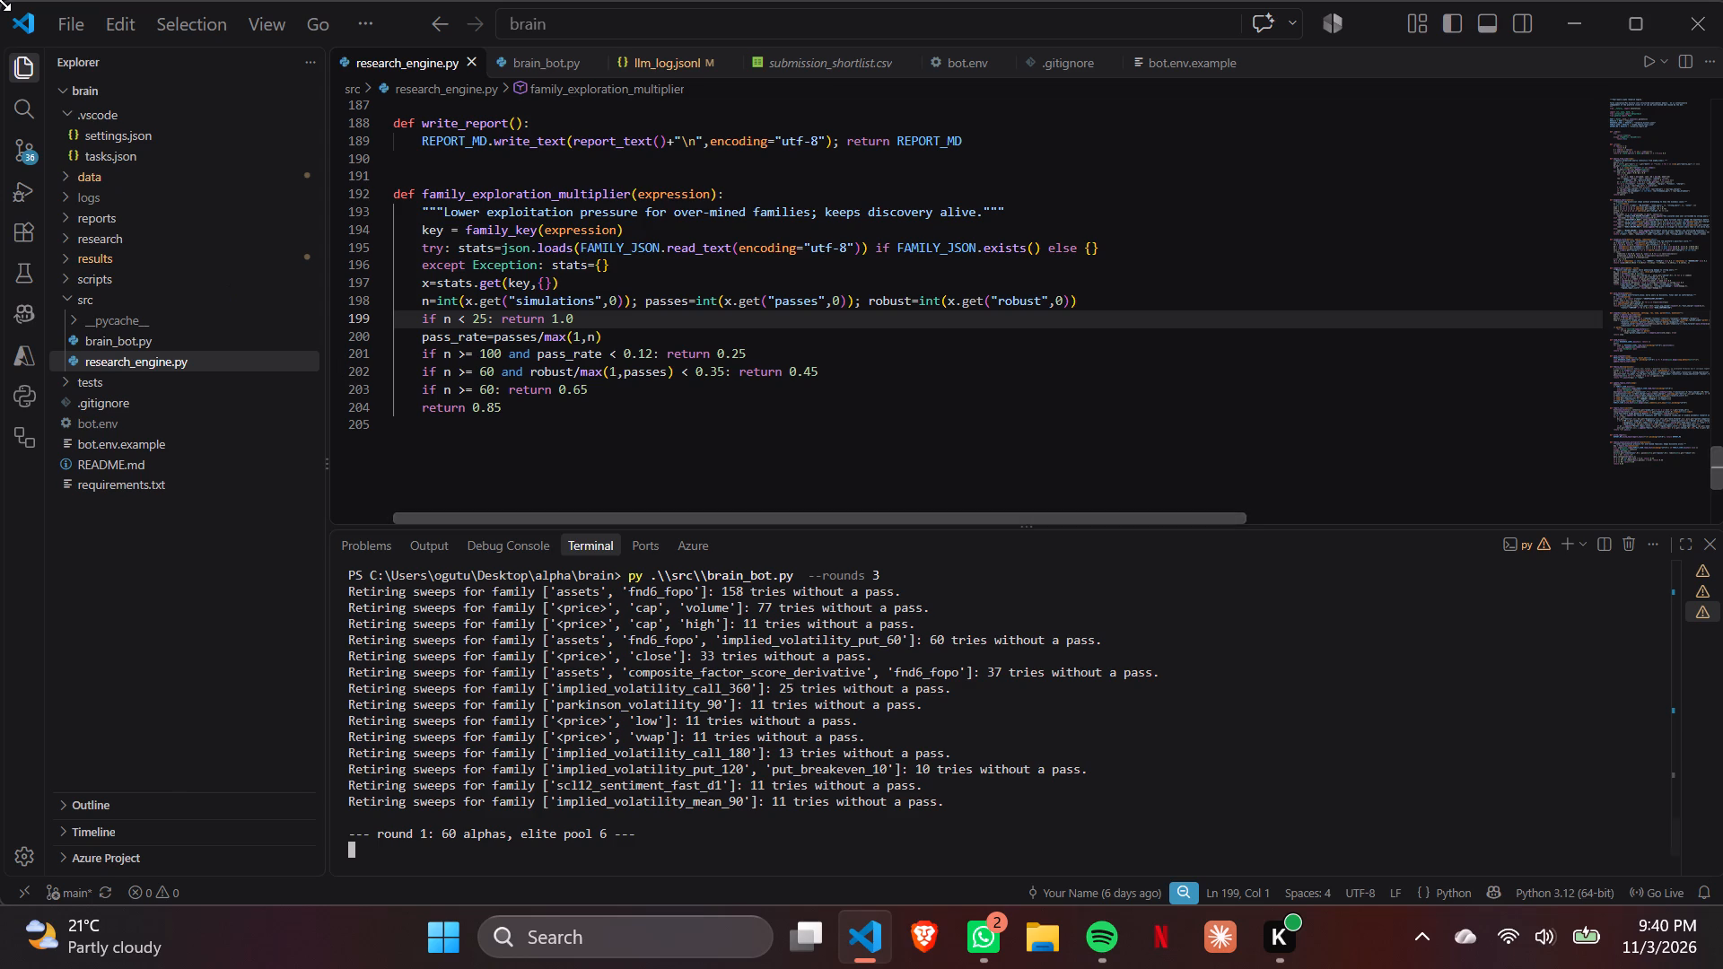
# Expand results/curves and compare the curve images 0mr6ZAKr.png, 0mYM2AN8.png, 2rAvMKXP.png and 2rj3M21Y.png, returning to 2rAvMKXP.png.
pyautogui.click(143, 251)
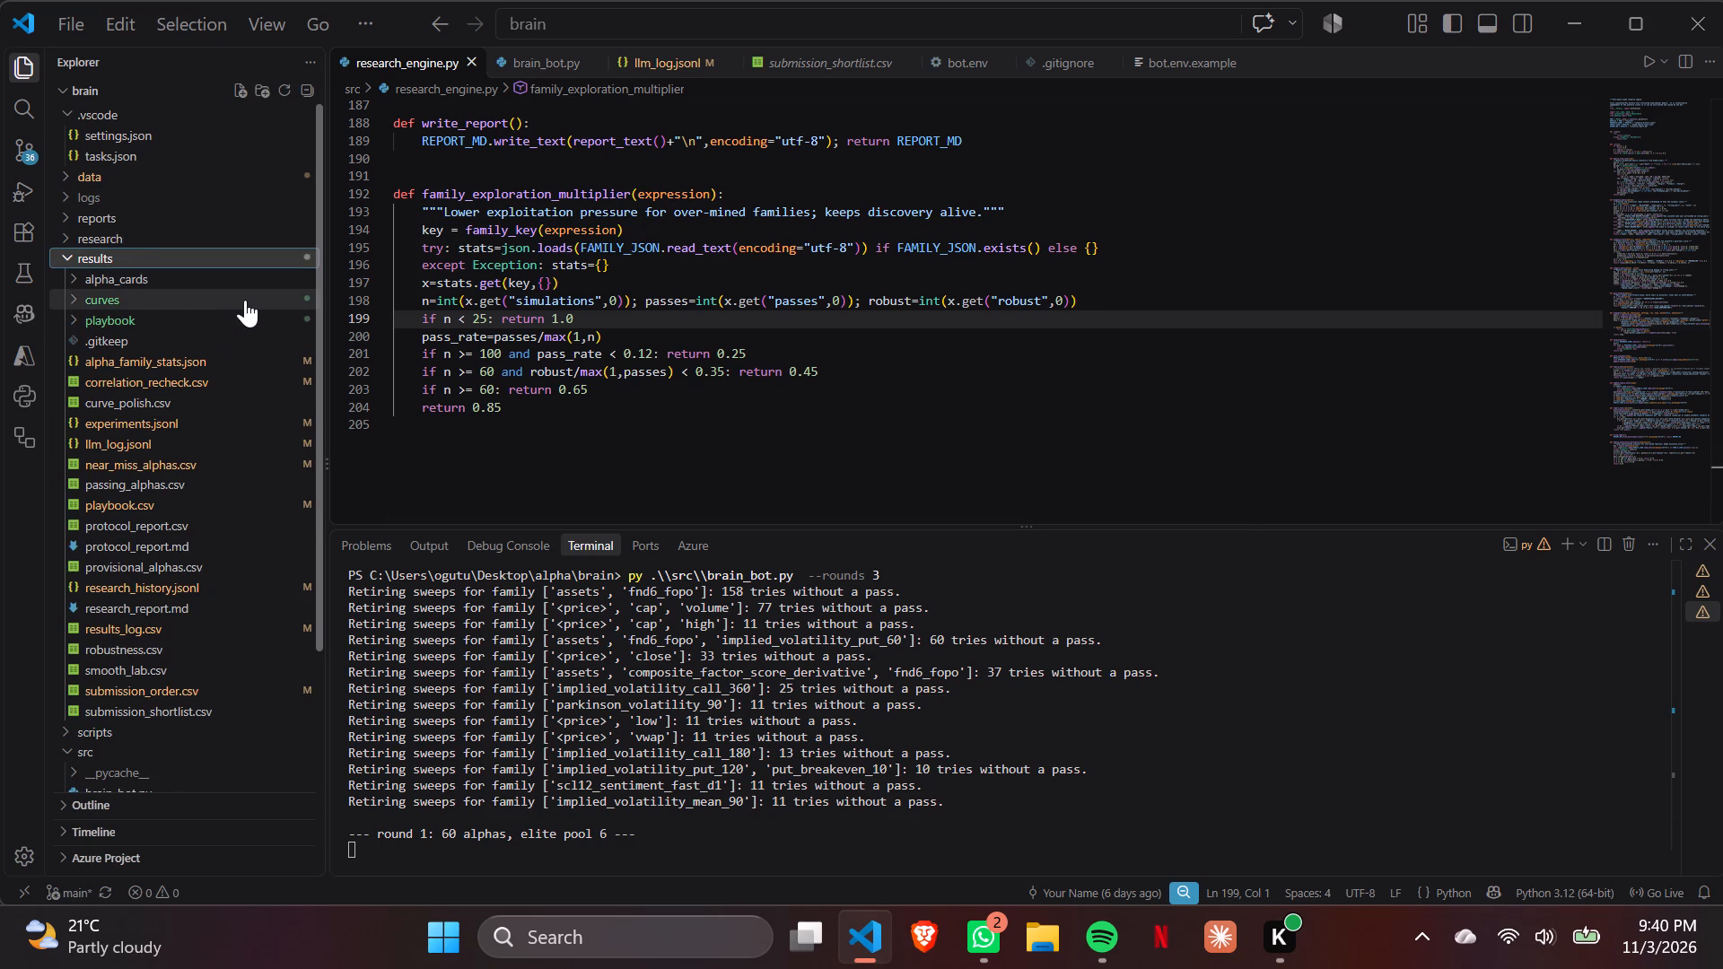
pyautogui.click(245, 299)
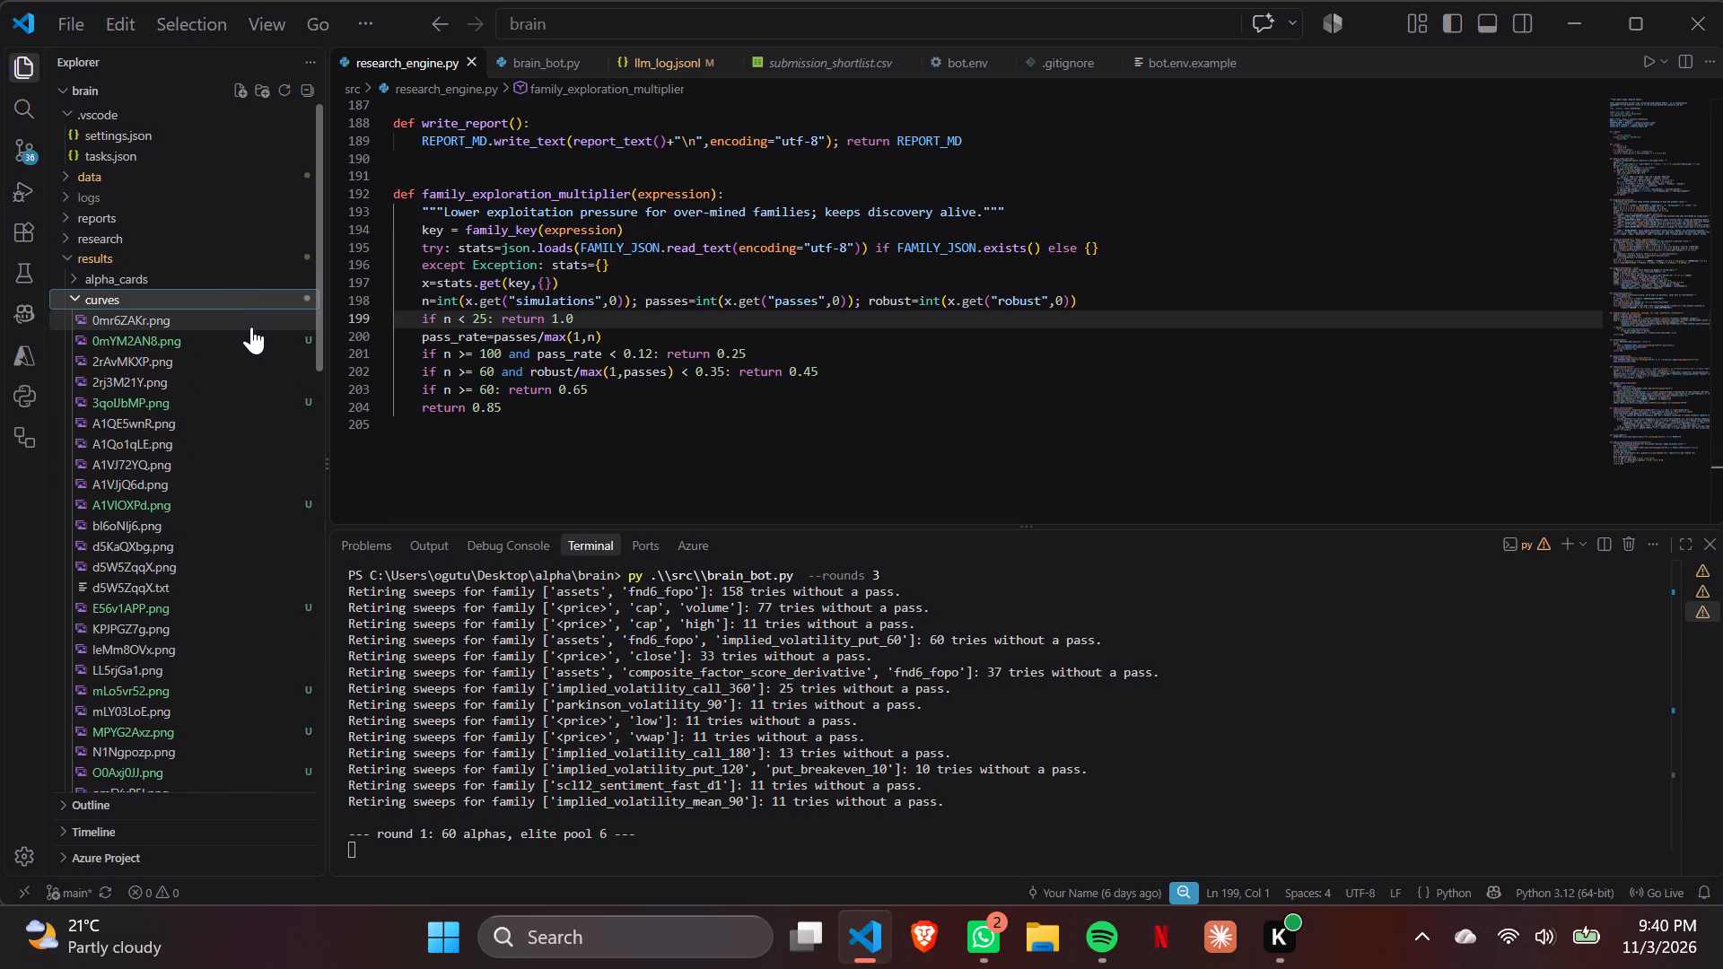
pyautogui.click(251, 327)
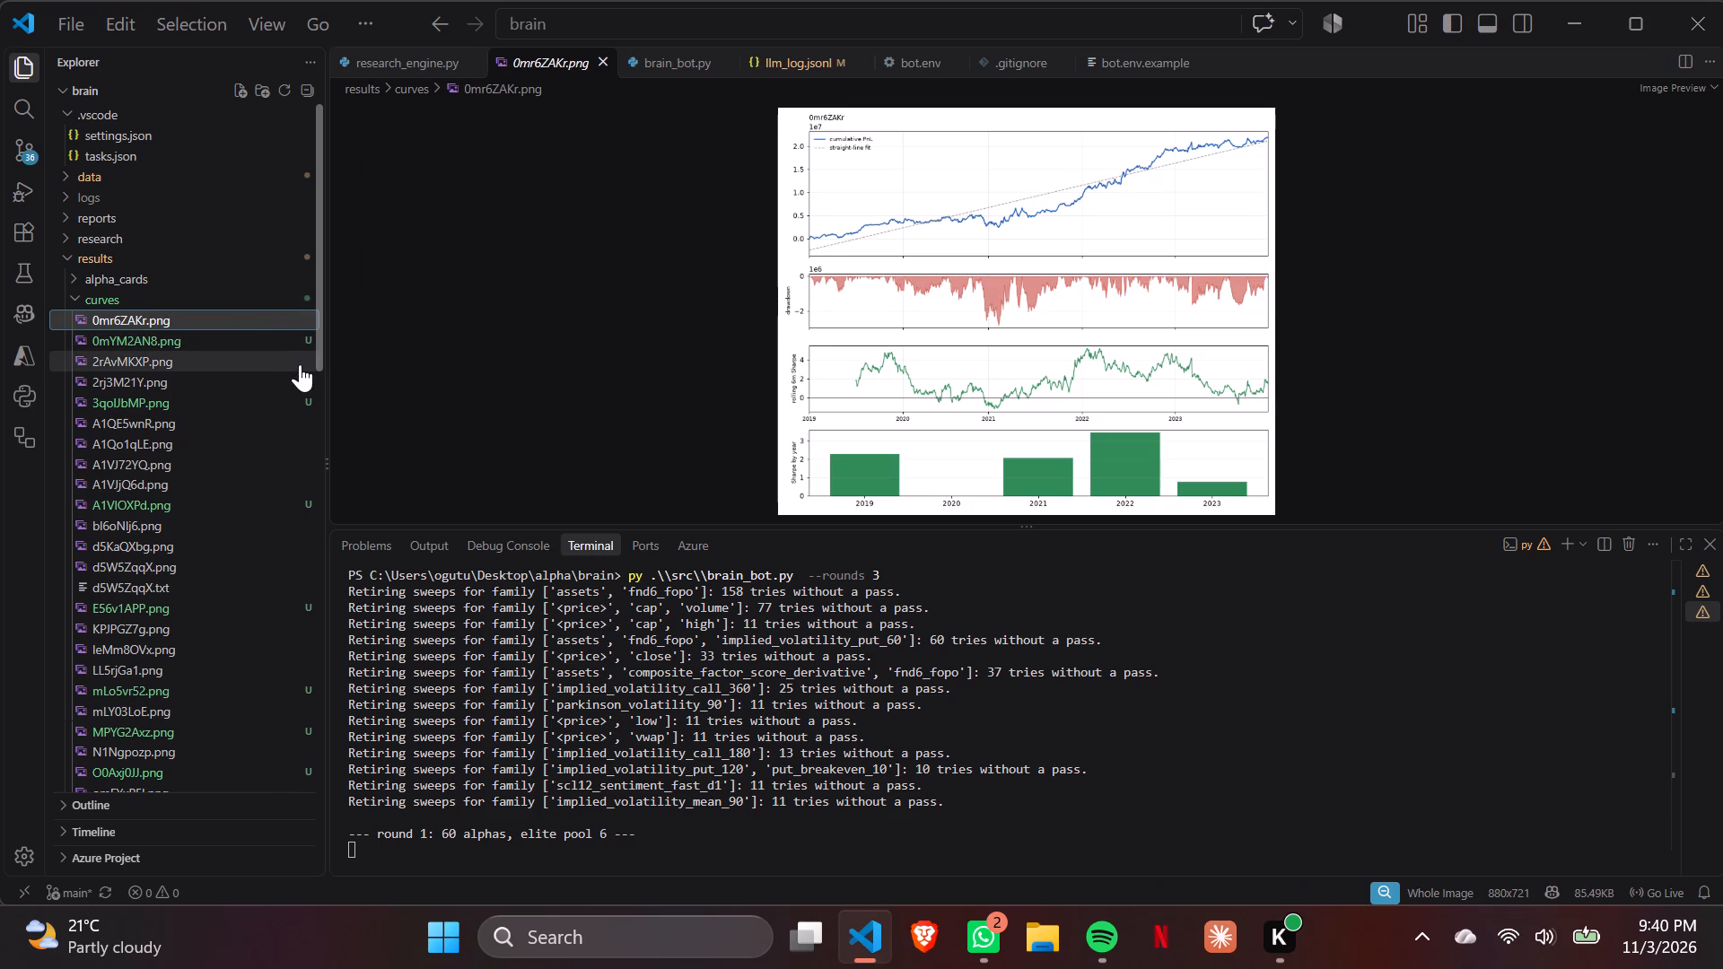
pyautogui.click(274, 347)
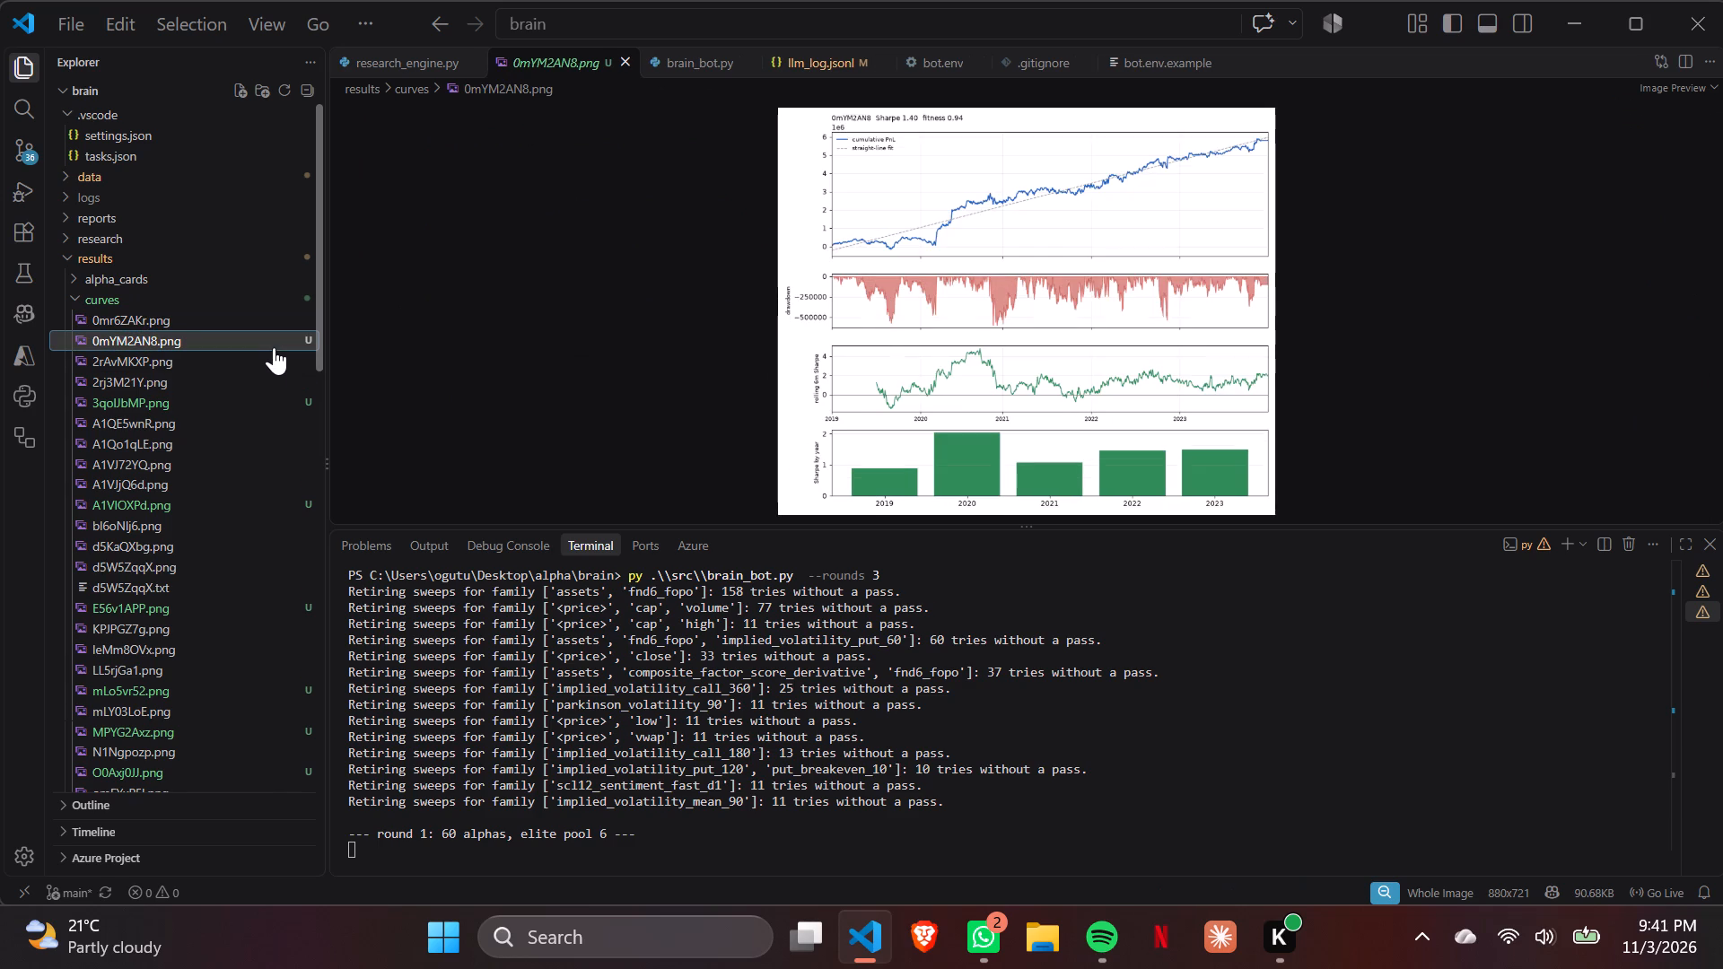
pyautogui.rightClick(259, 363)
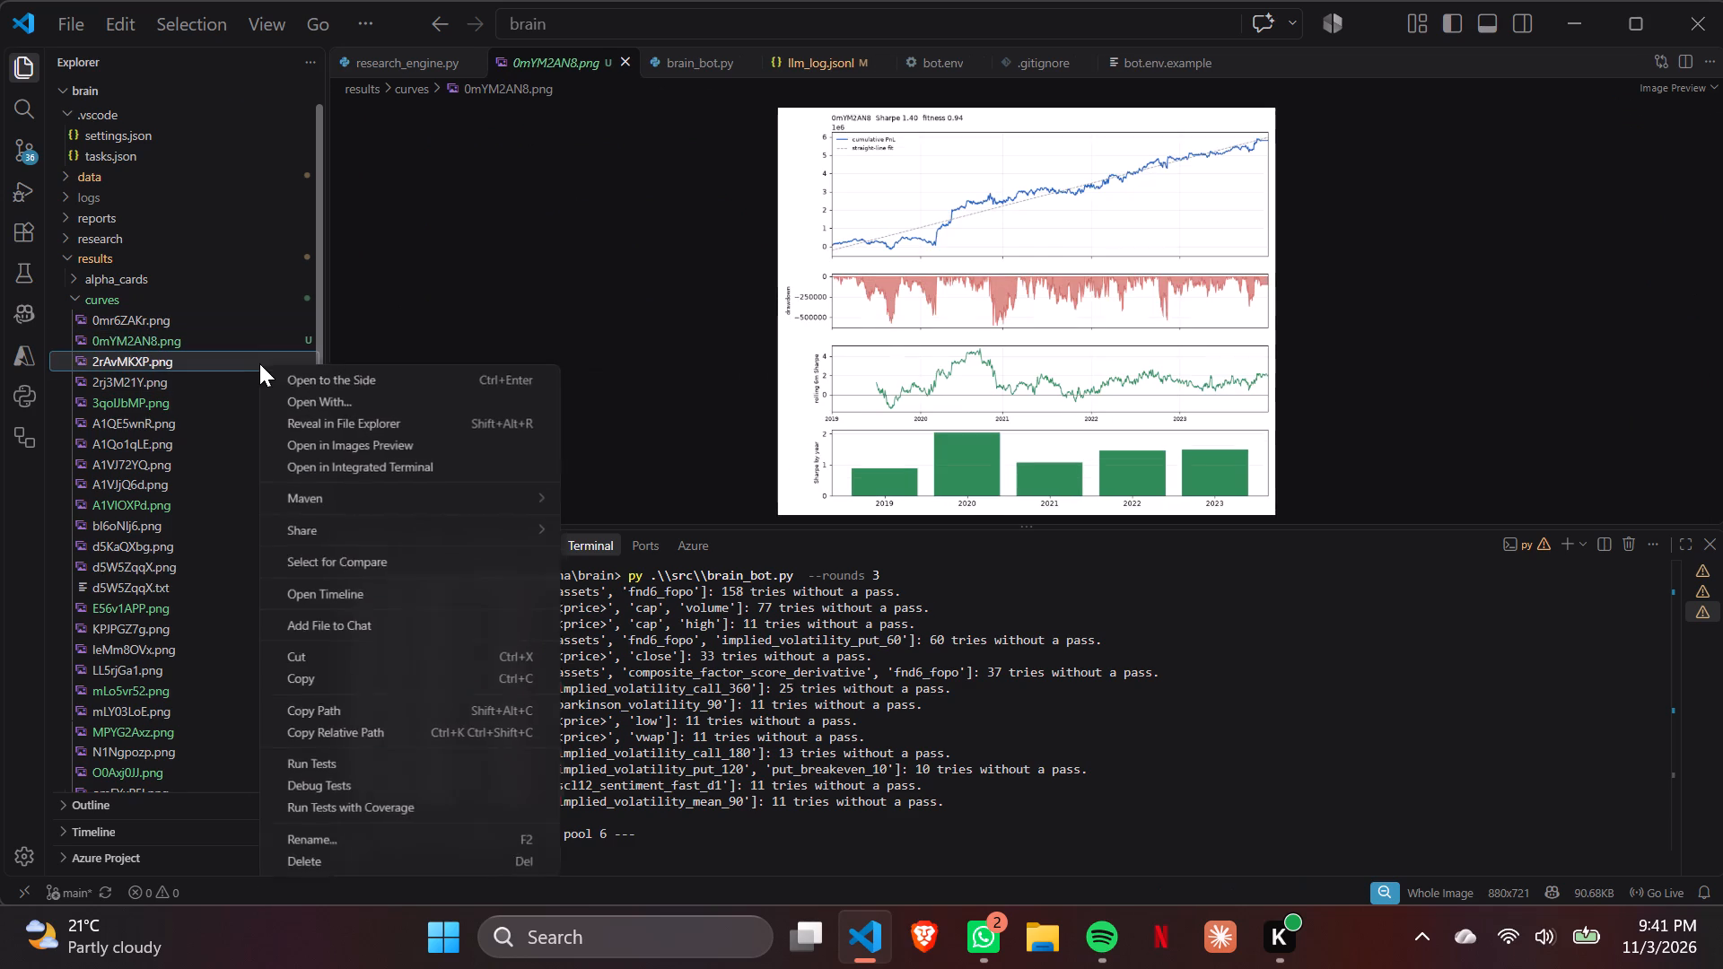
pyautogui.click(240, 363)
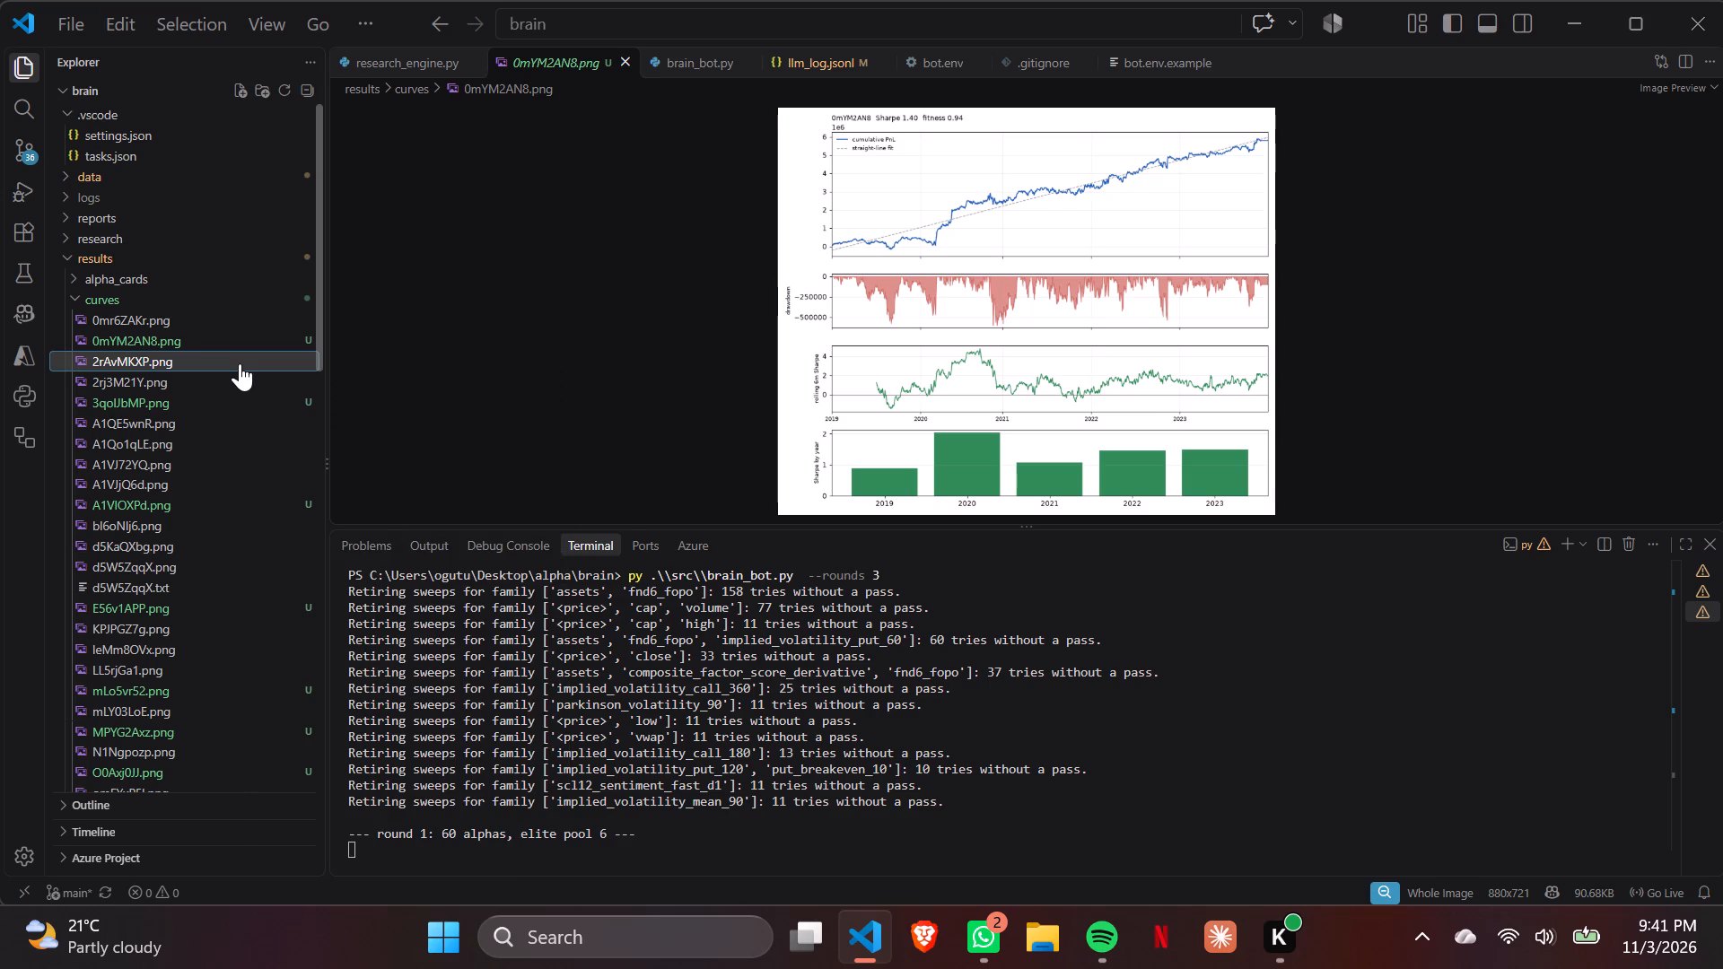
pyautogui.doubleClick(240, 363)
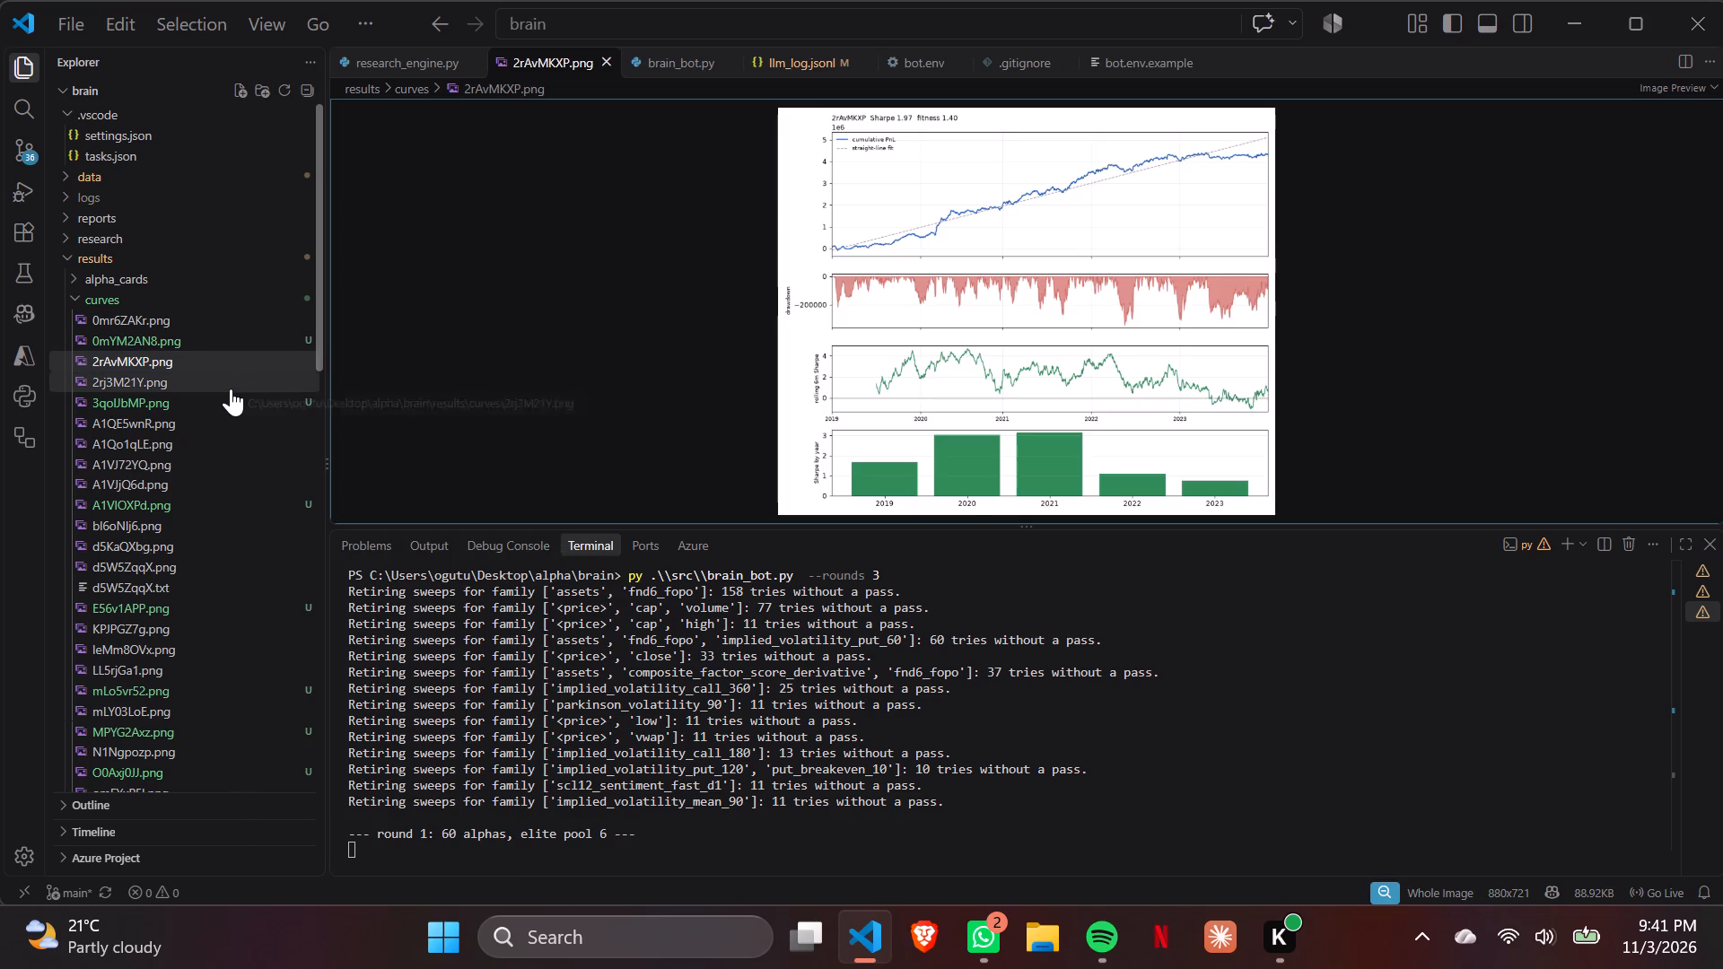
pyautogui.click(231, 388)
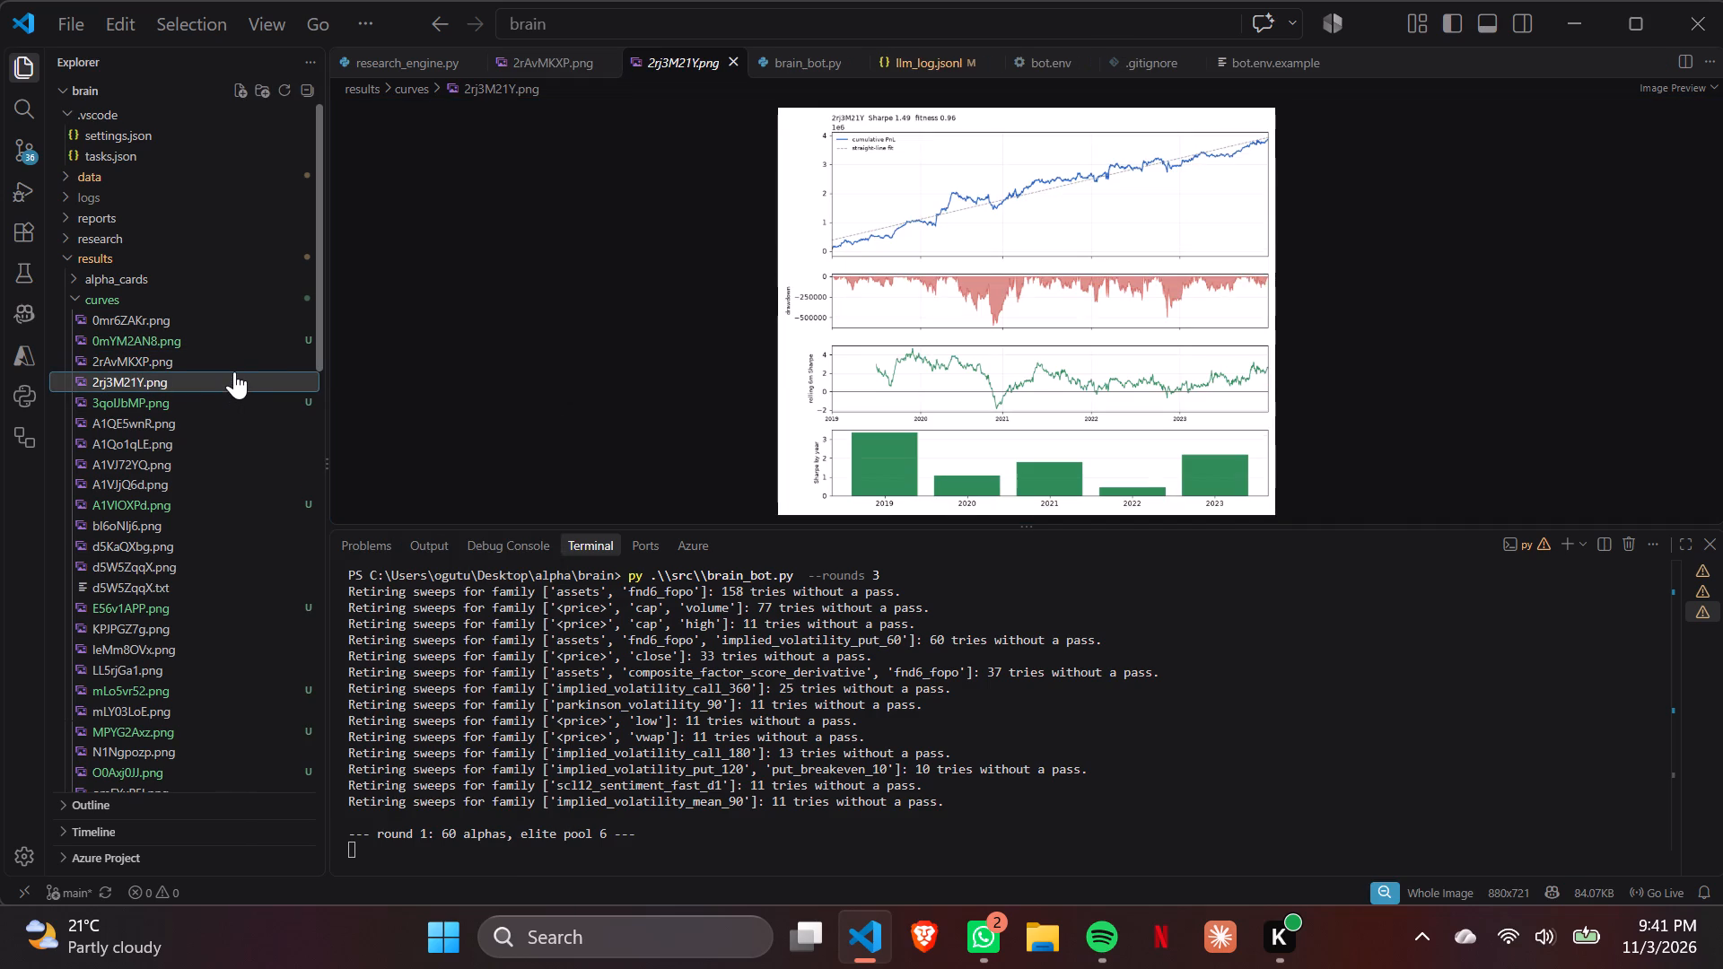
pyautogui.click(228, 365)
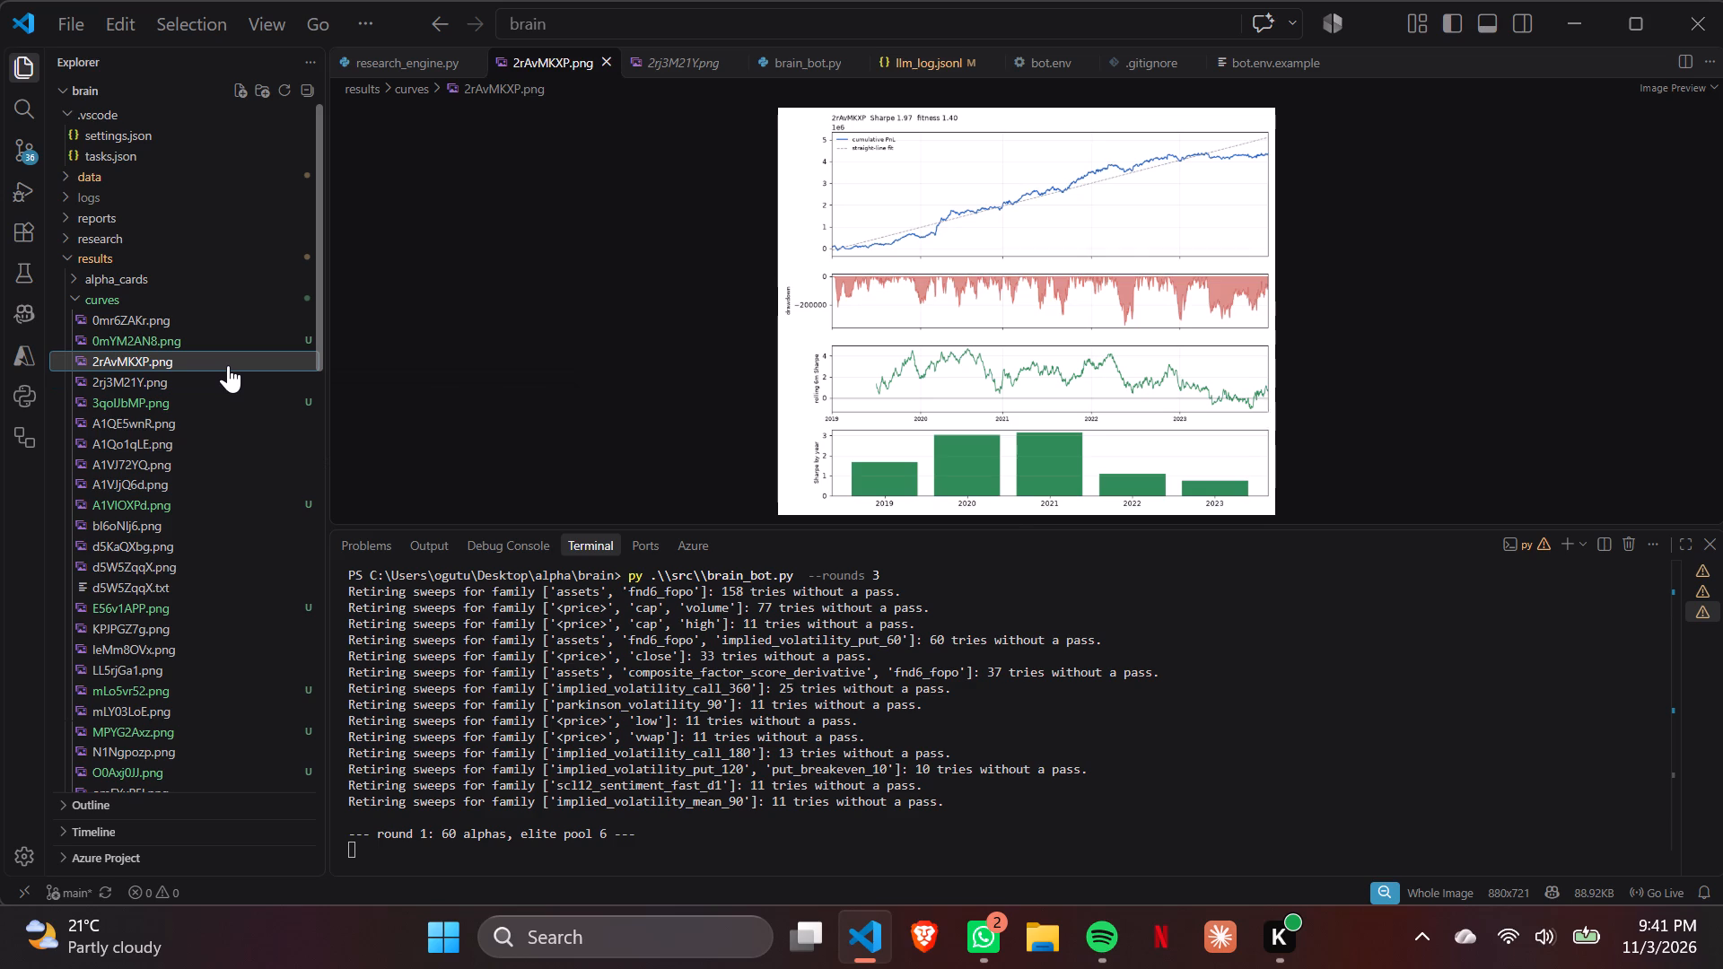
# View the vR1NeEka.png and RREm8Wgb.png curve images further down the curves folder.
pyautogui.moveTo(318, 233); pyautogui.dragTo(320, 472)
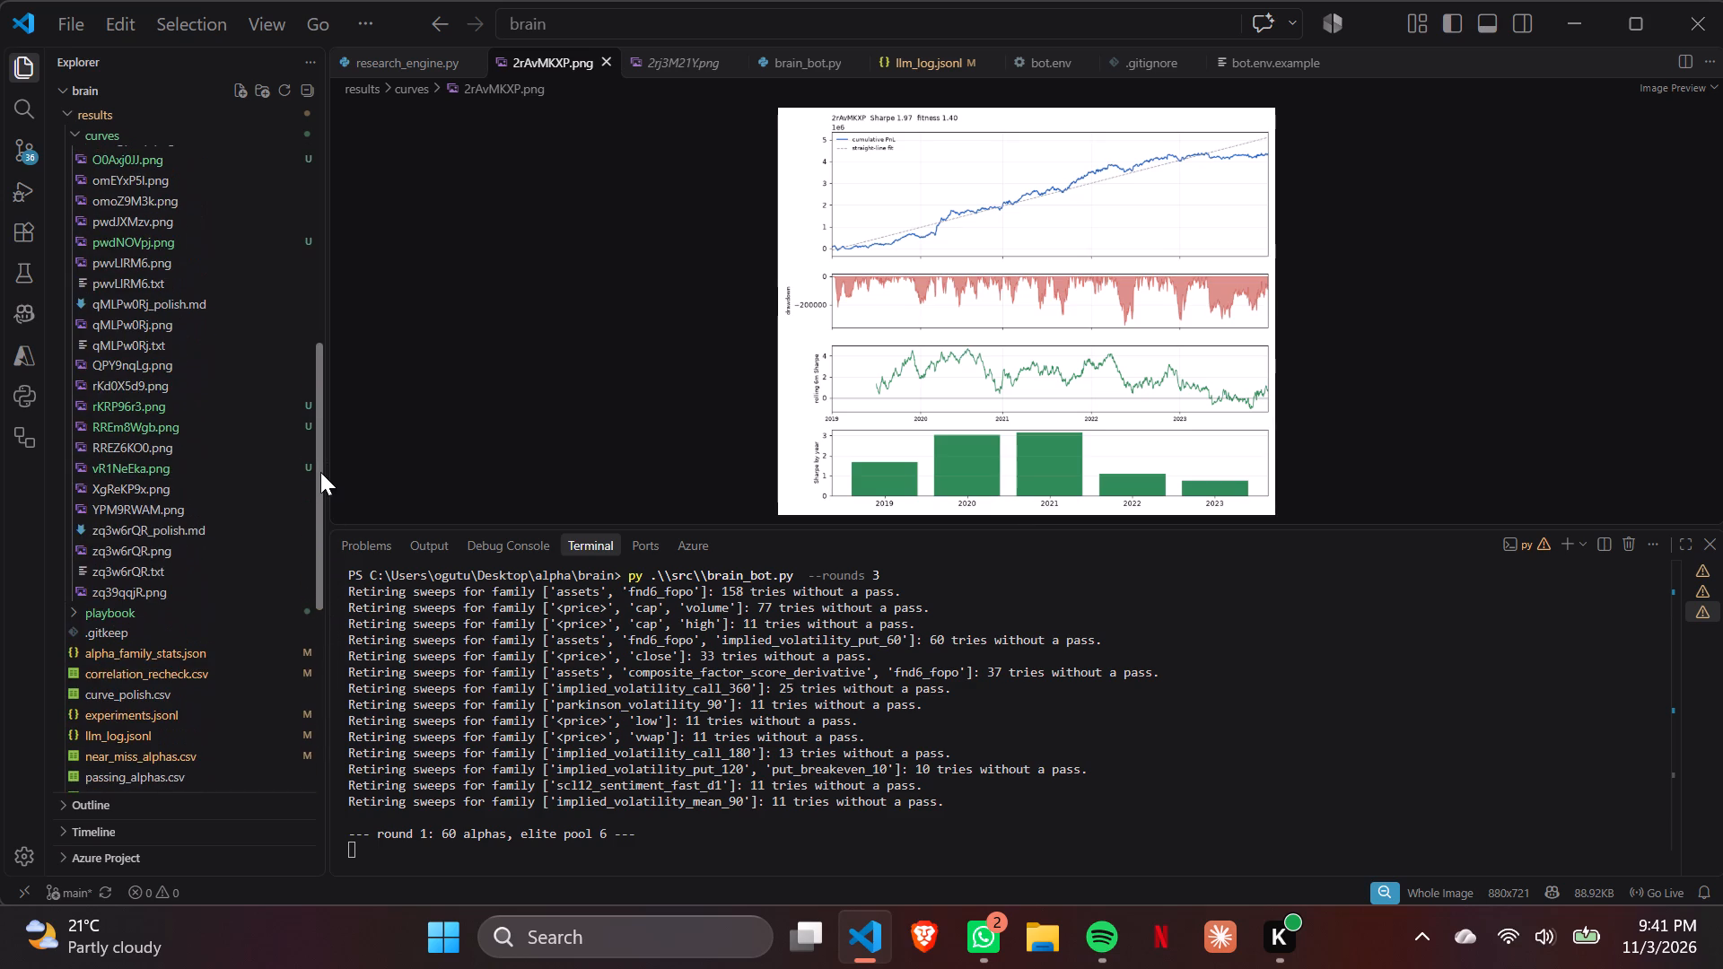
pyautogui.moveTo(320, 472); pyautogui.dragTo(309, 504)
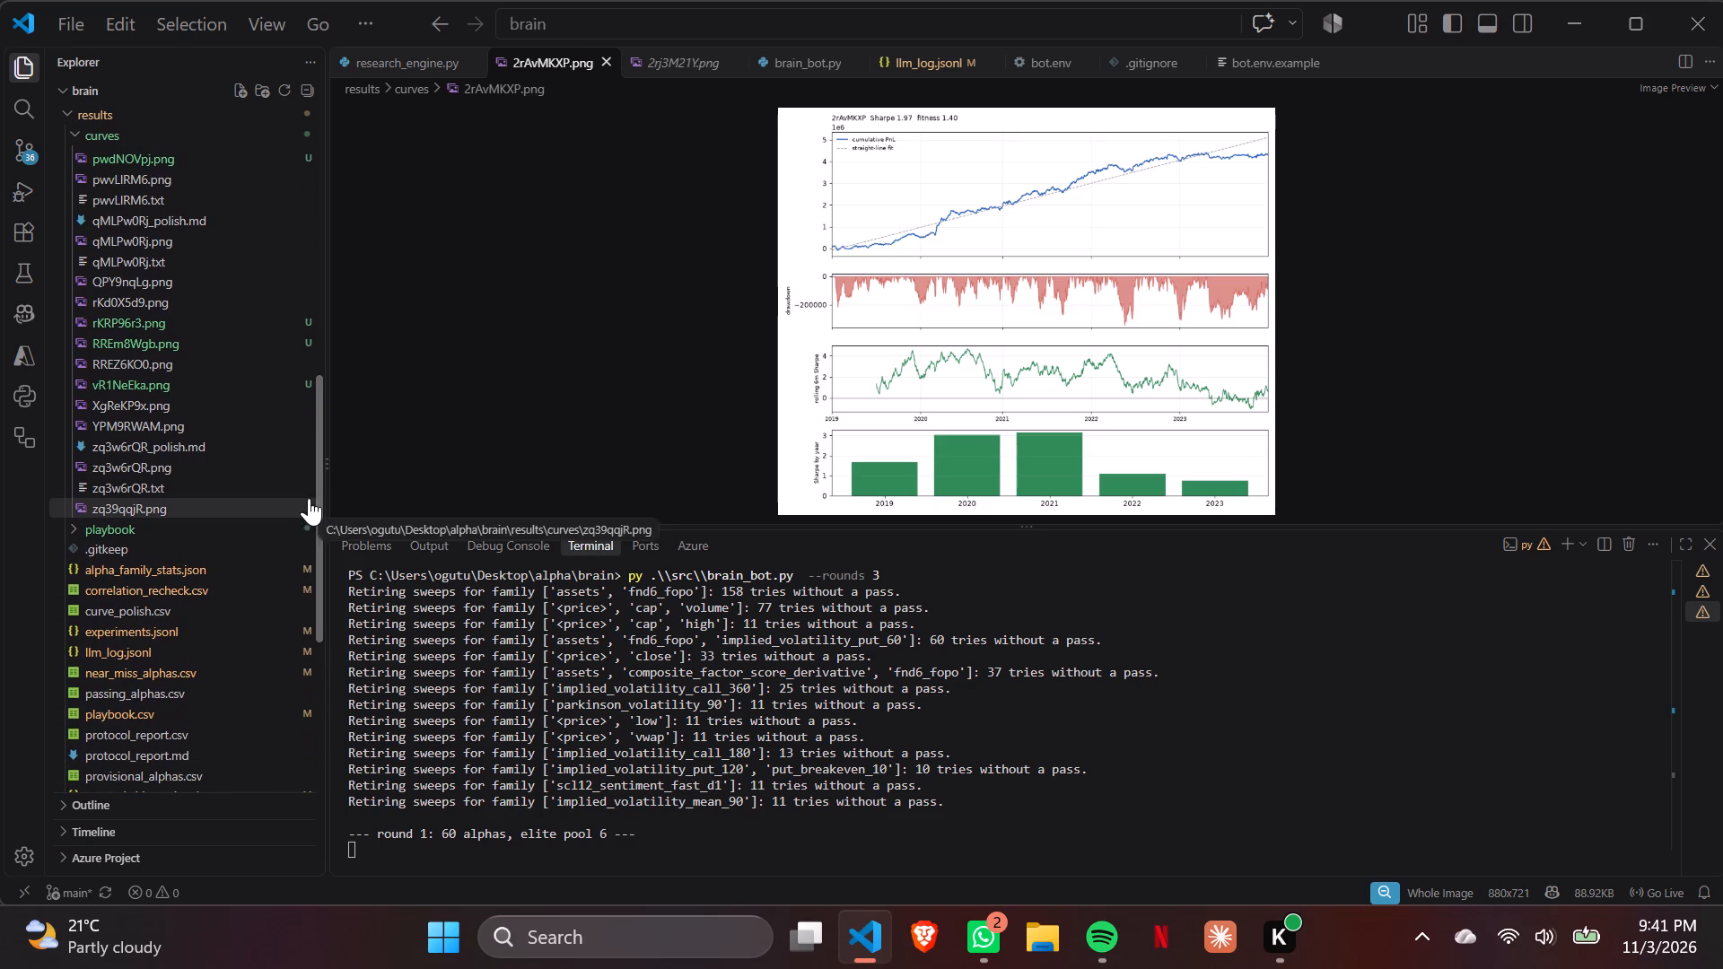
pyautogui.click(179, 384)
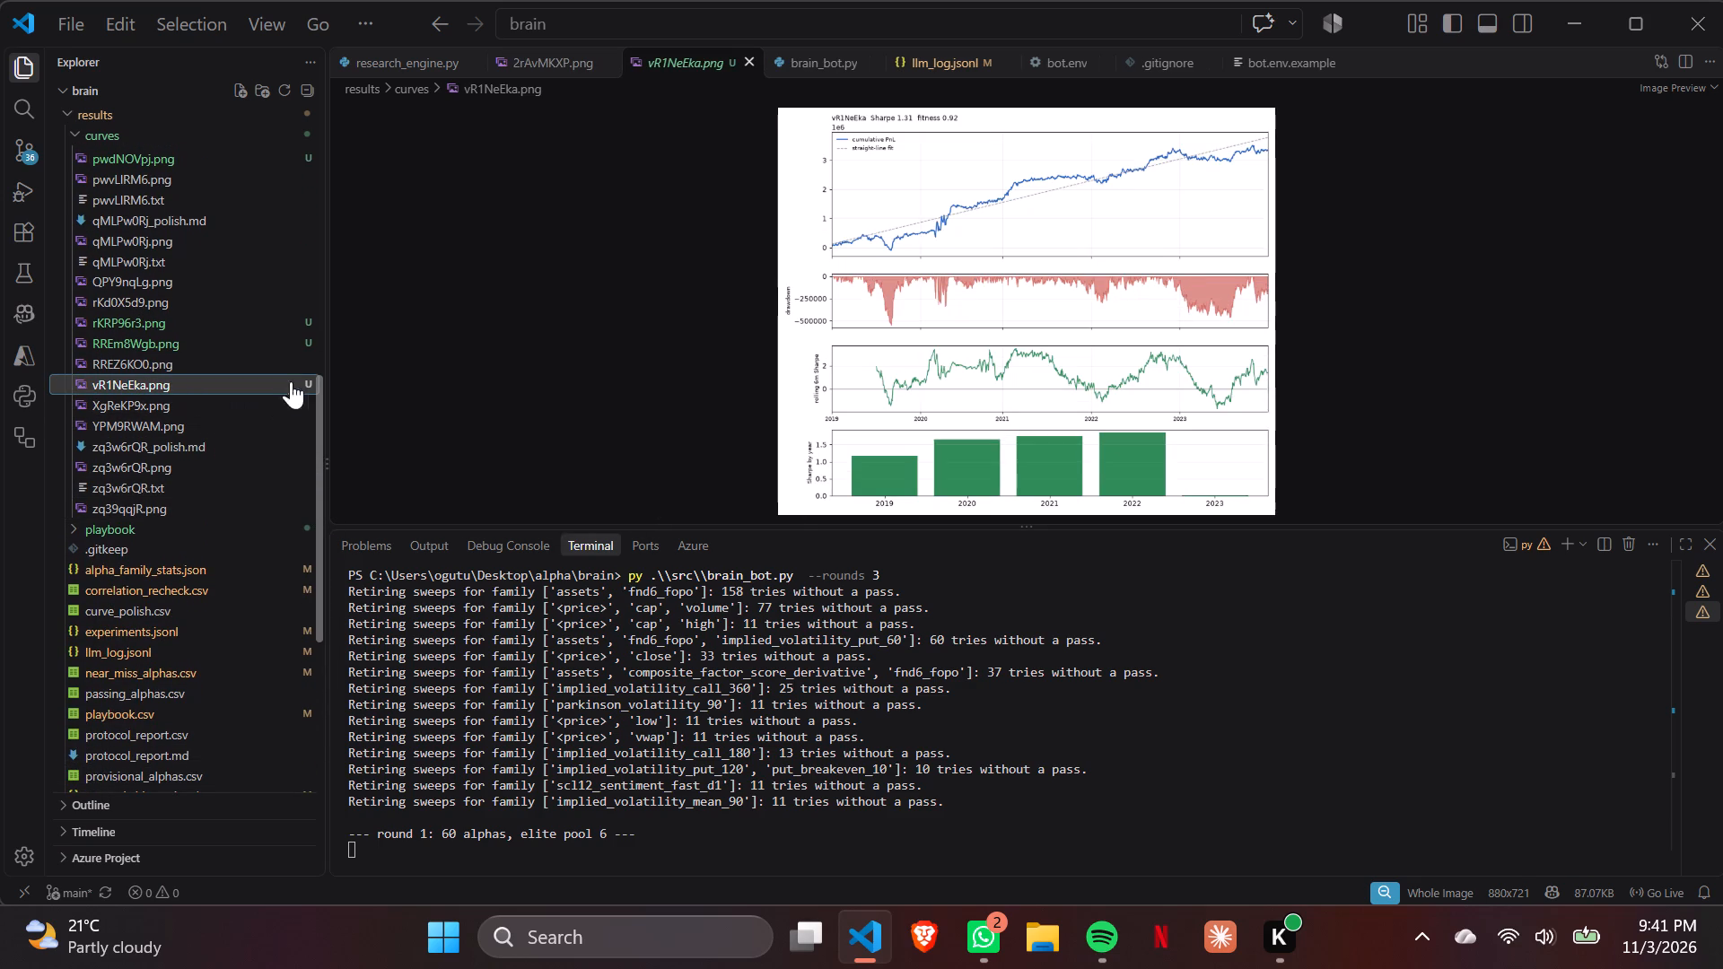
pyautogui.moveTo(241, 354); pyautogui.dragTo(249, 344)
pyautogui.click(249, 344)
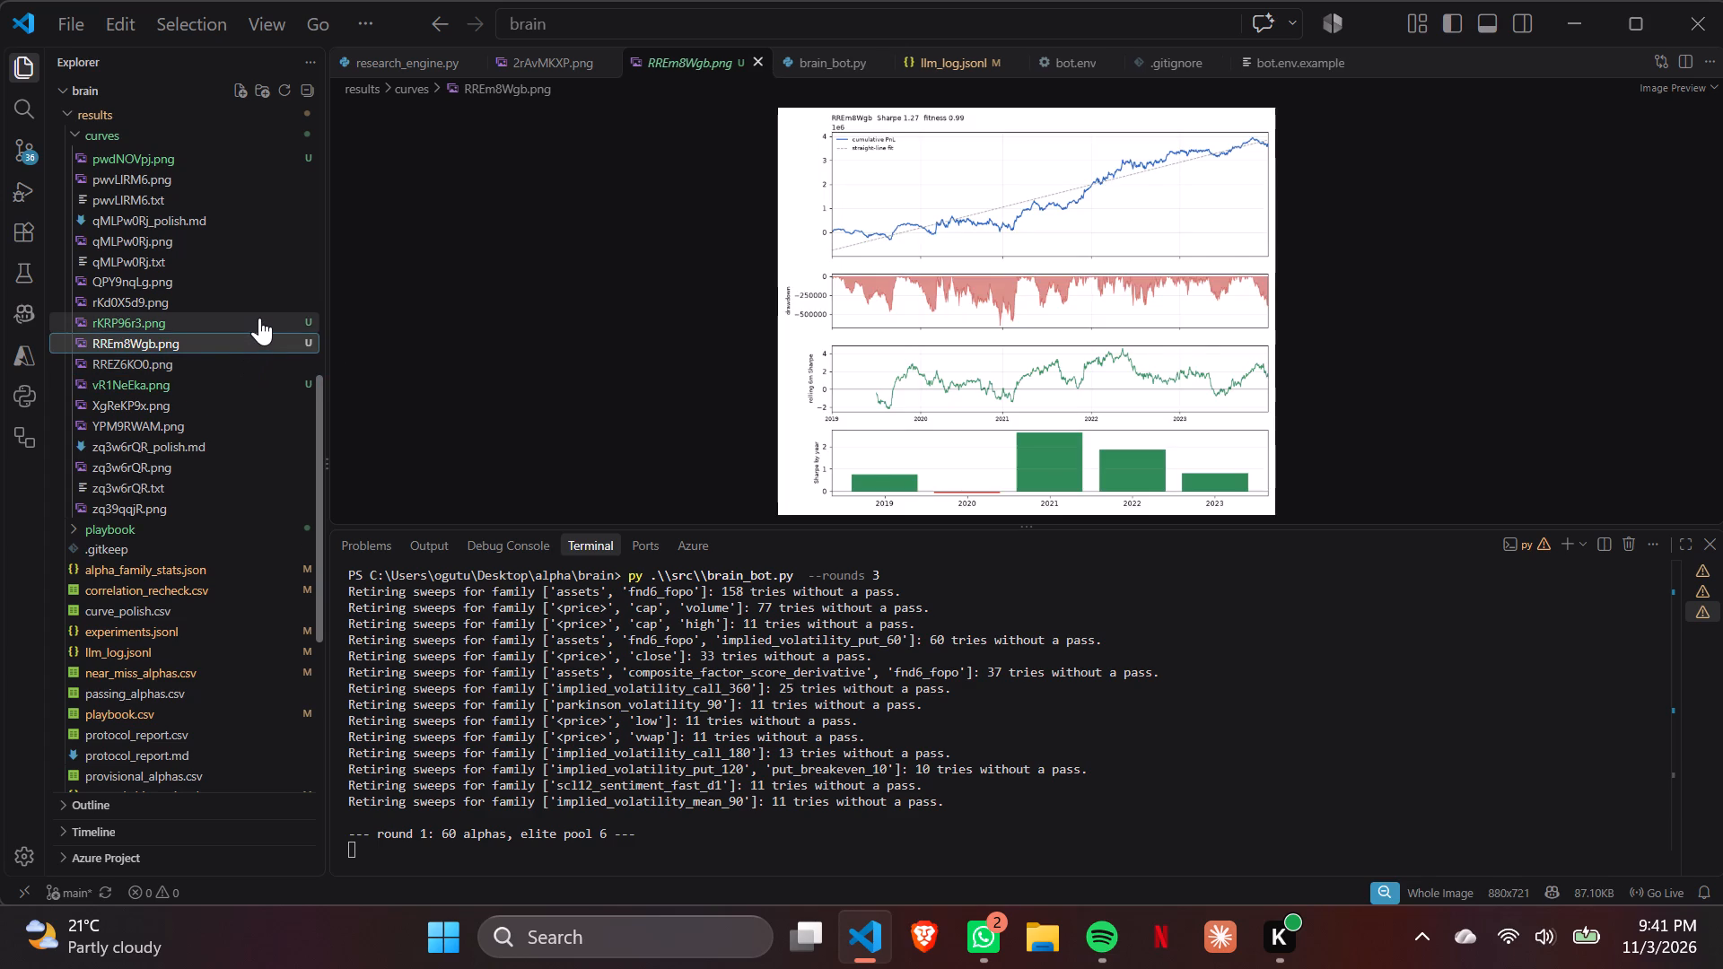
# Open rKRP96r3.png, enlarge it to 80%, and examine its cumulative PnL, drawdown, rolling Sharpe and yearly Sharpe charts.
pyautogui.click(259, 318)
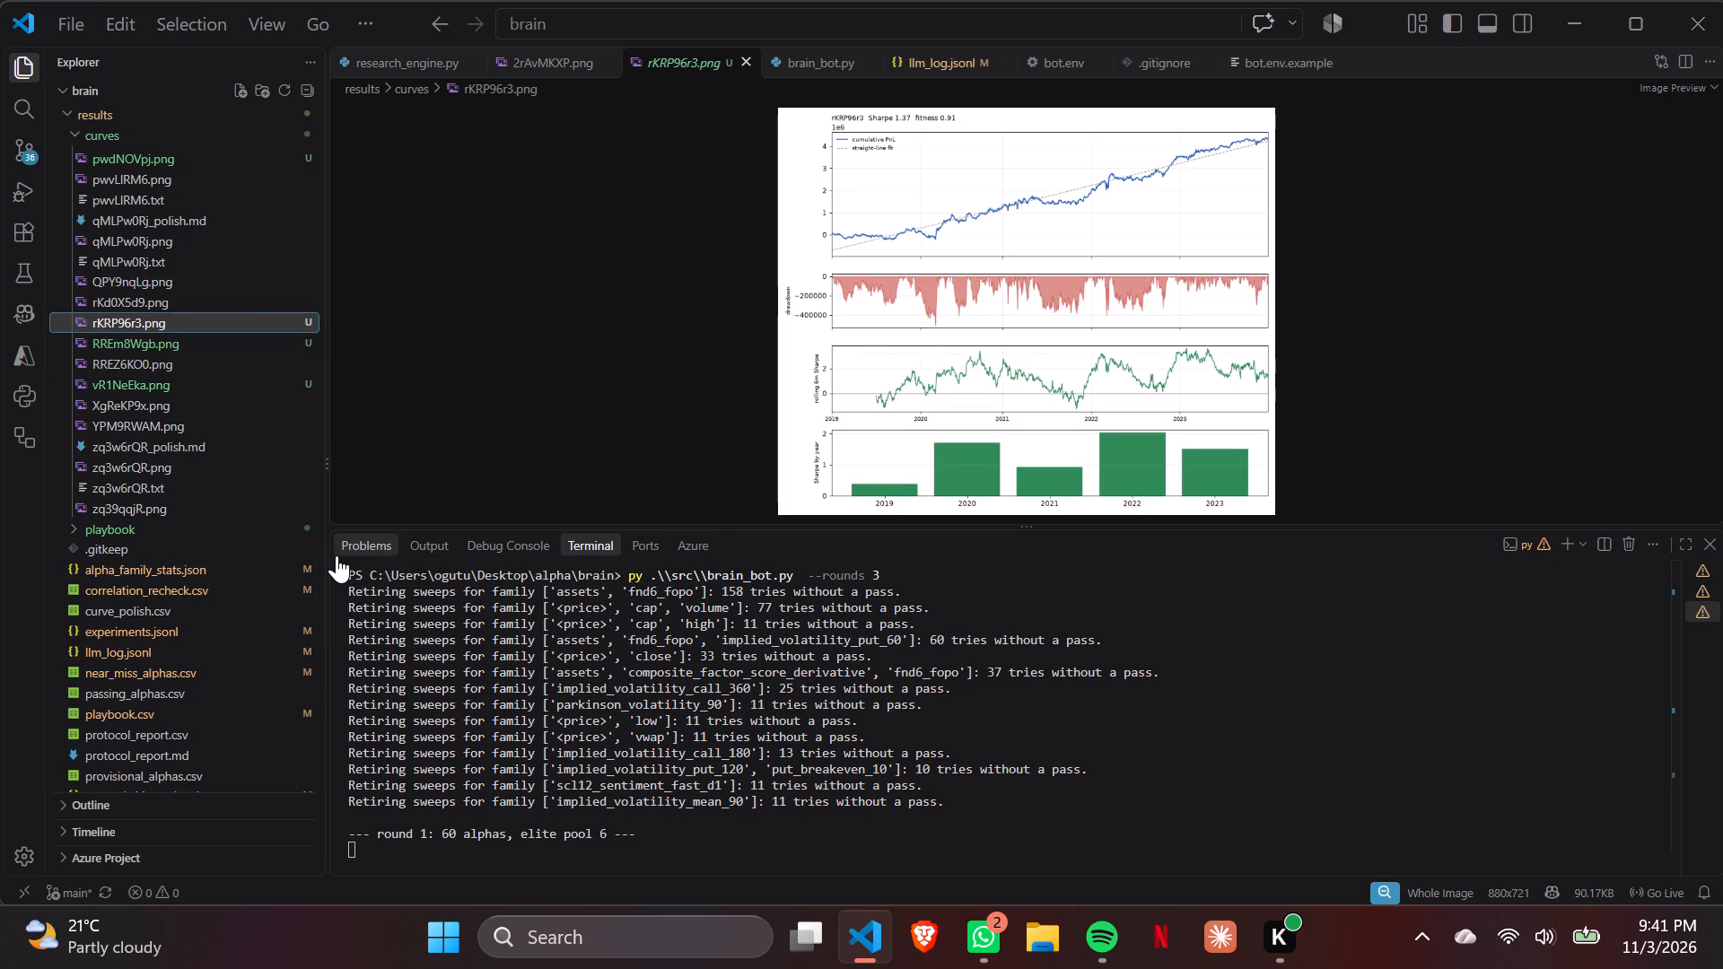
pyautogui.tripleClick(420, 406)
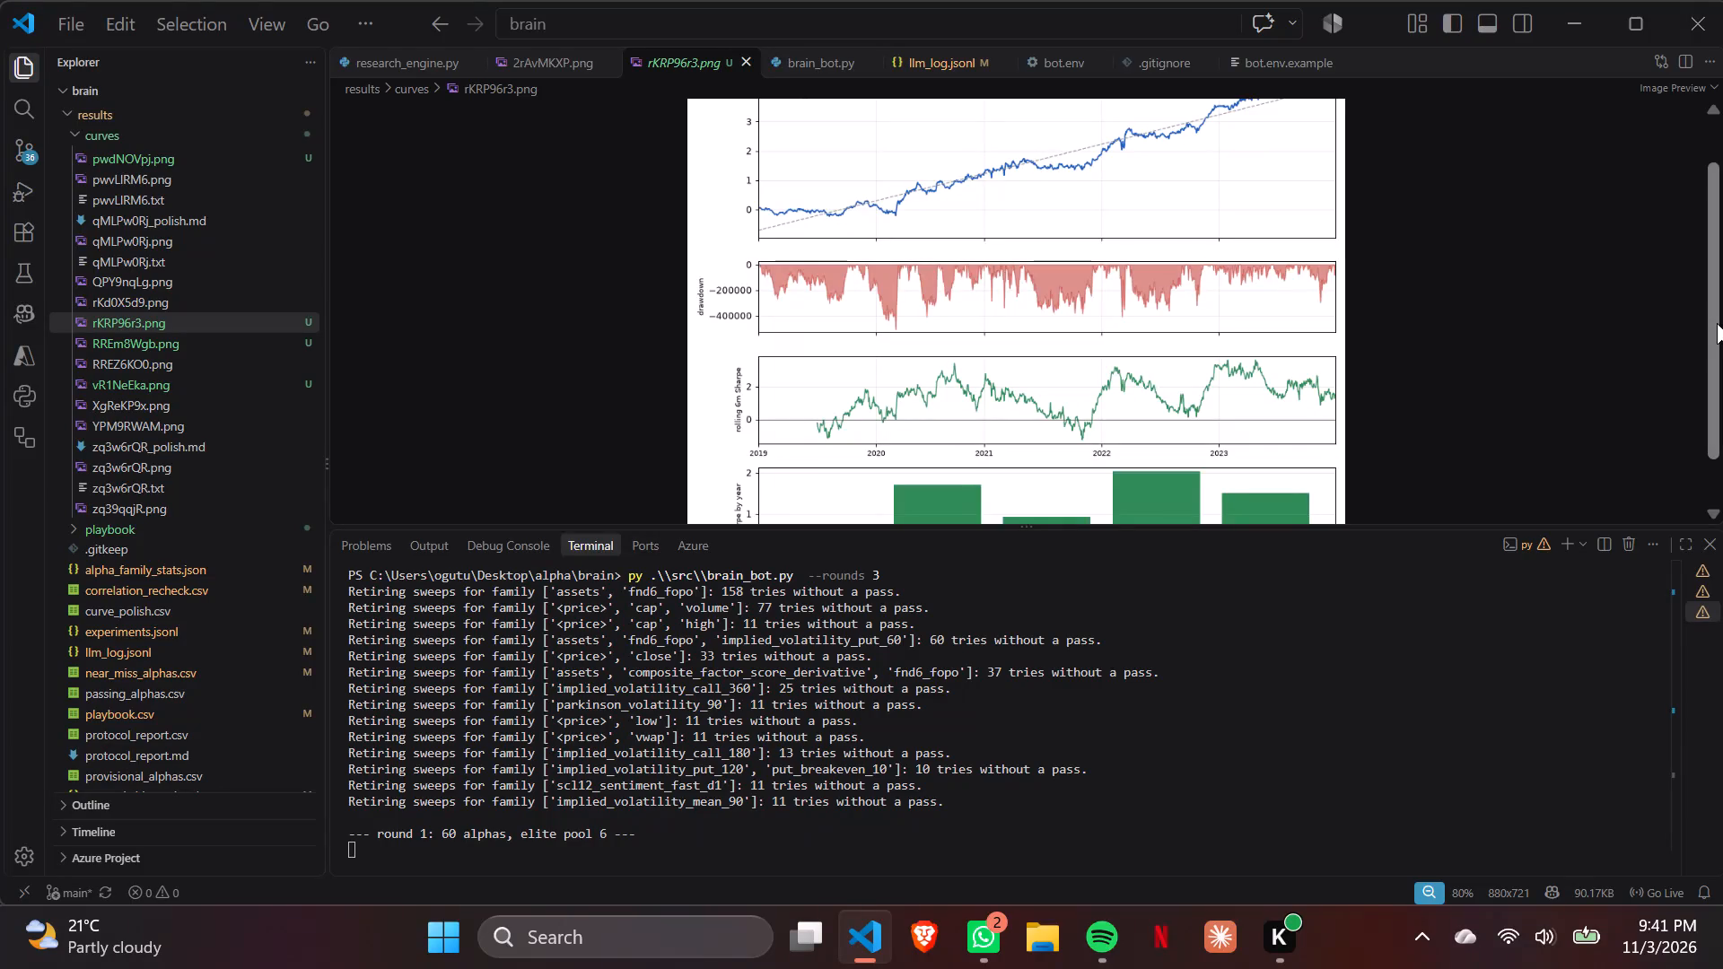
pyautogui.moveTo(1717, 324); pyautogui.dragTo(1698, 264)
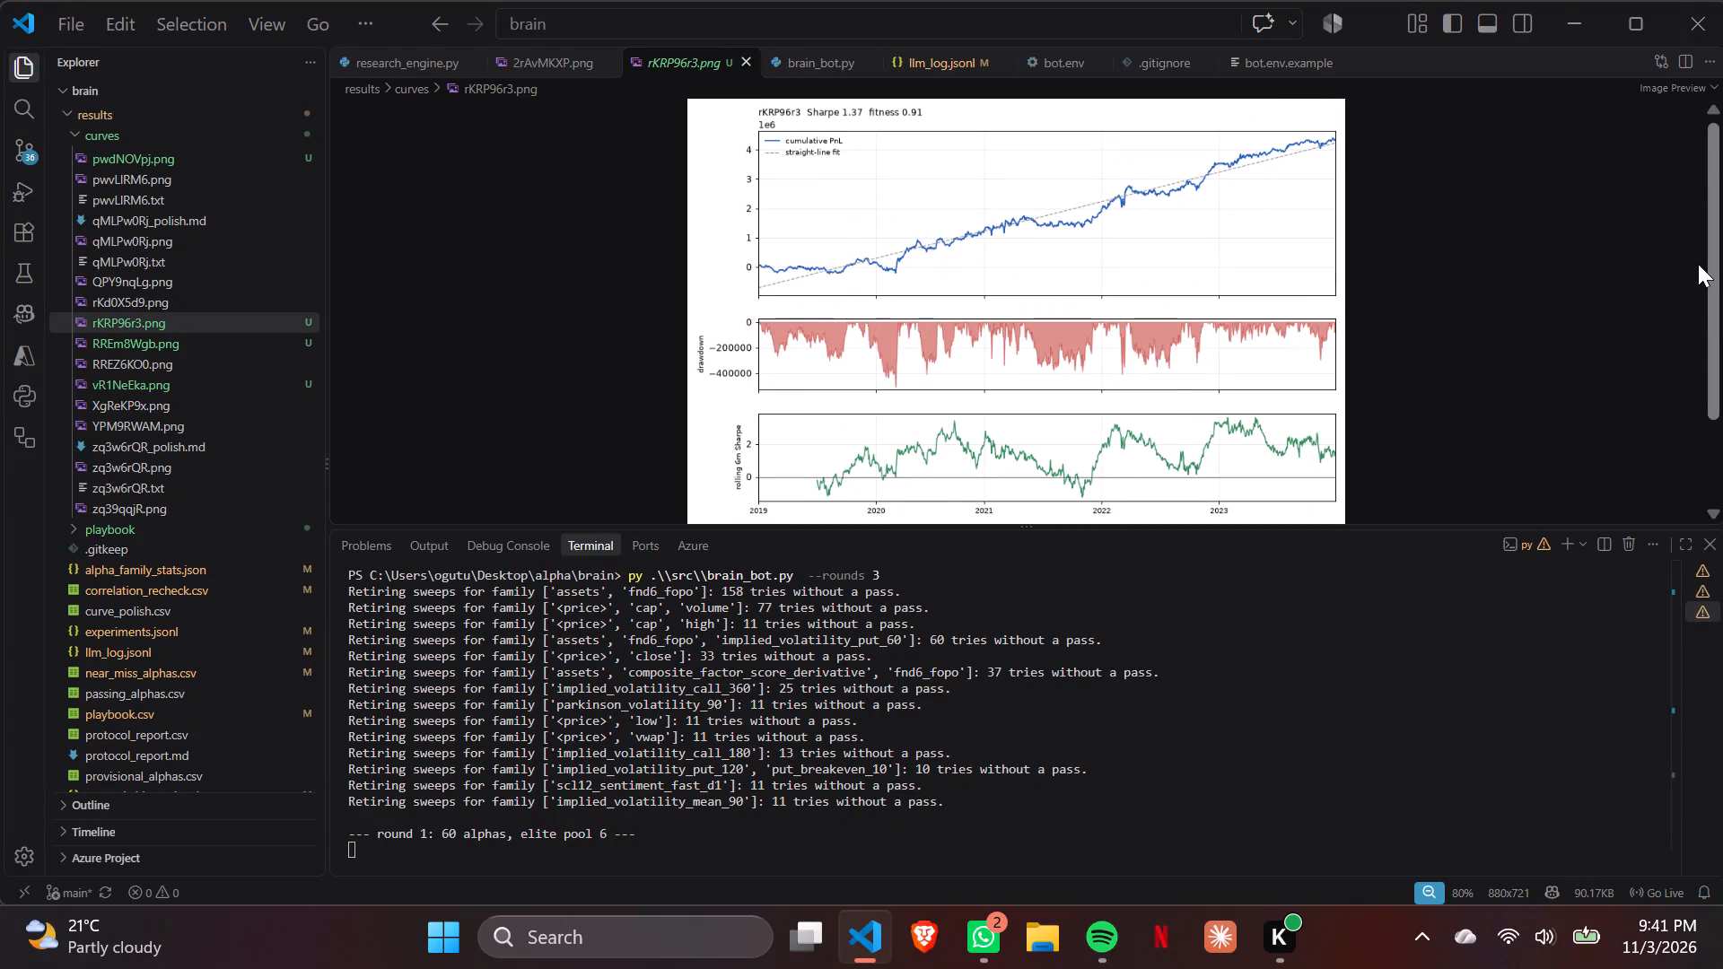
pyautogui.moveTo(1698, 264); pyautogui.dragTo(1699, 291)
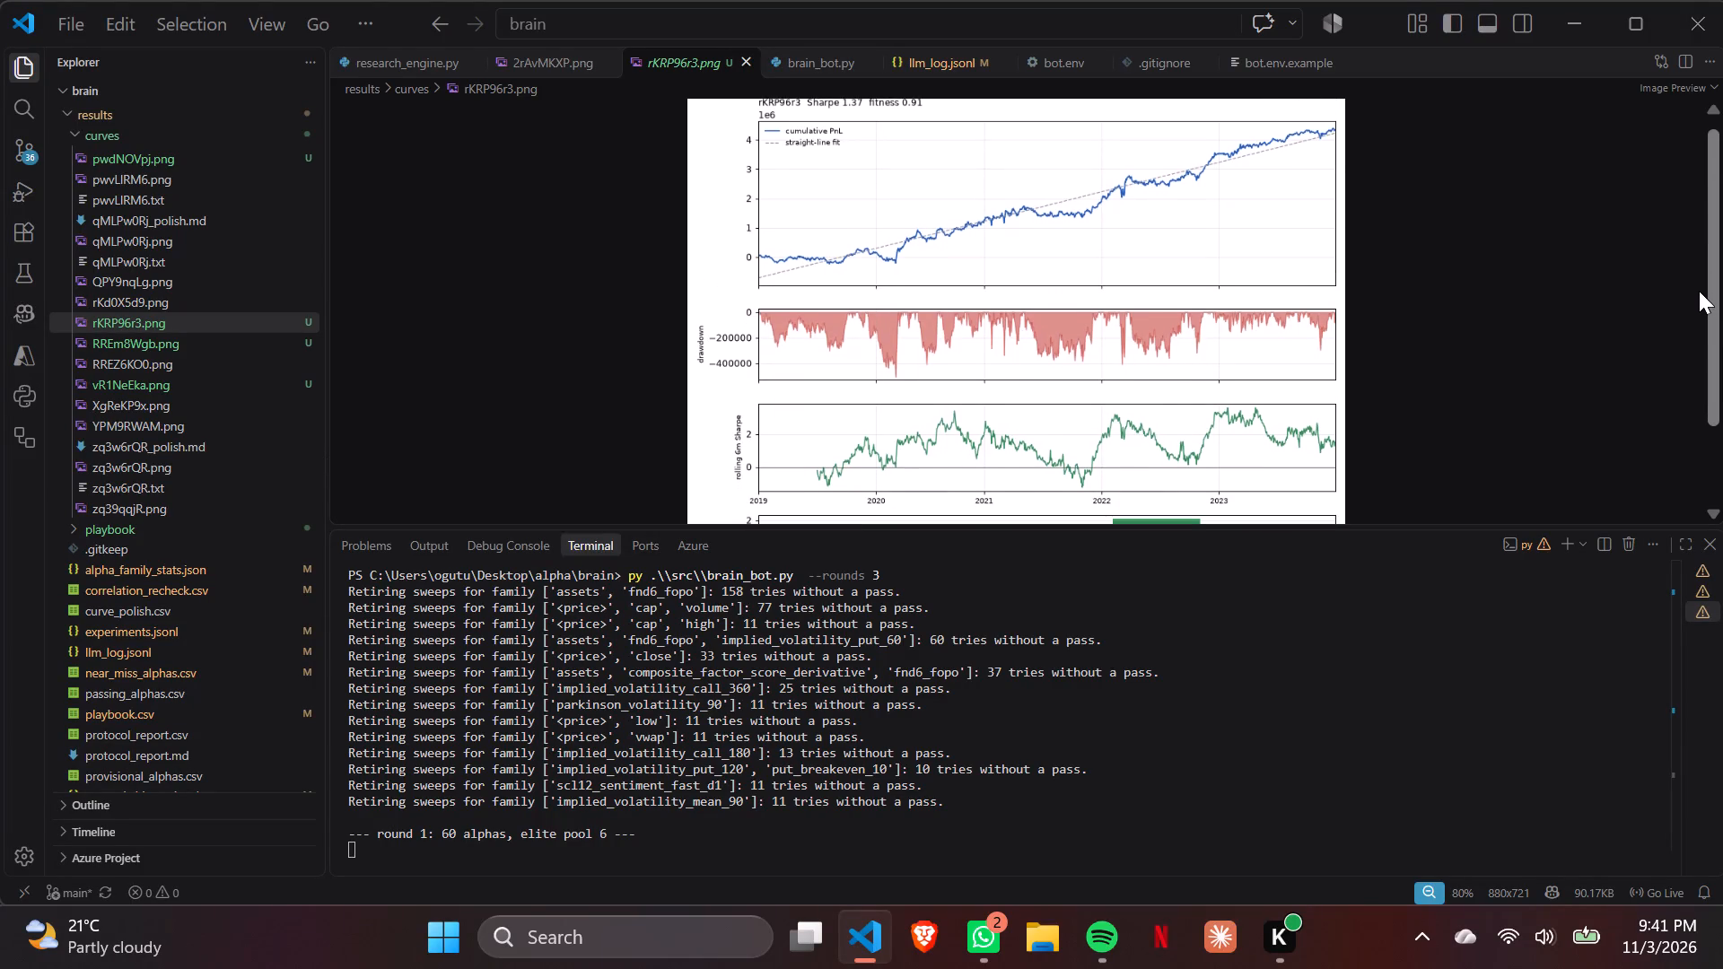
pyautogui.moveTo(1699, 291); pyautogui.dragTo(1700, 346)
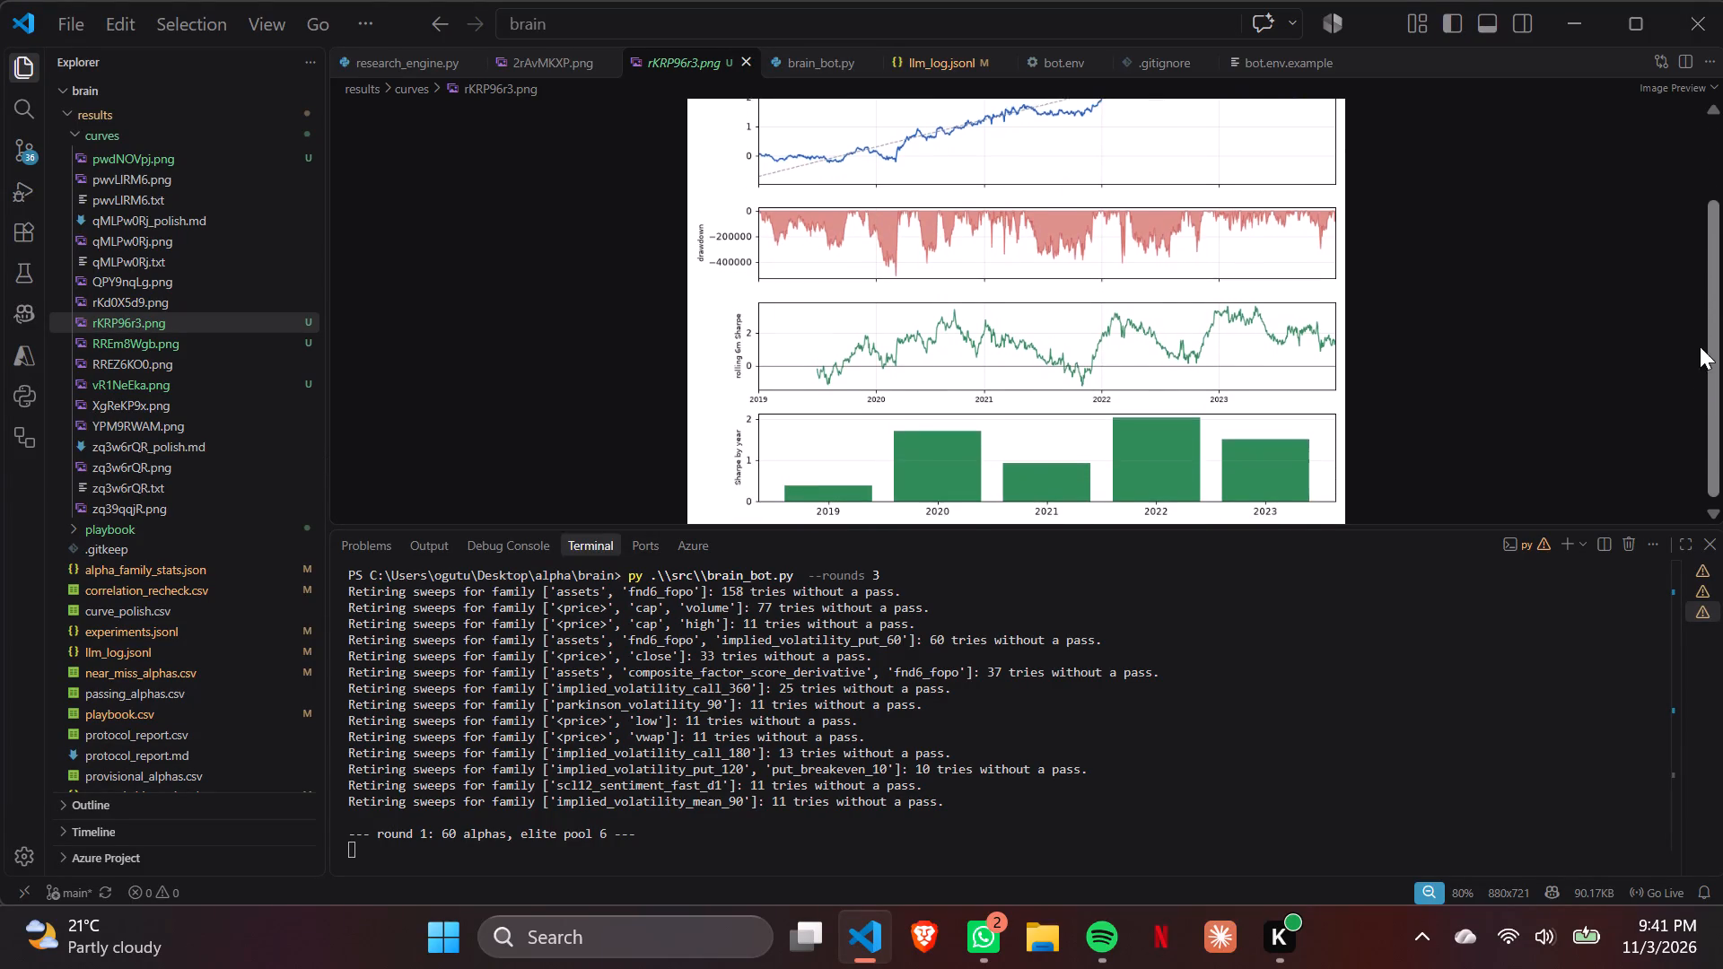
pyautogui.moveTo(1700, 346); pyautogui.dragTo(1722, 223)
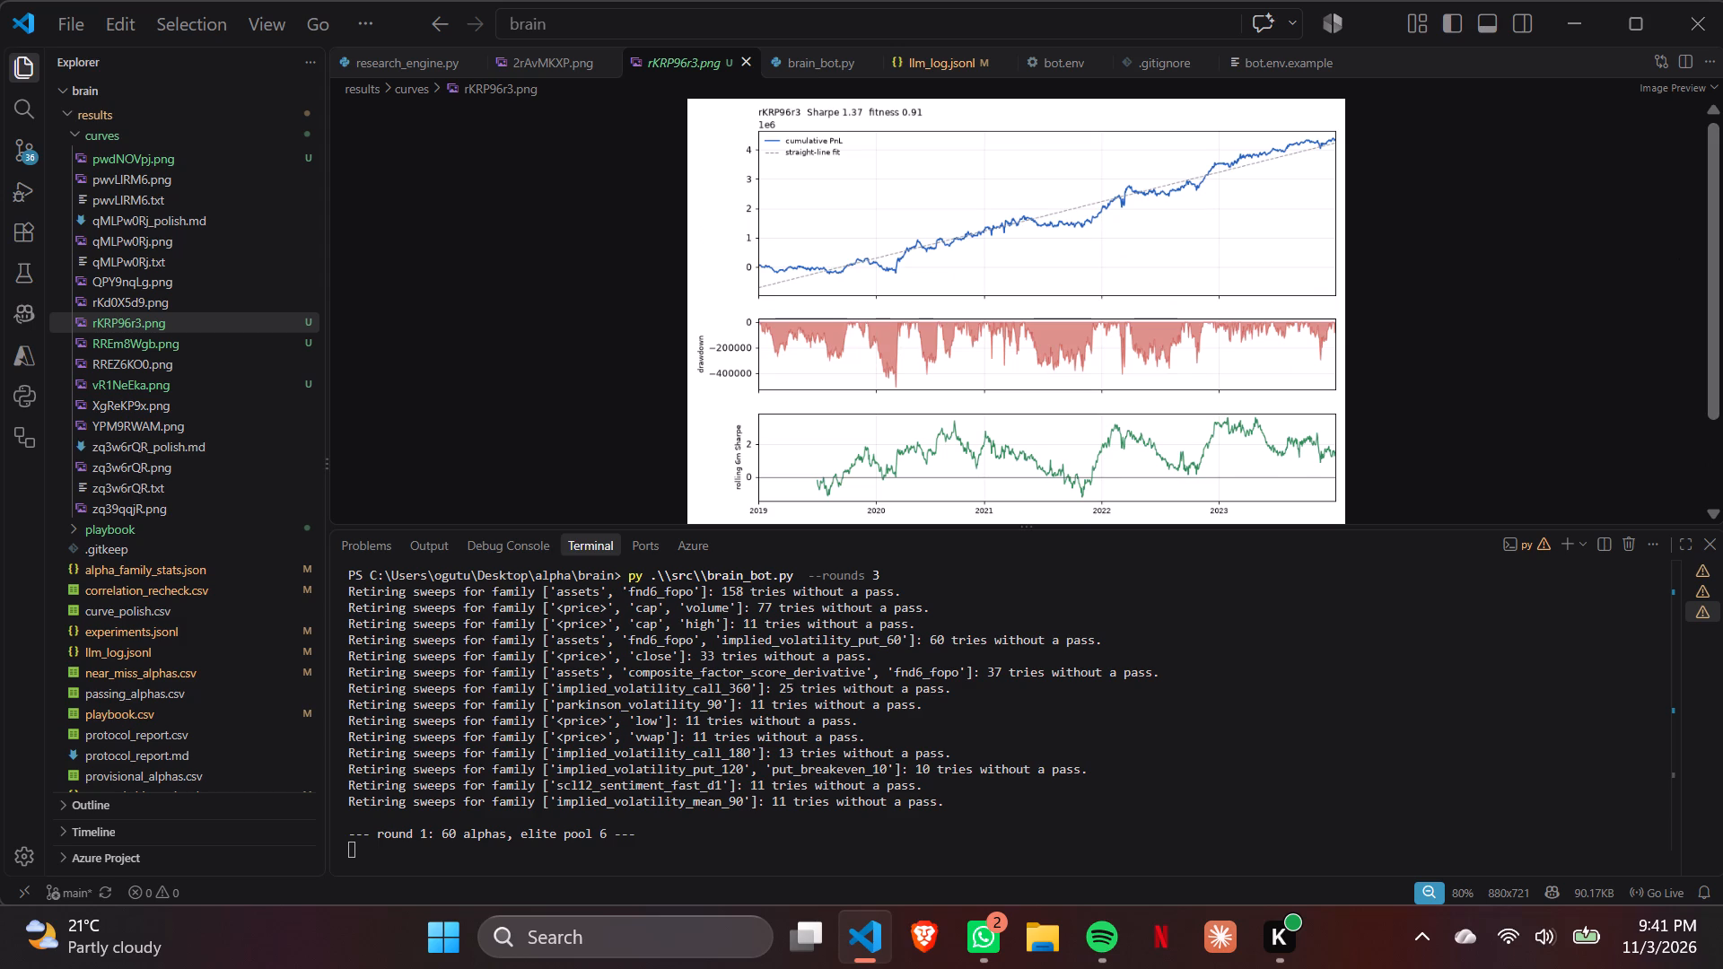
# Reopen vR1NeEka.png, enlarge it to 90%, and examine its charts from cumulative PnL down to Sharpe by year.
pyautogui.click(195, 376)
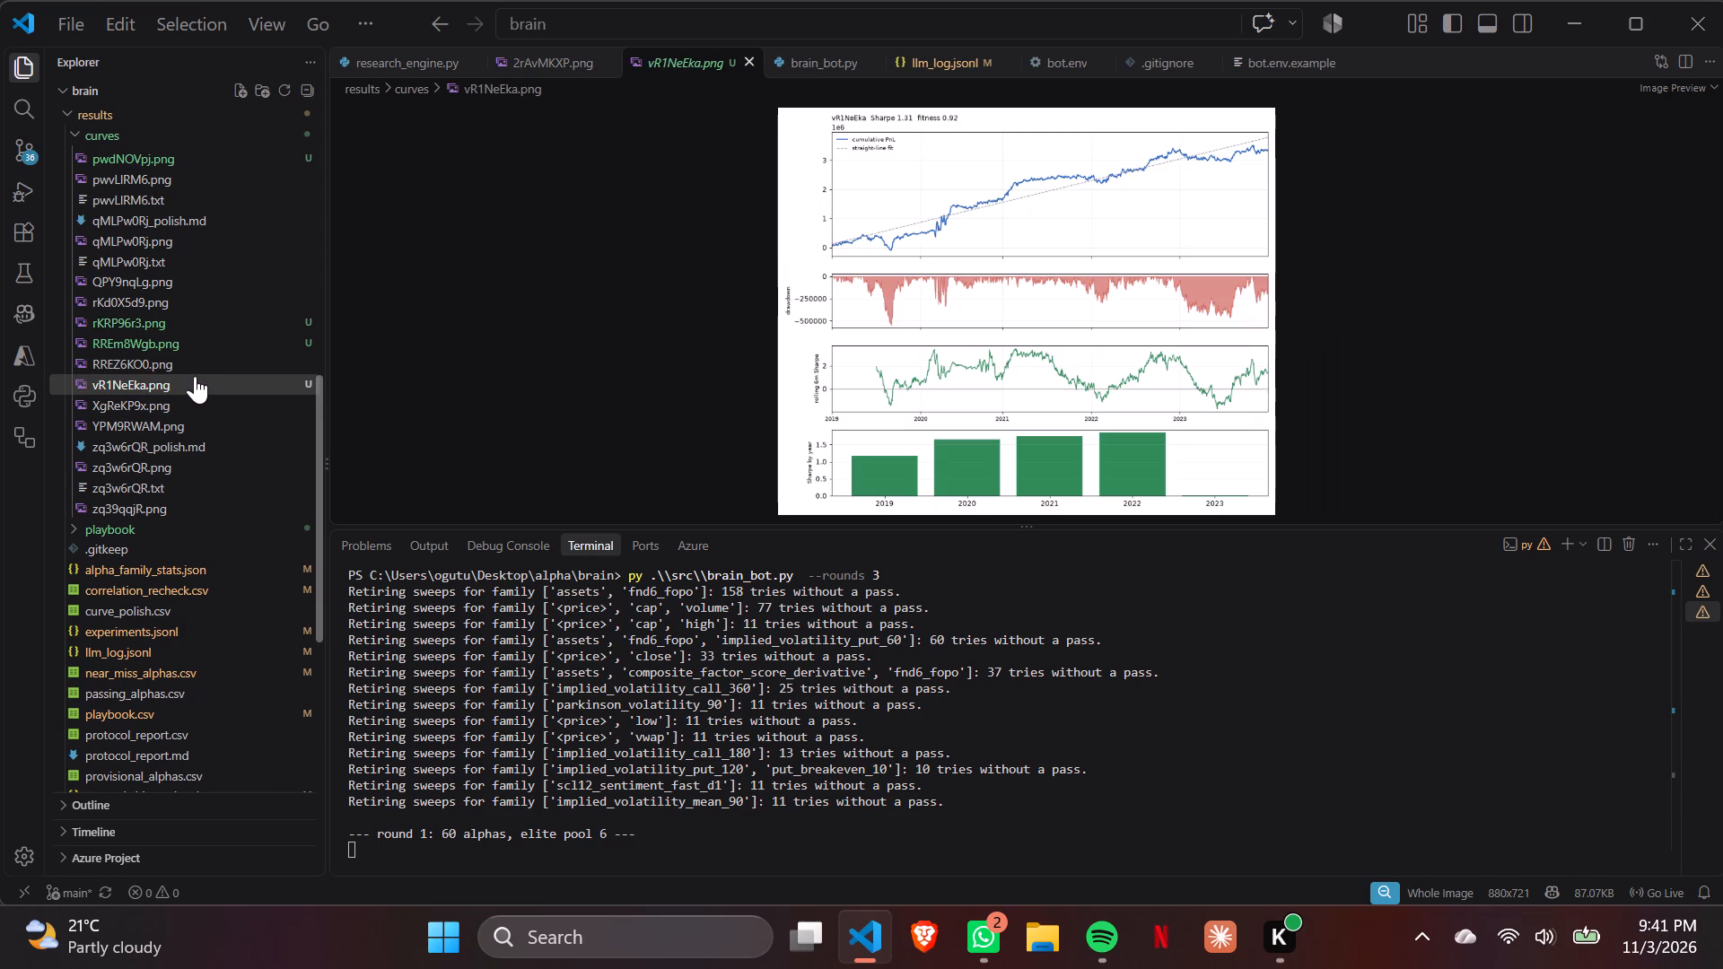
pyautogui.doubleClick(757, 329)
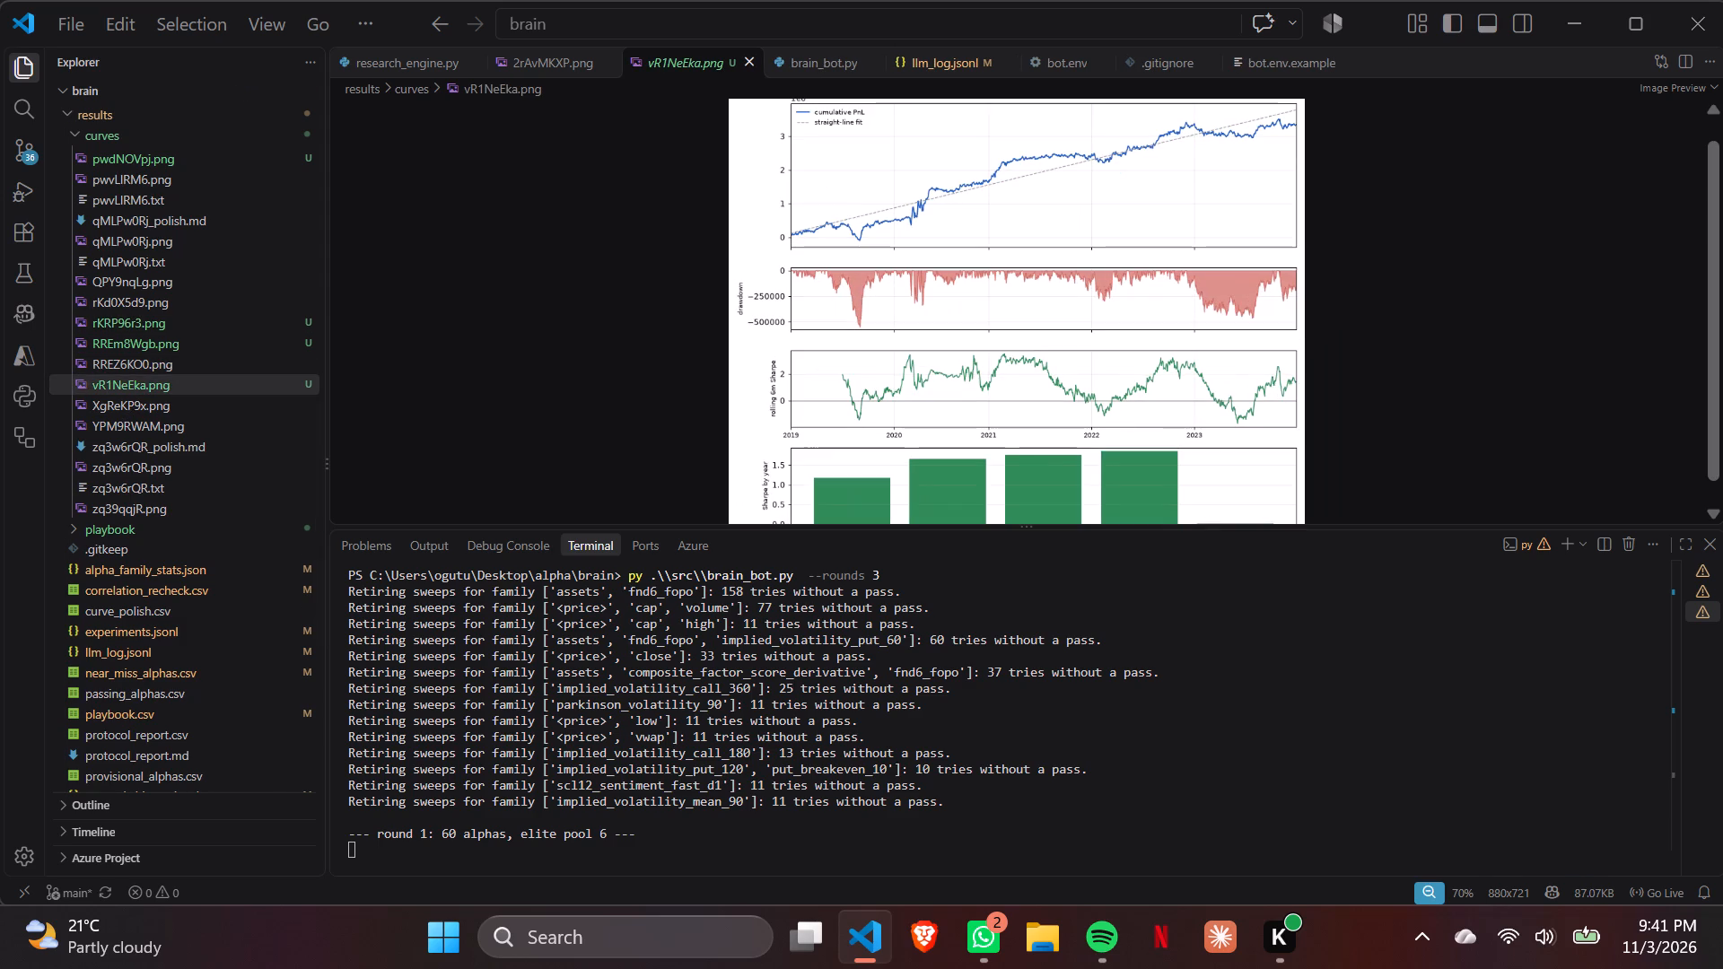
pyautogui.moveTo(899, 299); pyautogui.dragTo(908, 357)
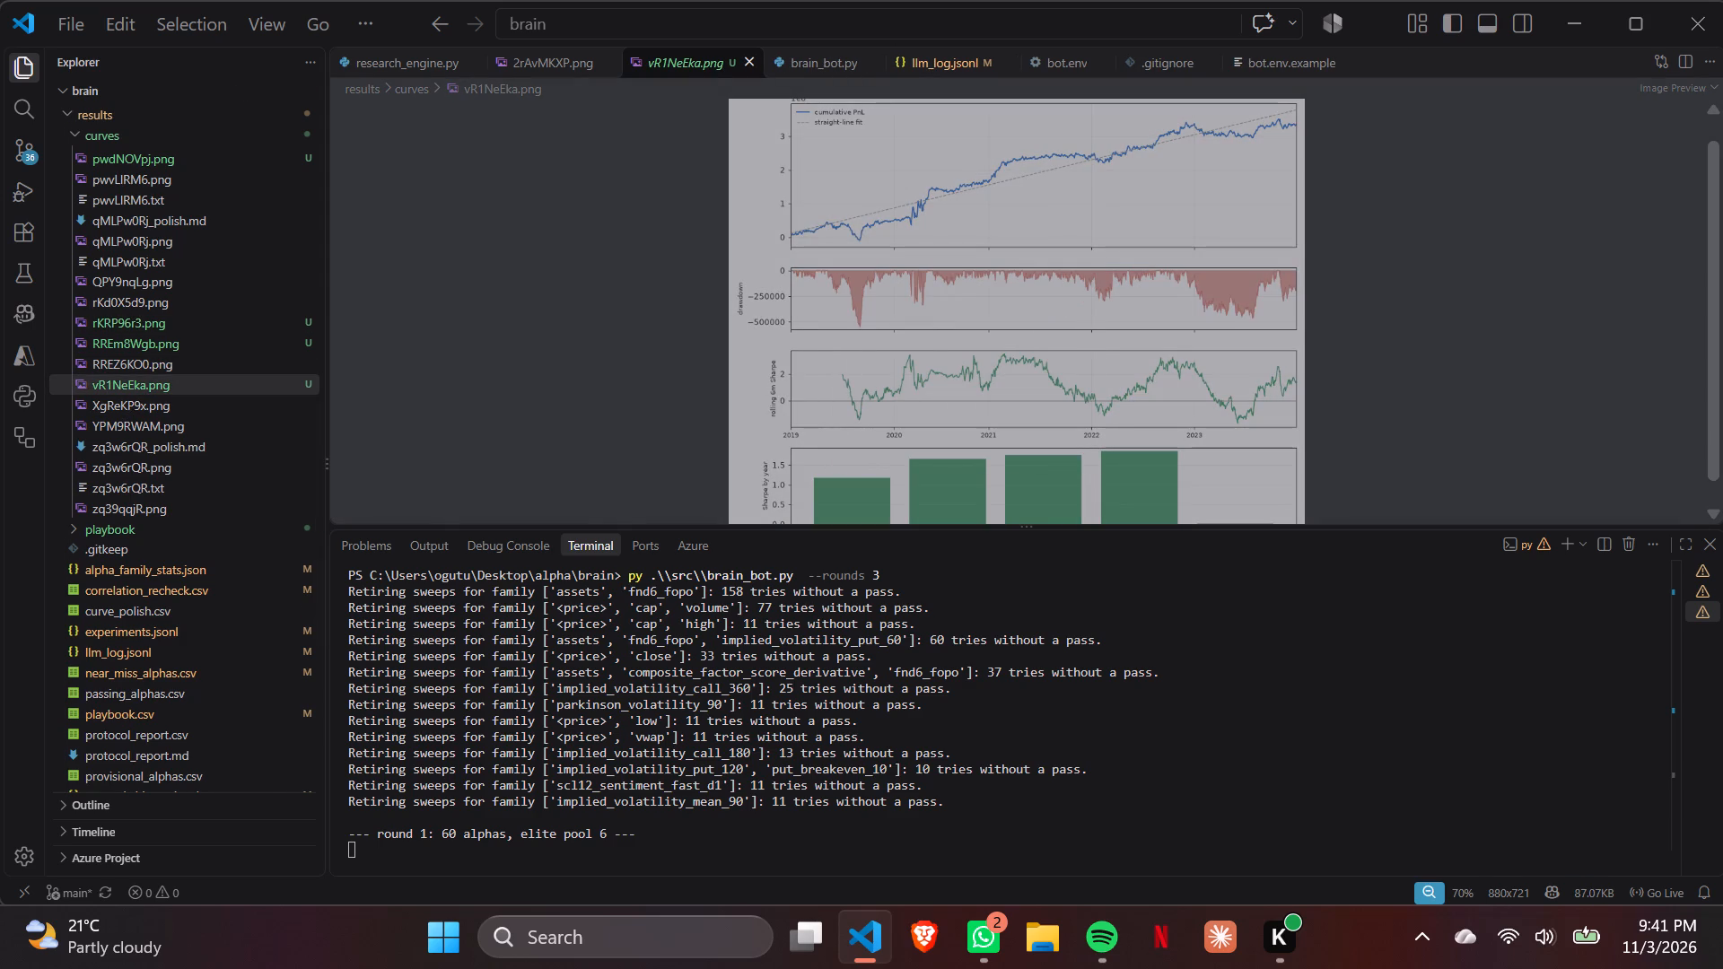
pyautogui.doubleClick(1371, 217)
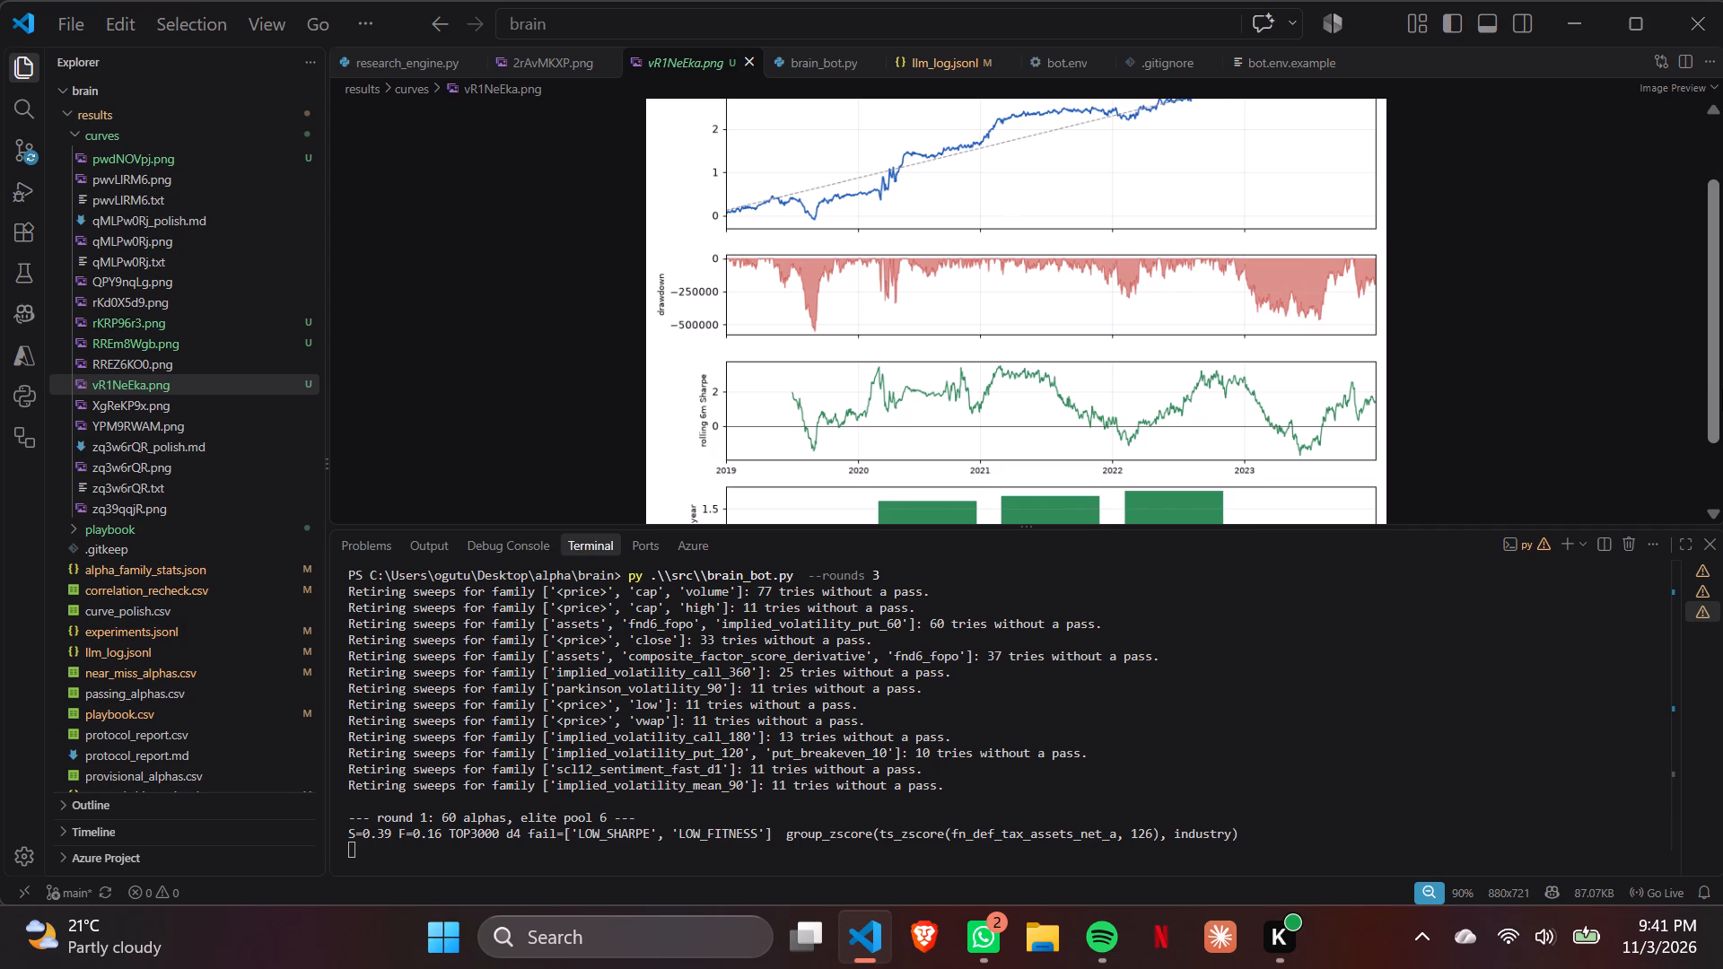
pyautogui.moveTo(1722, 389); pyautogui.dragTo(1722, 278)
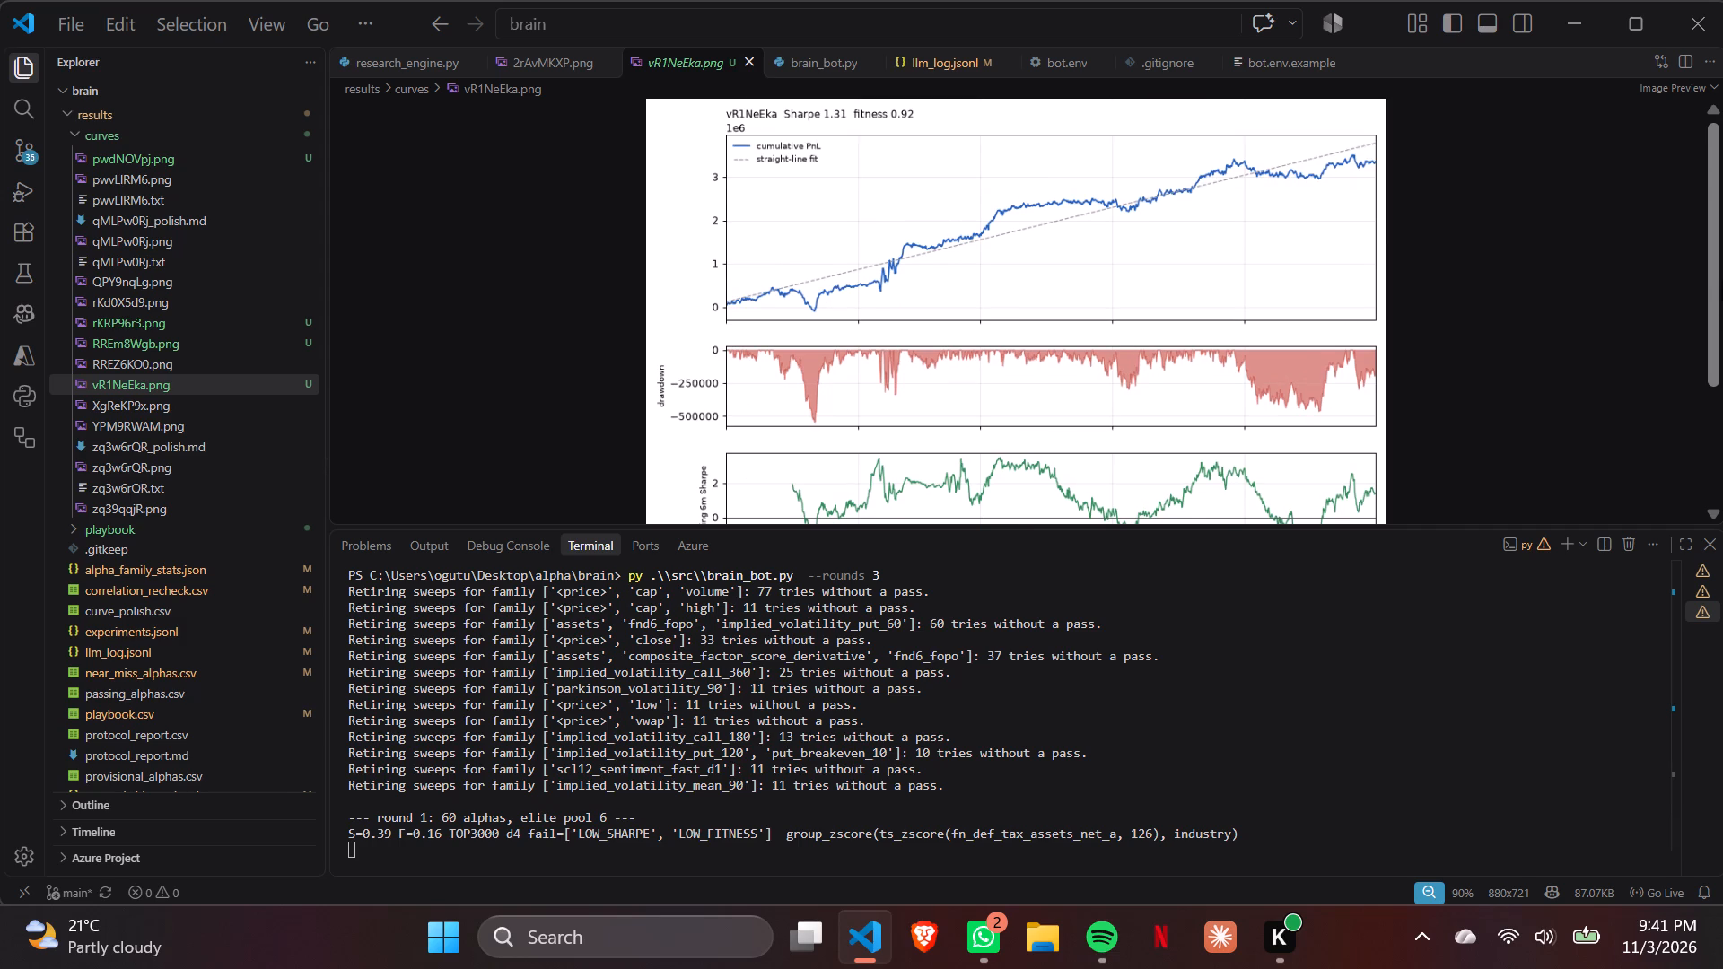
pyautogui.moveTo(1722, 278); pyautogui.dragTo(1721, 366)
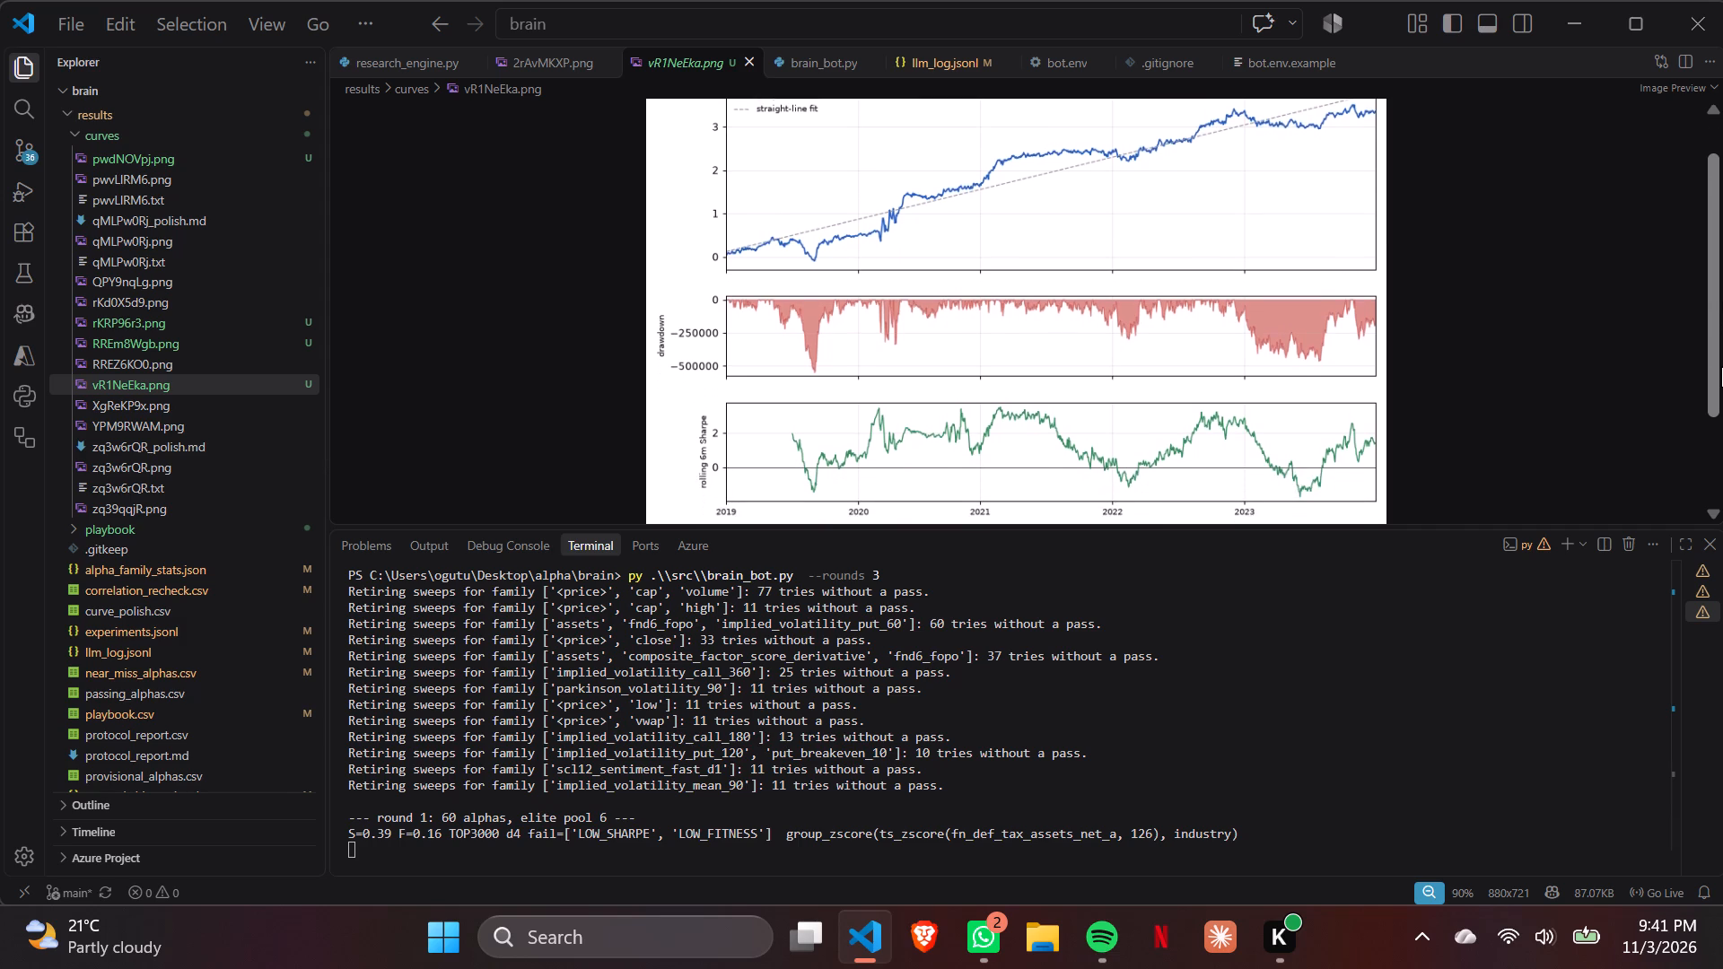
pyautogui.moveTo(1721, 366); pyautogui.dragTo(1710, 484)
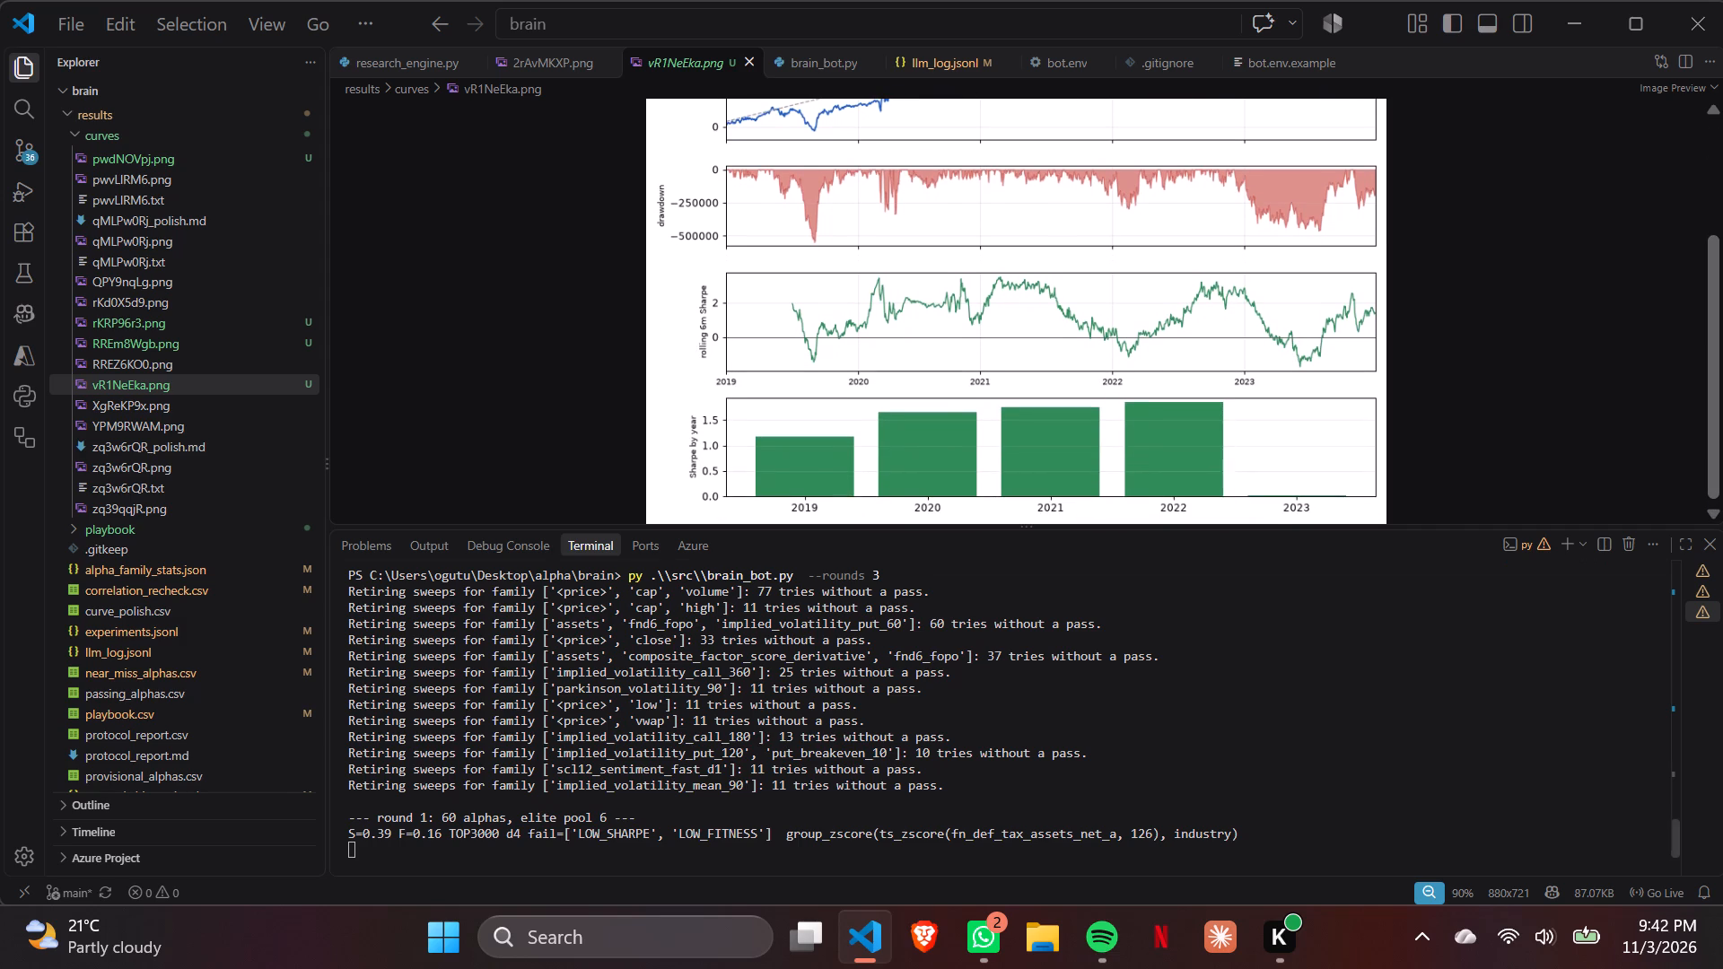
# Reopen the RREm8Wgb.png curve image.
pyautogui.click(197, 336)
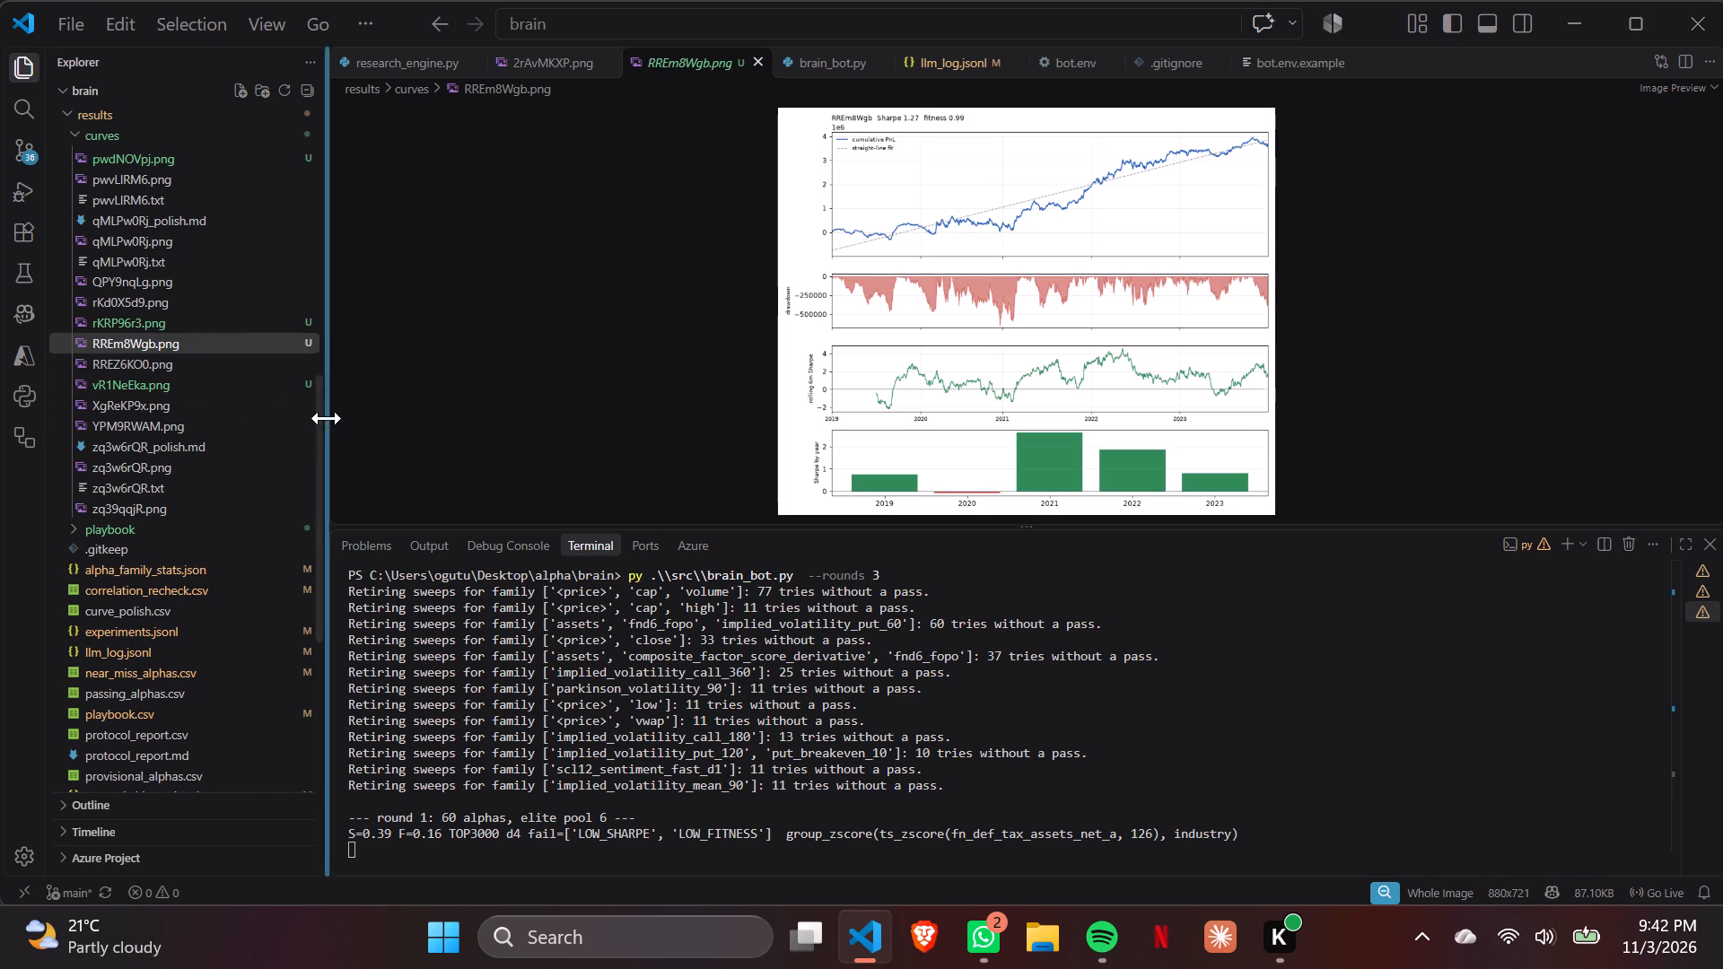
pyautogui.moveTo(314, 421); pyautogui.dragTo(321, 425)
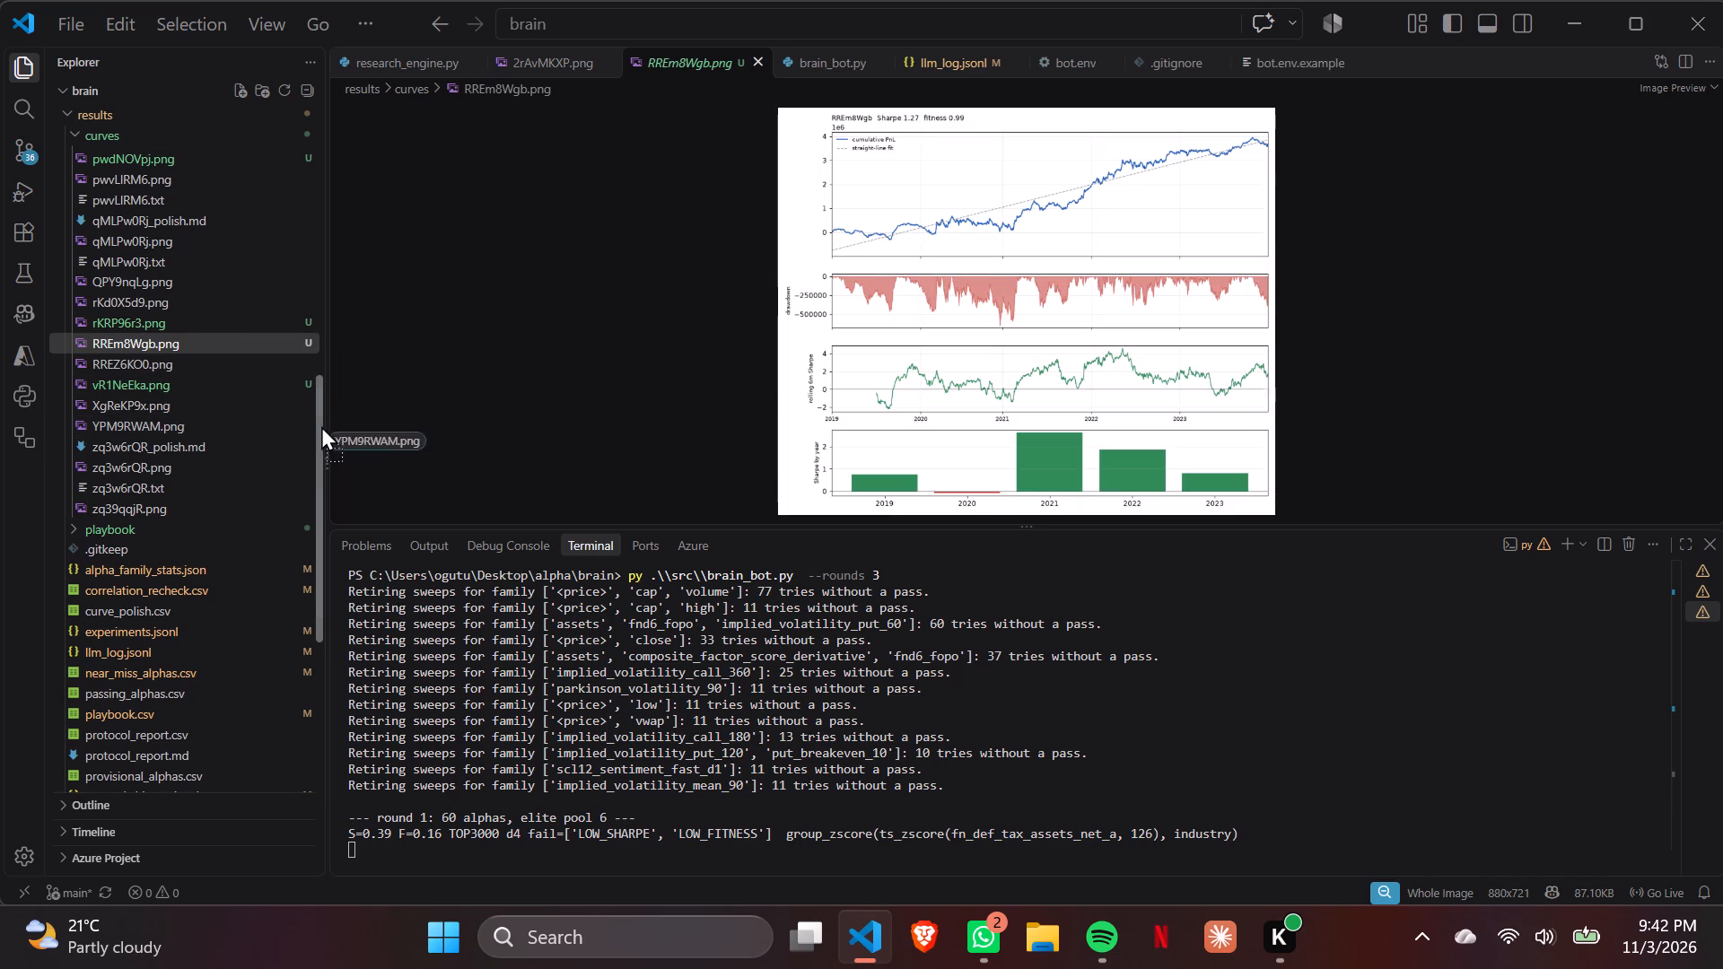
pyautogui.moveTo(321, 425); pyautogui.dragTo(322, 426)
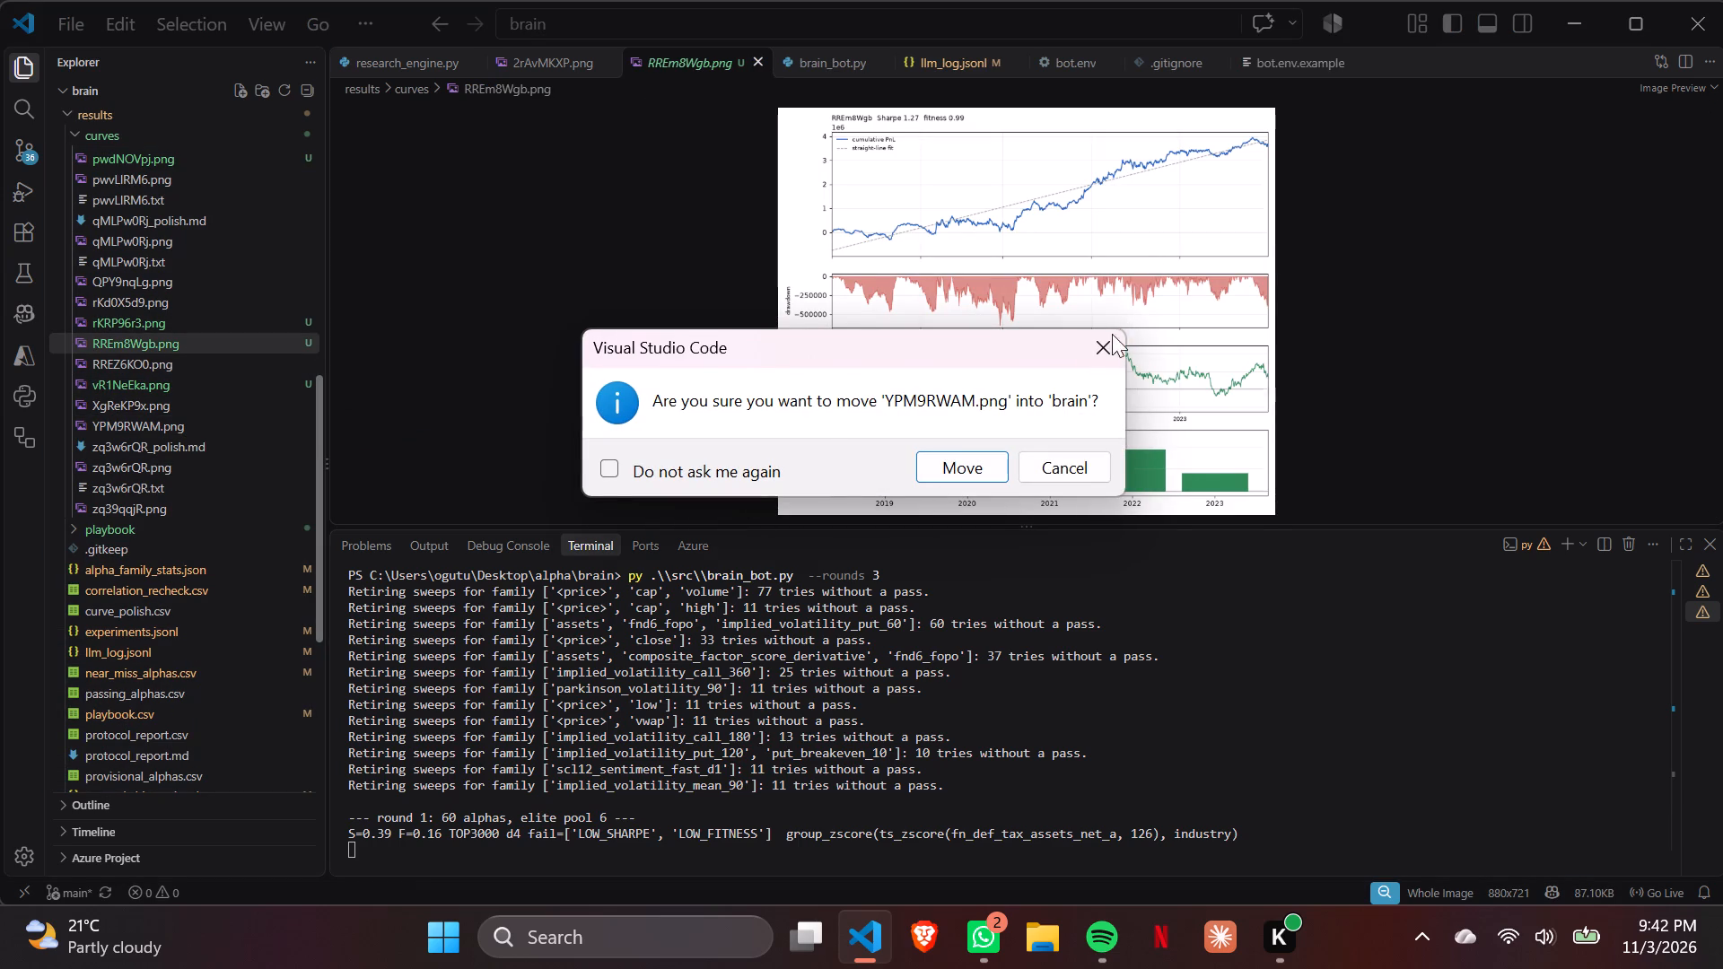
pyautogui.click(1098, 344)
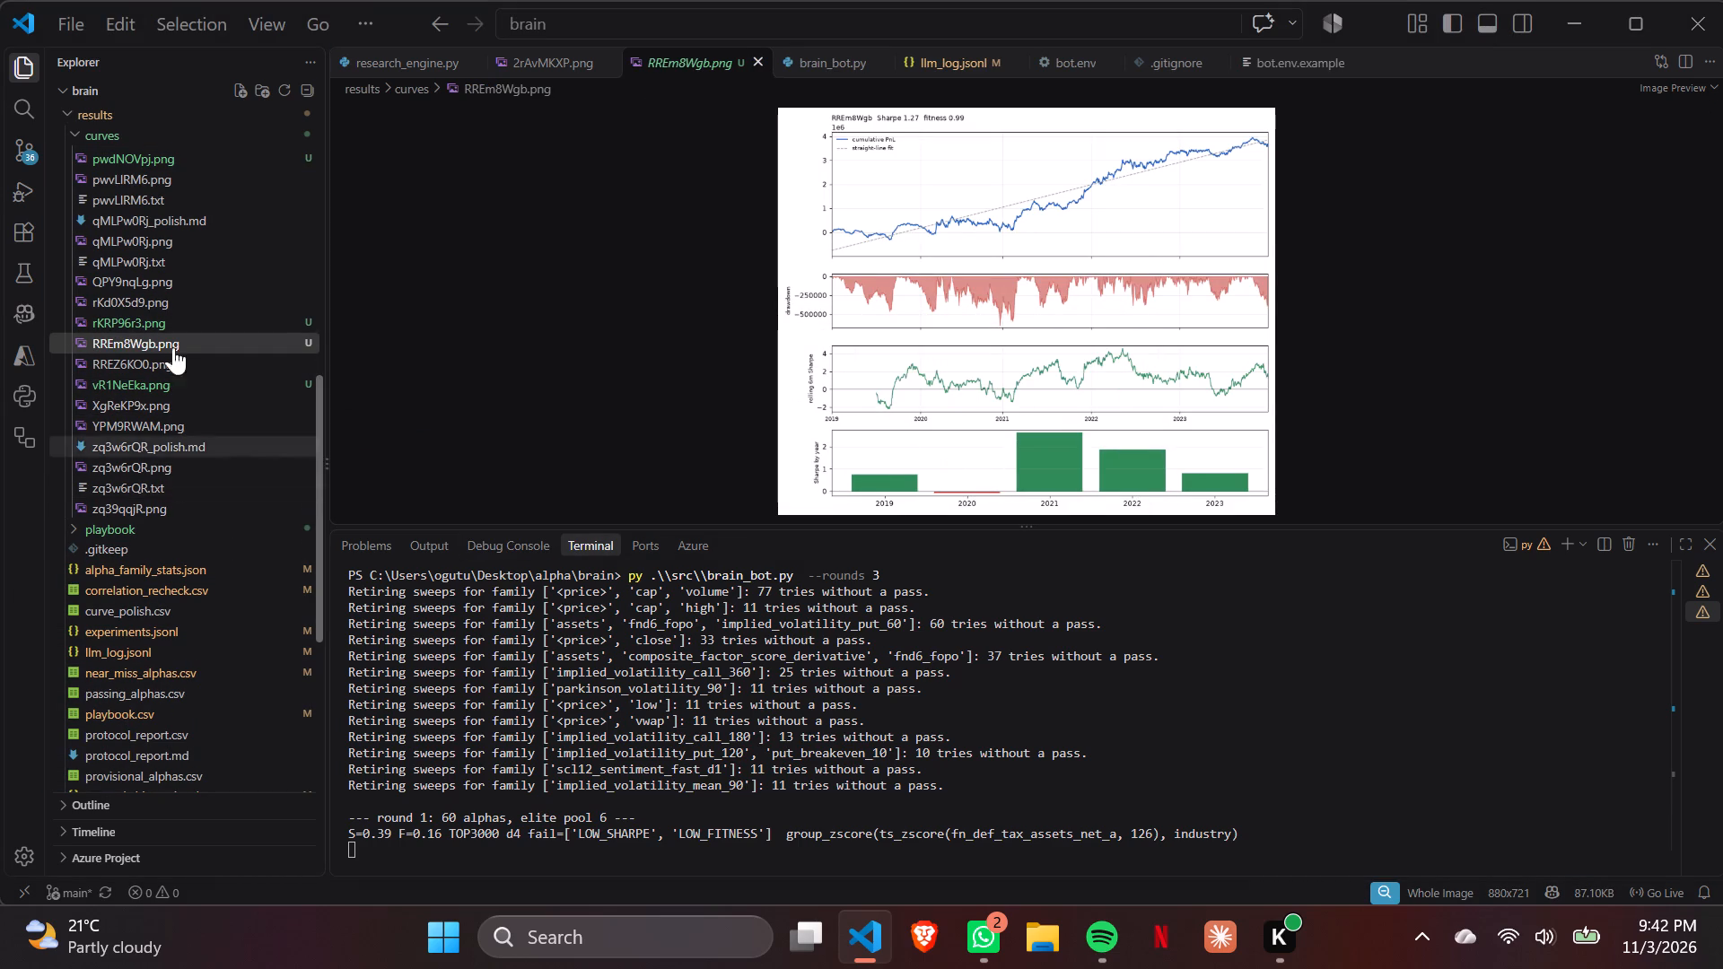
# Collapse the curves folder and look through the alpha expressions in research_history.jsonl from first to last entry.
pyautogui.click(81, 128)
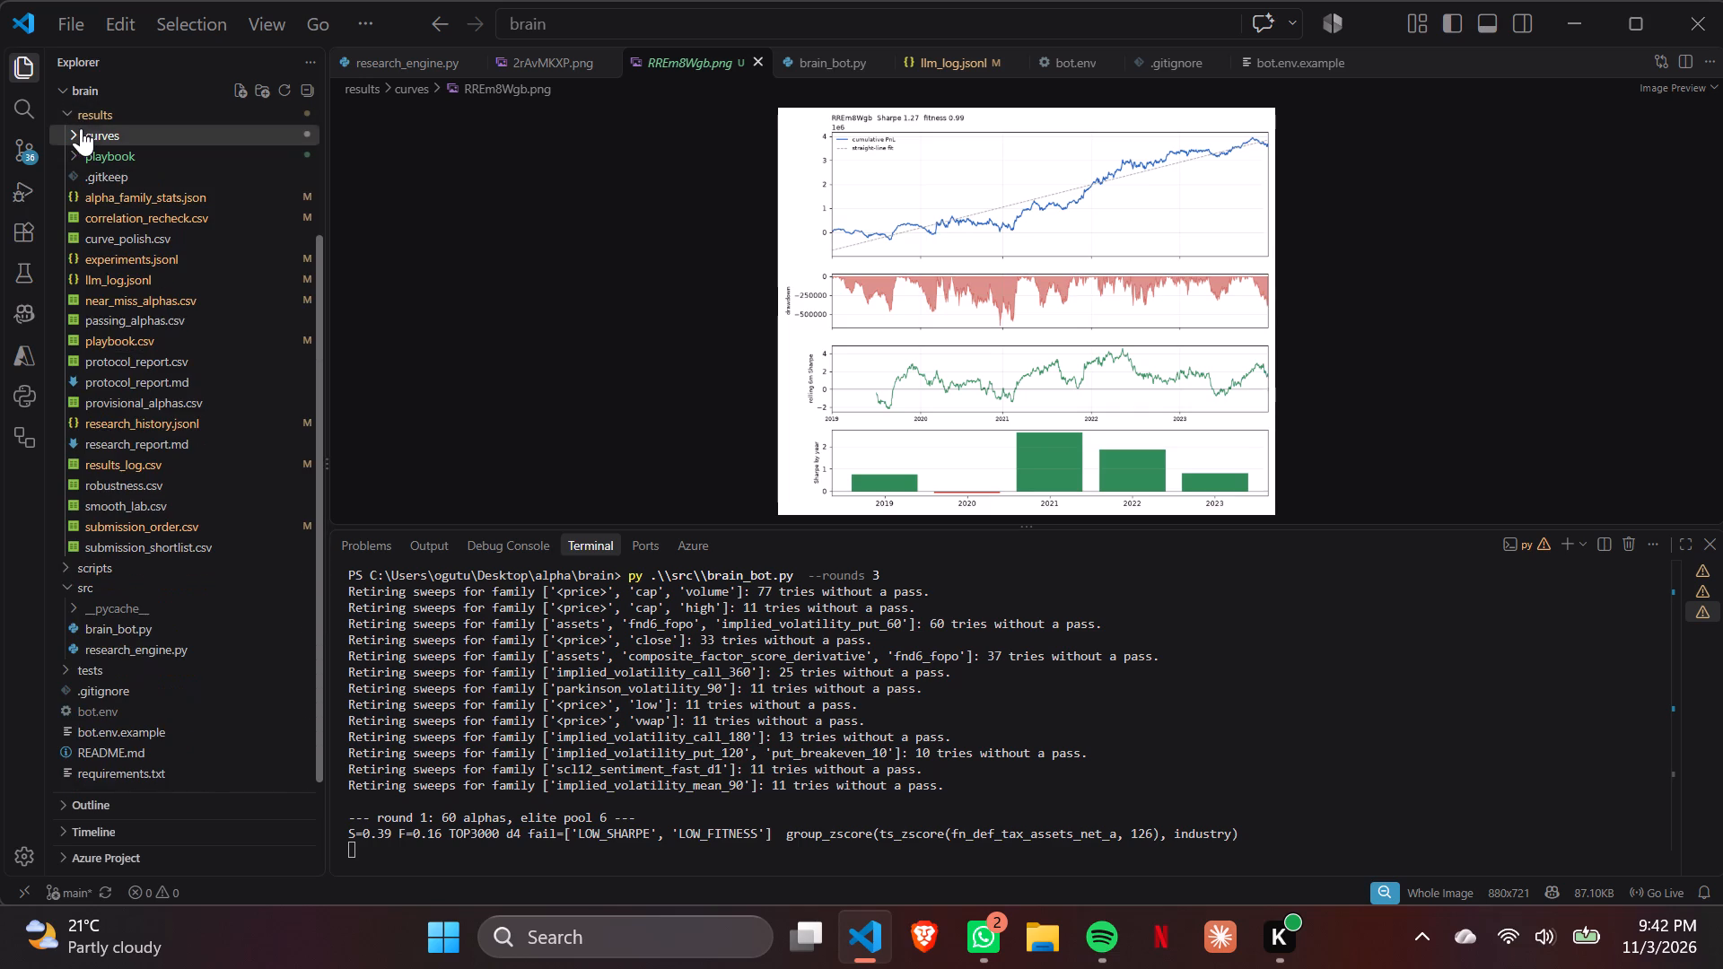
pyautogui.click(229, 418)
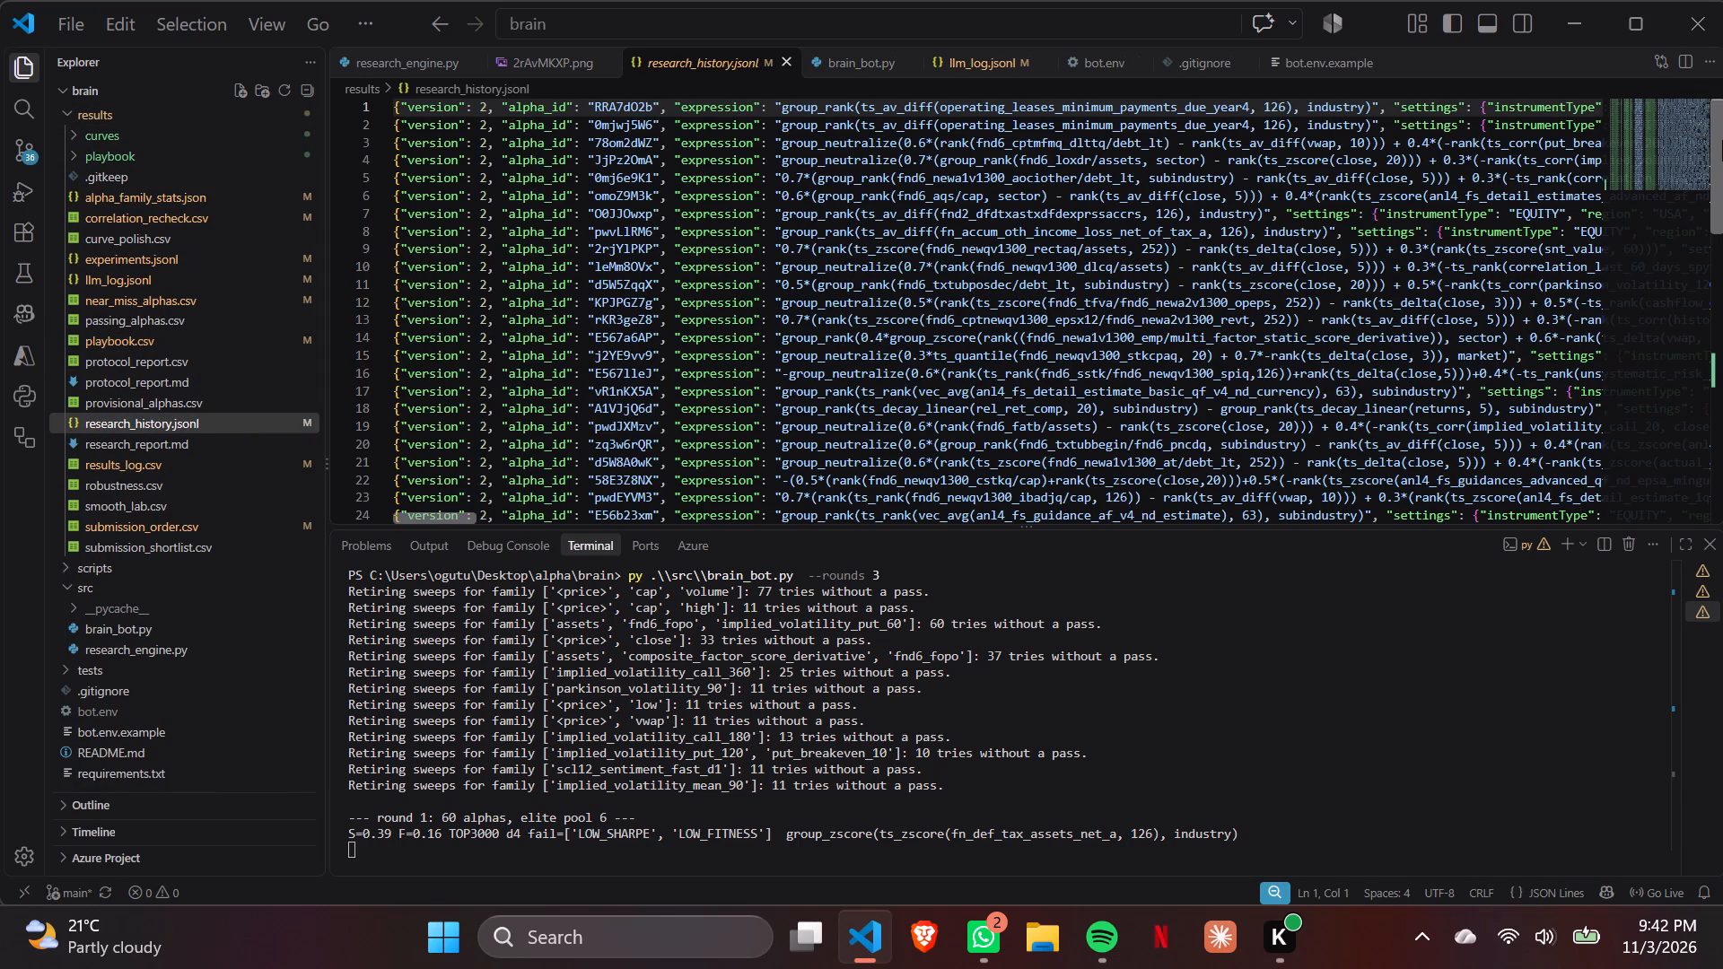
pyautogui.moveTo(1722, 140); pyautogui.dragTo(1722, 87)
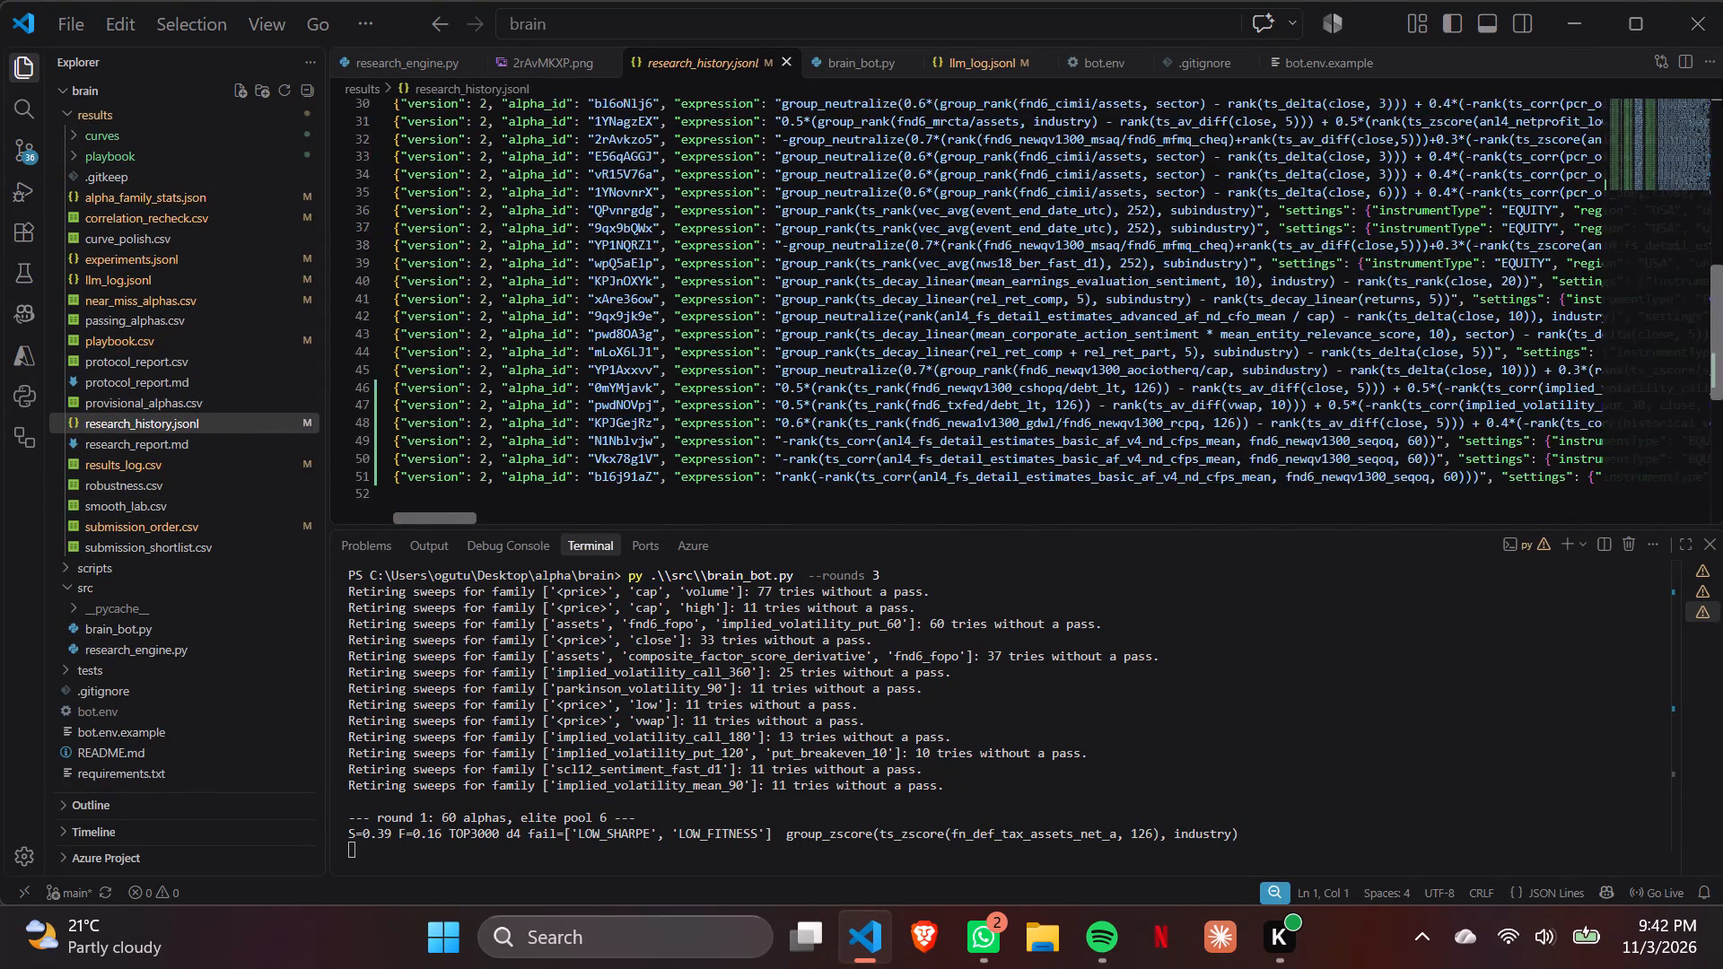
pyautogui.moveTo(1722, 87); pyautogui.dragTo(1722, 10)
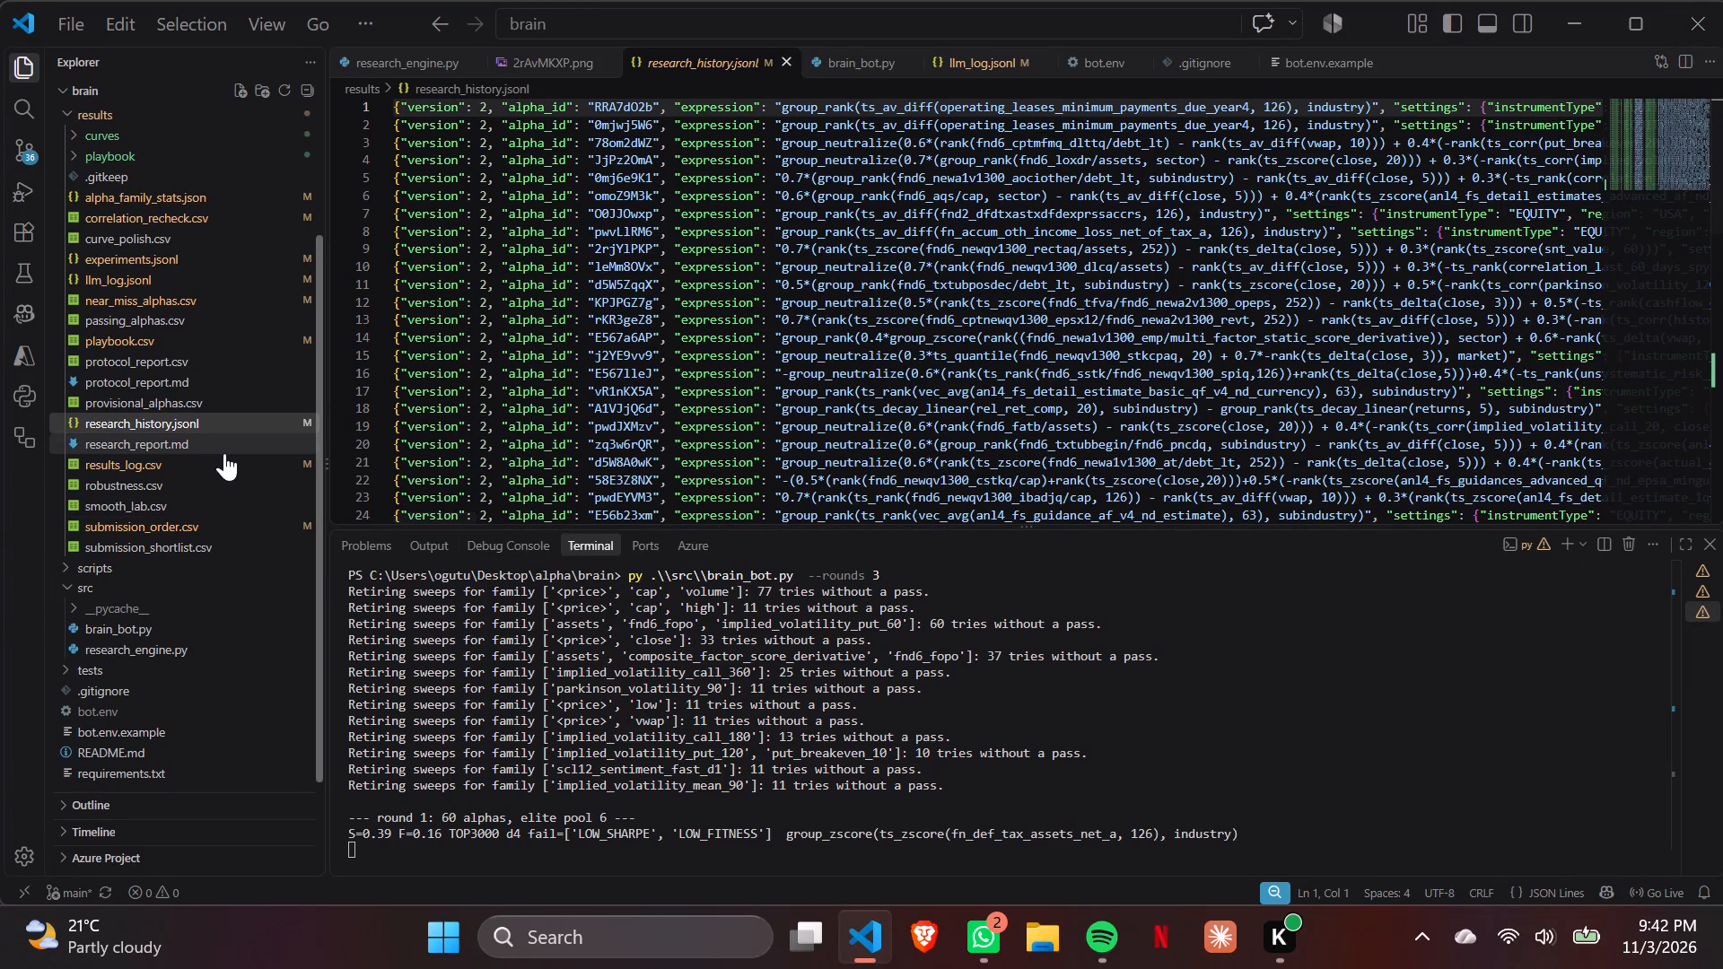
# Open results_log.csv in the results folder and go to its end to examine the latest simulation records.
pyautogui.click(224, 471)
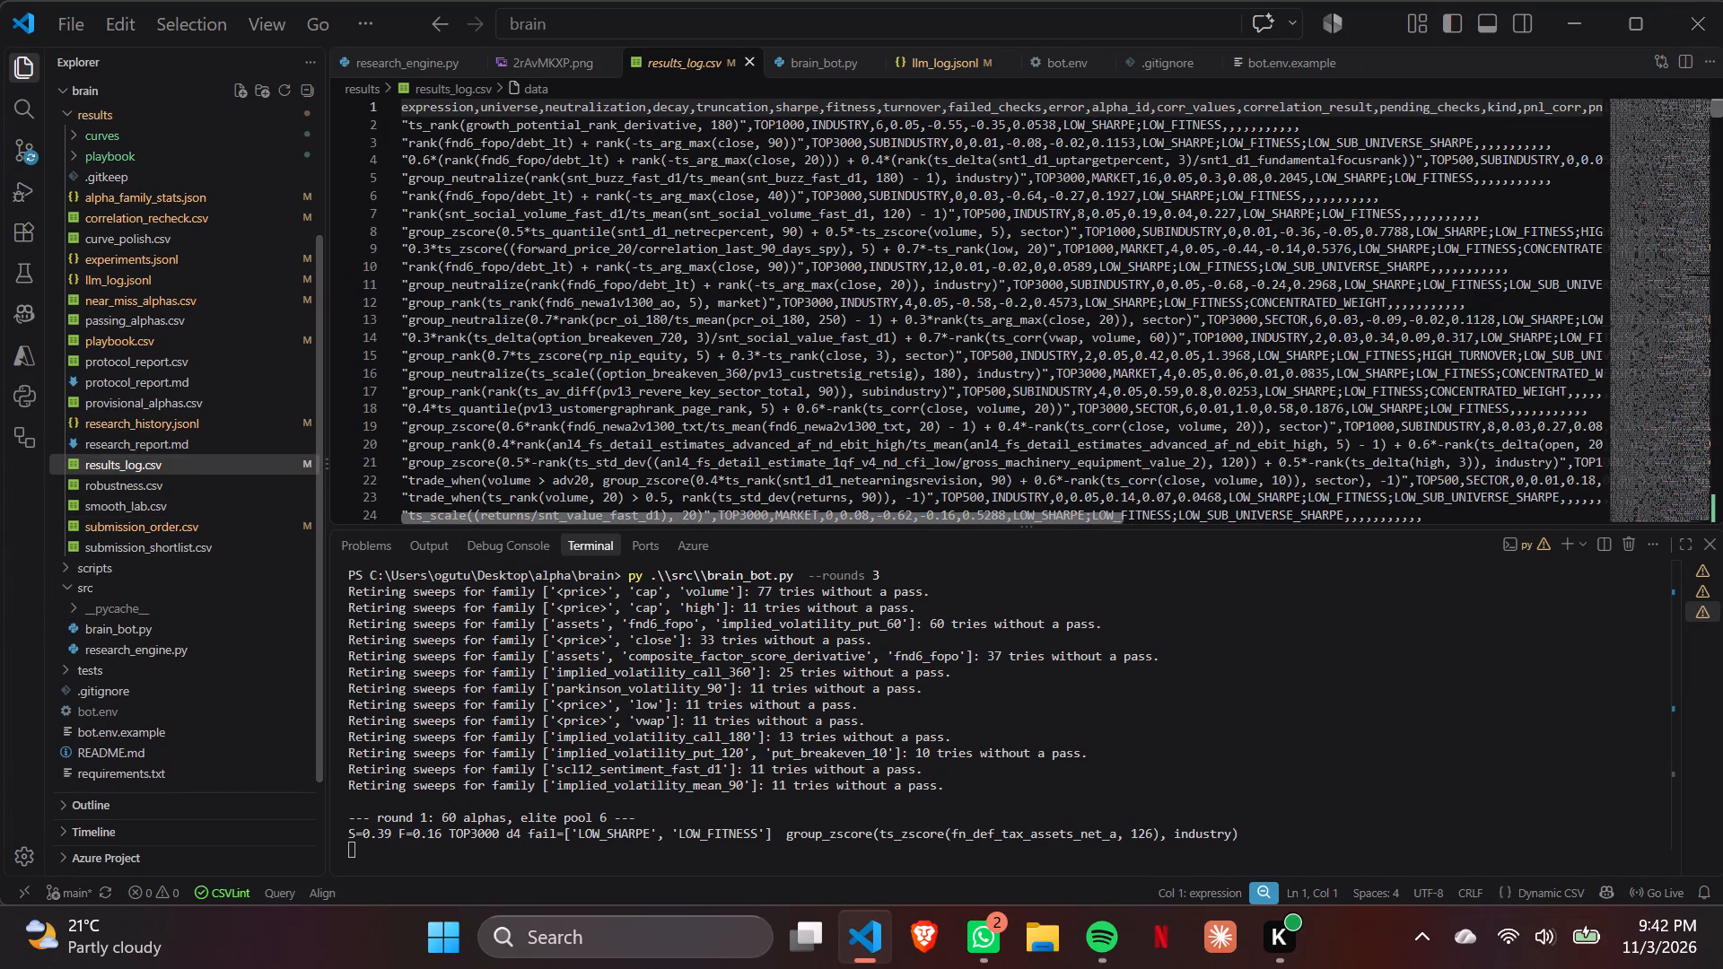
pyautogui.moveTo(1712, 109); pyautogui.dragTo(1702, 631)
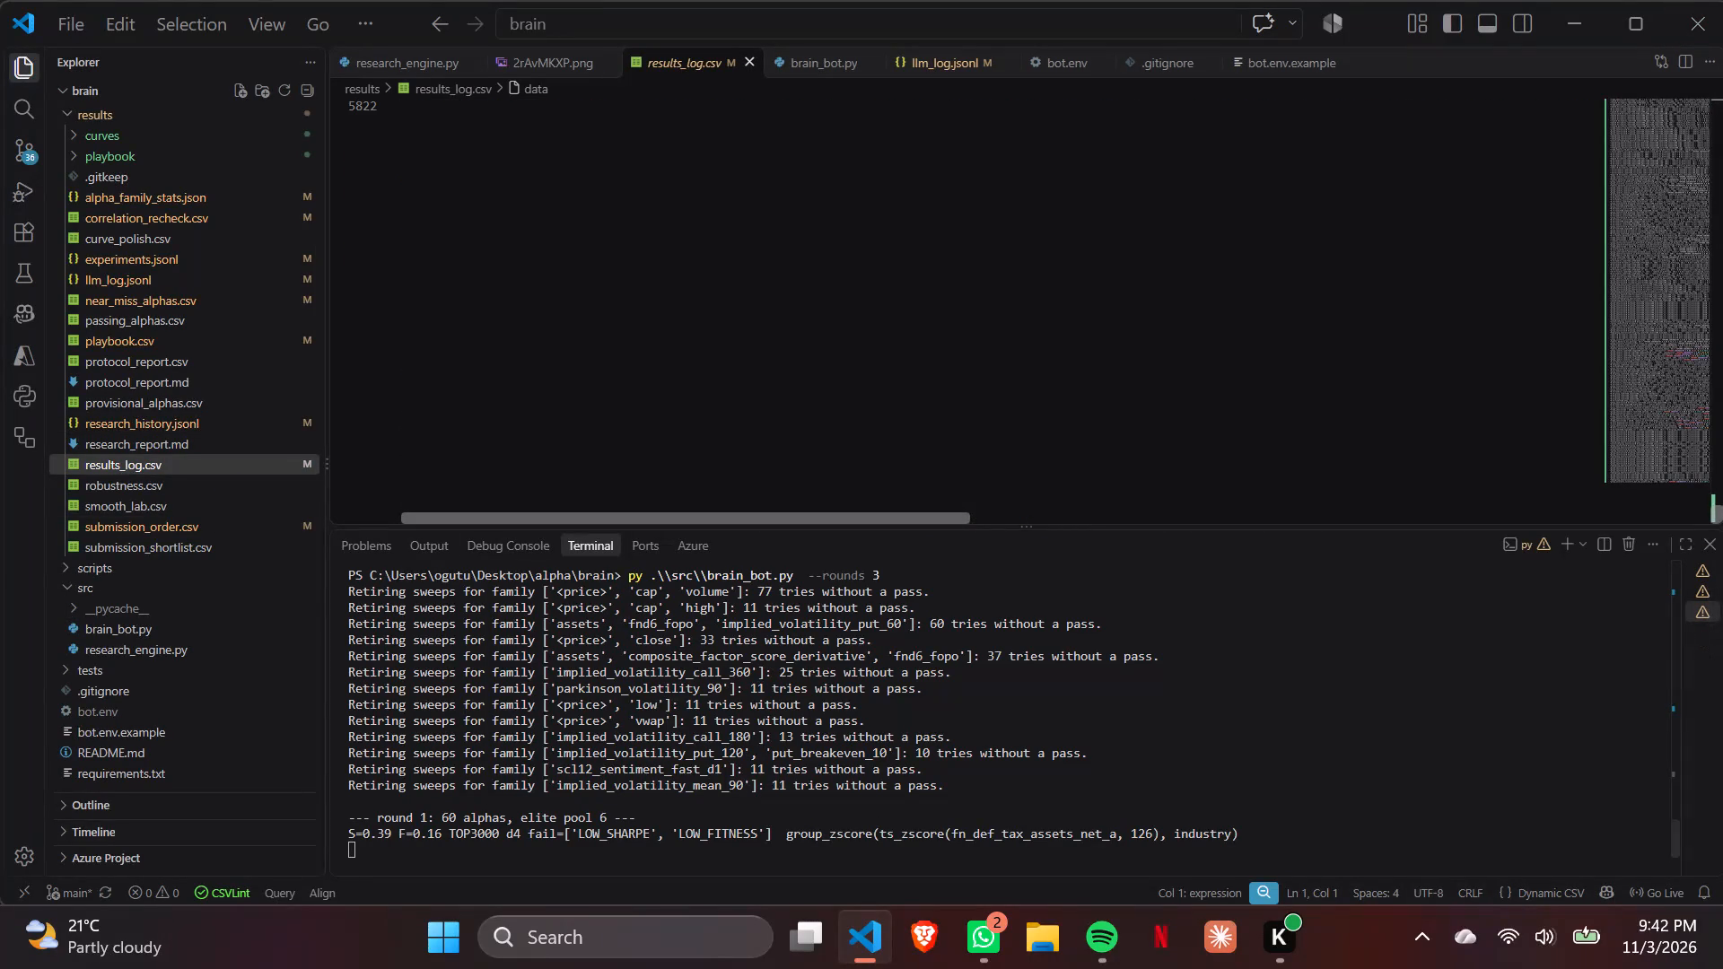
pyautogui.doubleClick(239, 518)
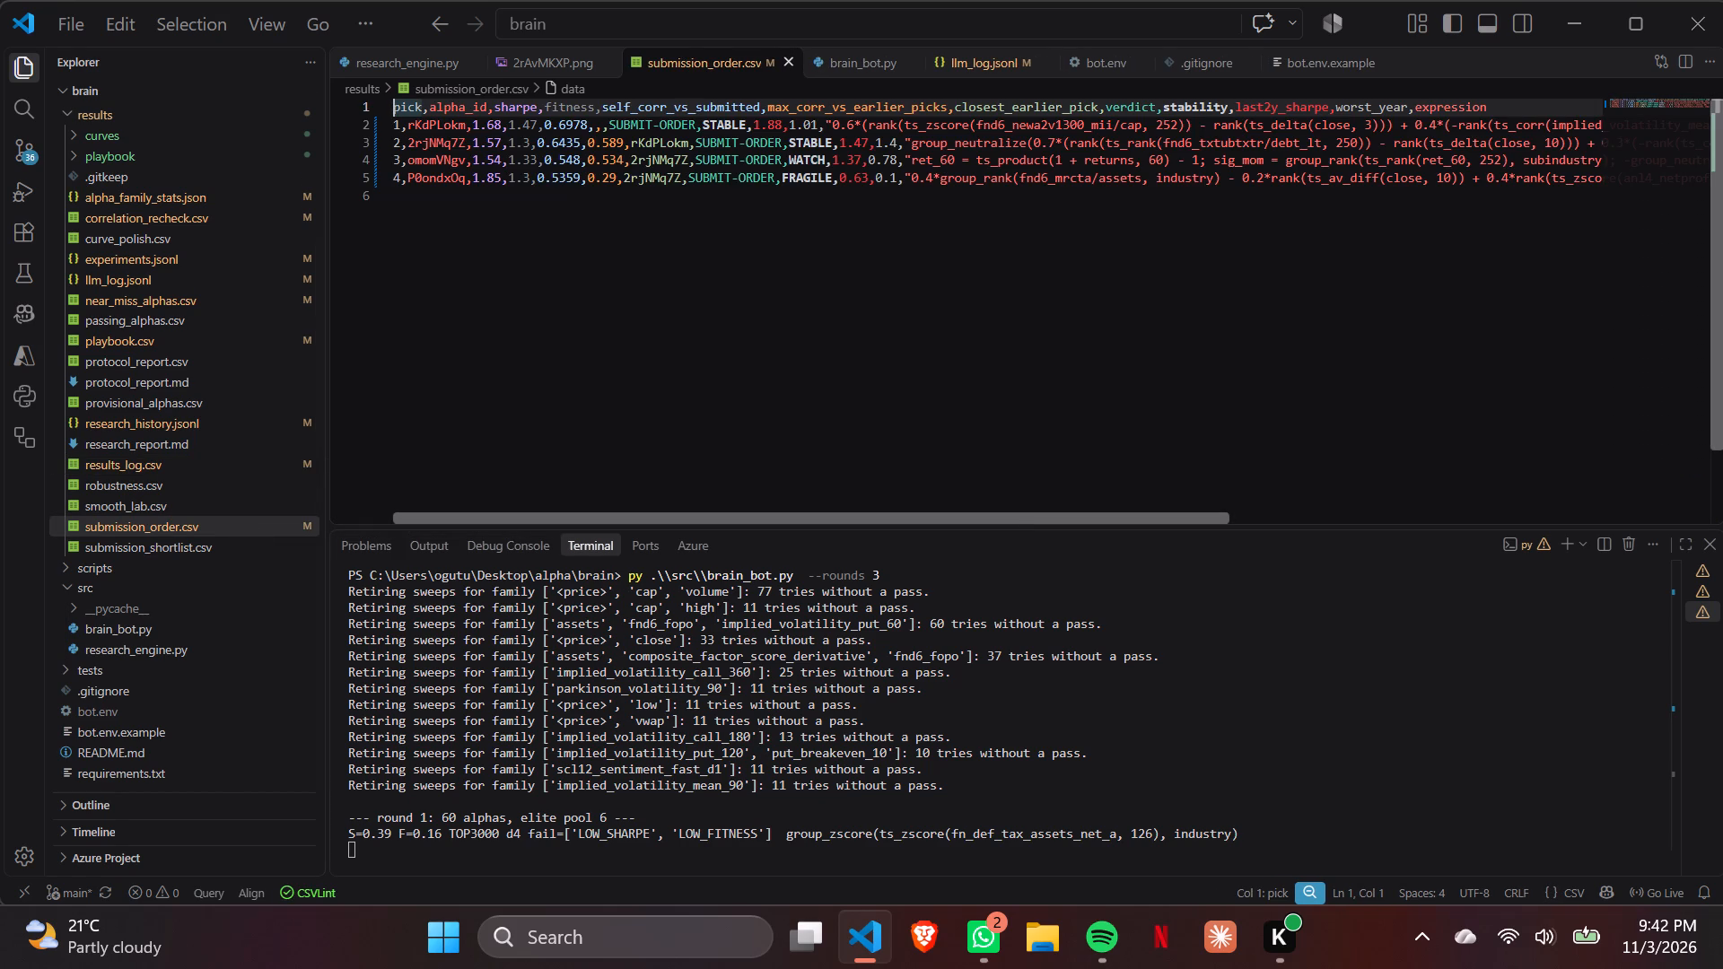